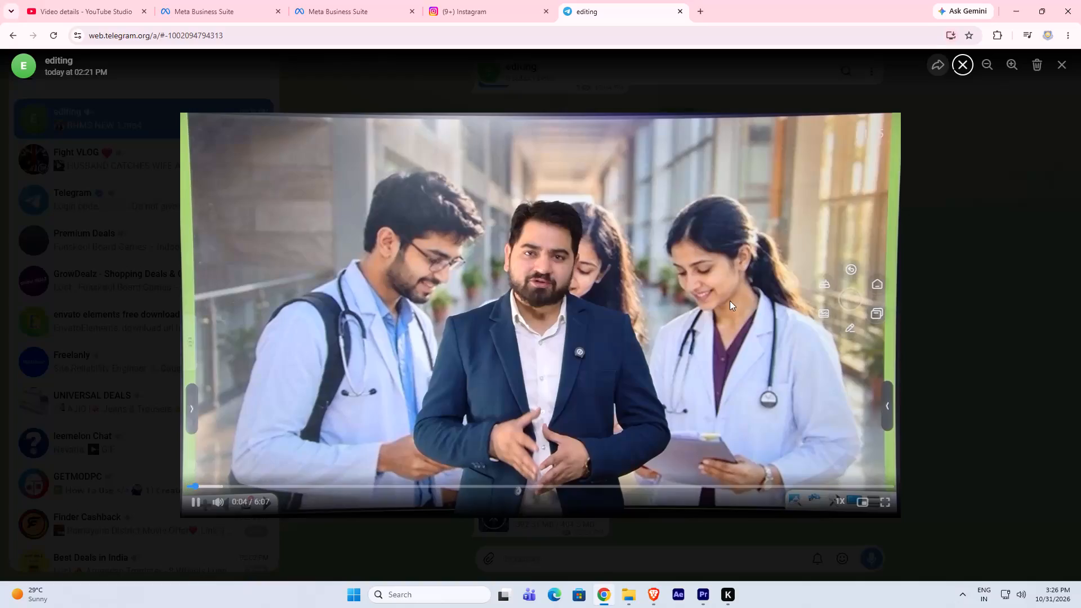
Switch to Premiere and create a new project named BHMS in the default location with no template.
{"action": "left_click", "coordinate": [700, 594]}
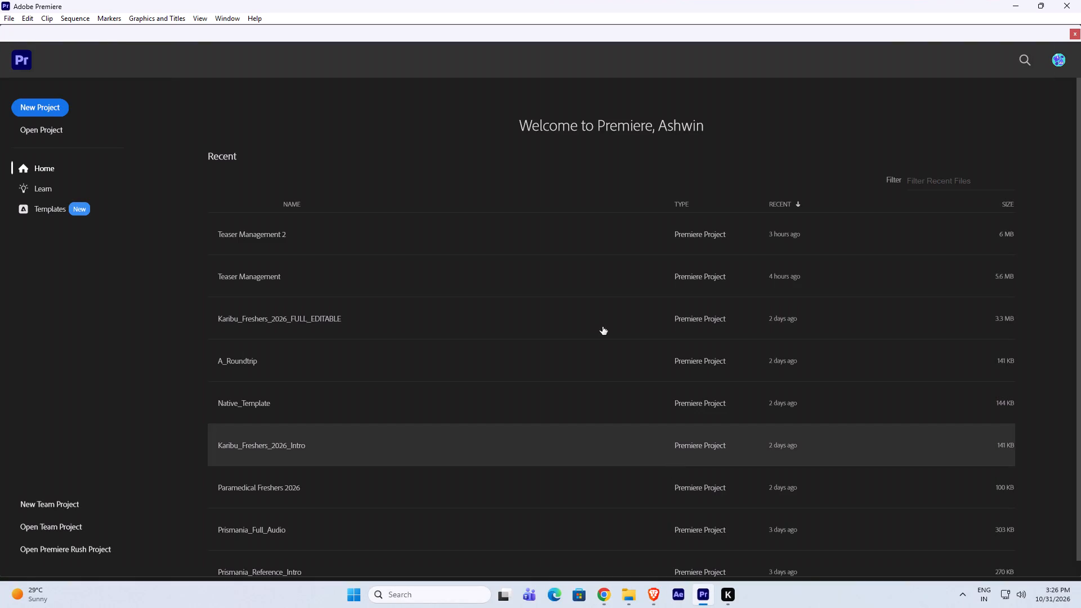
{"action": "left_click", "coordinate": [35, 108]}
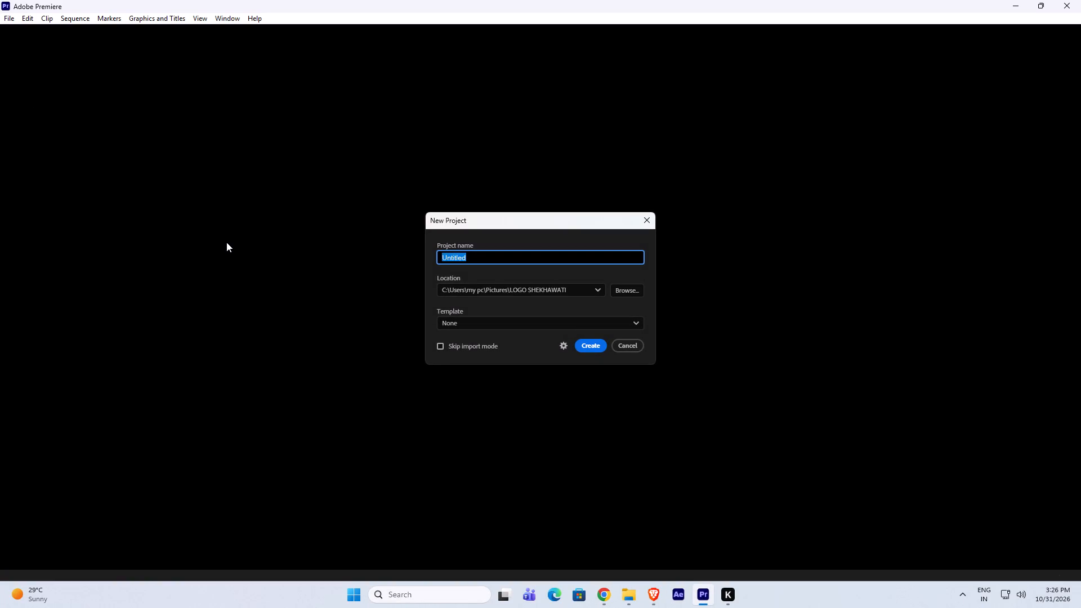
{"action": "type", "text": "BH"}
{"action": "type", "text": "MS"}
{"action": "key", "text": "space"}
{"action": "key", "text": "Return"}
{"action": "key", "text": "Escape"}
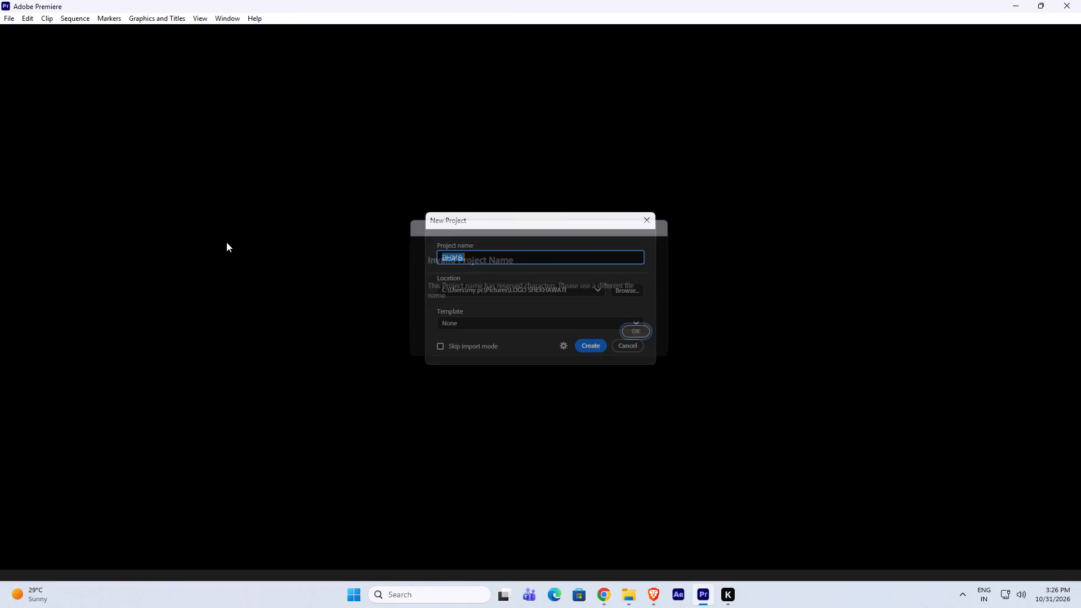
{"action": "left_click", "coordinate": [474, 256]}
{"action": "key", "text": "BackSpace"}
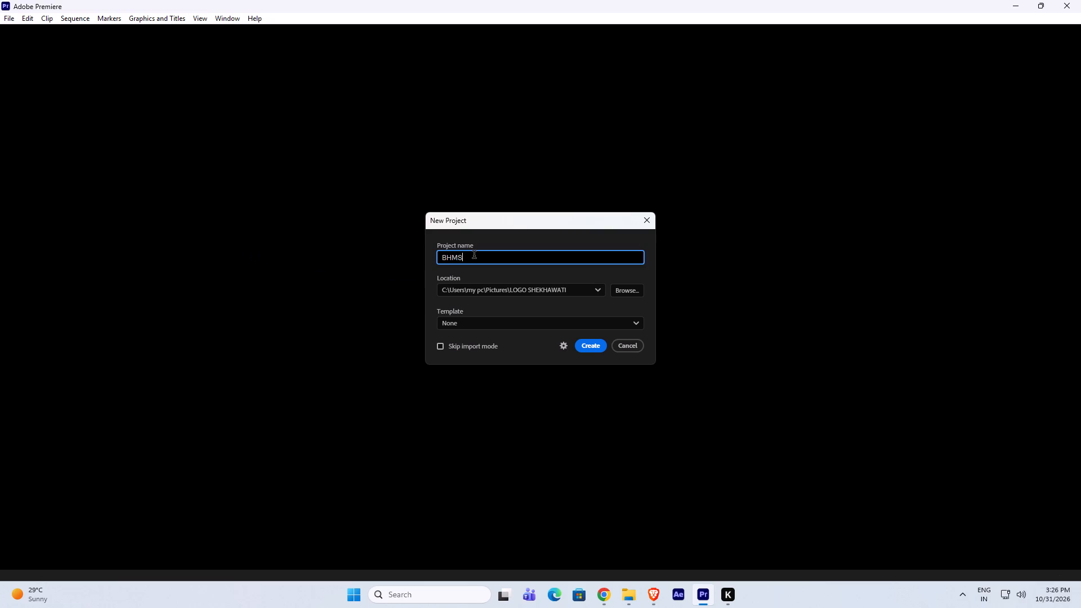
{"action": "key", "text": "Return"}
Bring the downloaded BHMS NEW 1.mp4 from Chrome into the Premiere project's media, leaving import mode for the editing workspace.
{"action": "key", "text": "alt+Tab"}
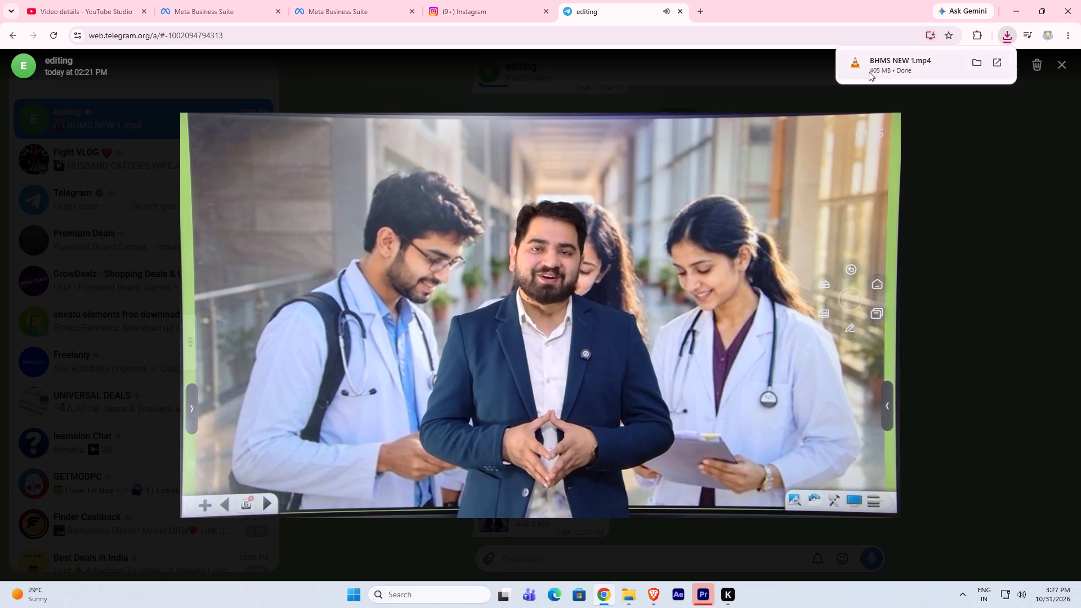
{"action": "left_click_drag", "start_coordinate": [873, 69], "coordinate": [602, 271], "text": "alt"}
{"action": "key", "text": "alt+Tab"}
{"action": "key", "text": "Escape"}
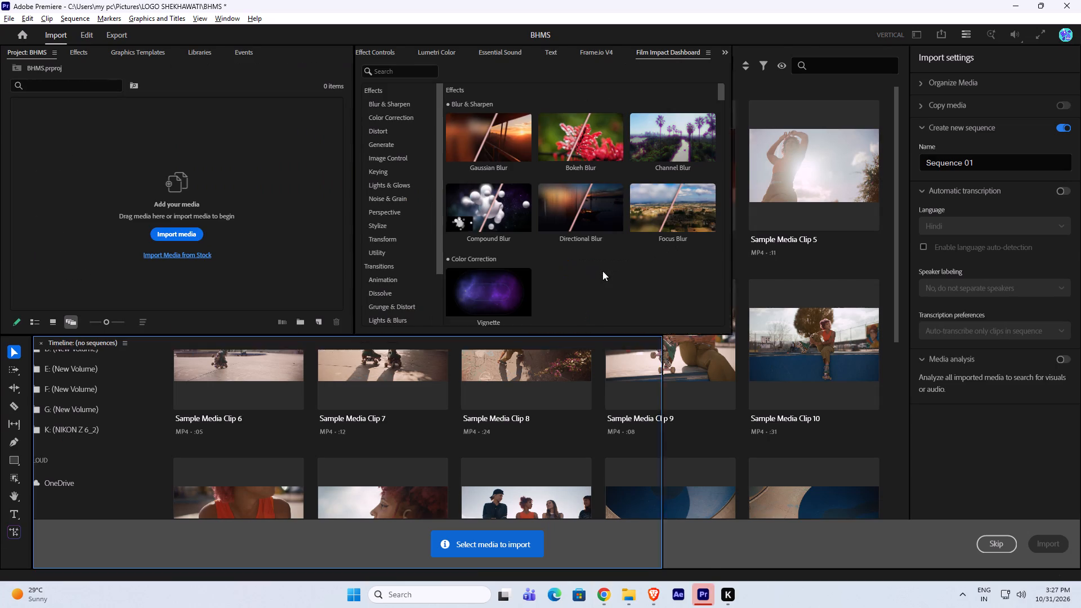
{"action": "left_click_drag", "start_coordinate": [602, 271], "coordinate": [291, 240], "text": "alt"}
{"action": "key", "text": "alt+Tab"}
{"action": "left_click_drag", "start_coordinate": [878, 68], "coordinate": [193, 226]}
{"action": "key", "text": "alt+Tab"}
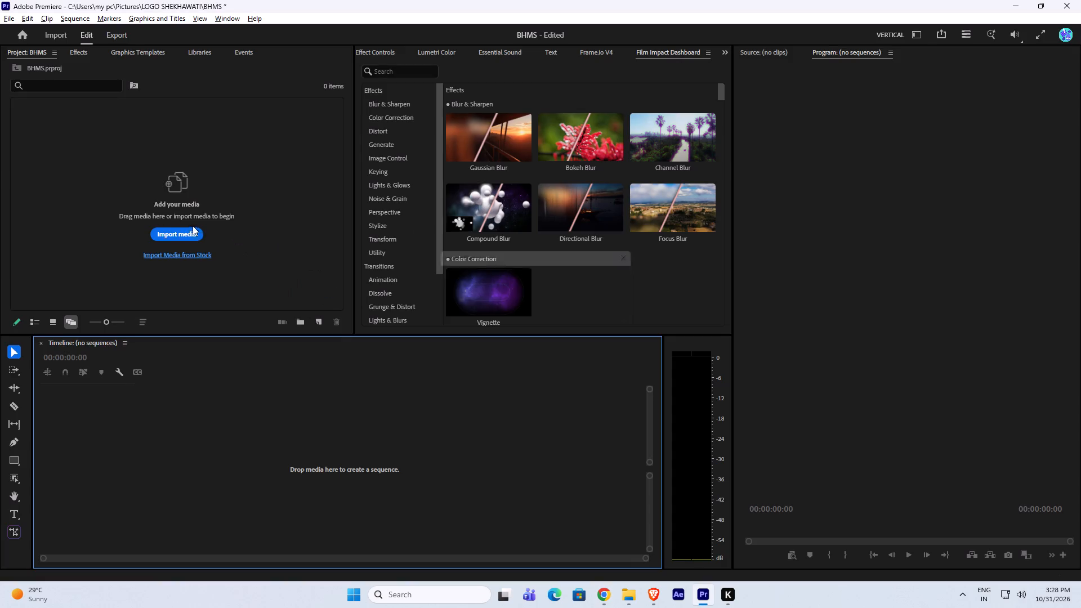
Create a sequence from BHMS NEW 1.mp4 by placing the clip on the empty timeline.
{"action": "left_click_drag", "start_coordinate": [72, 146], "coordinate": [61, 428]}
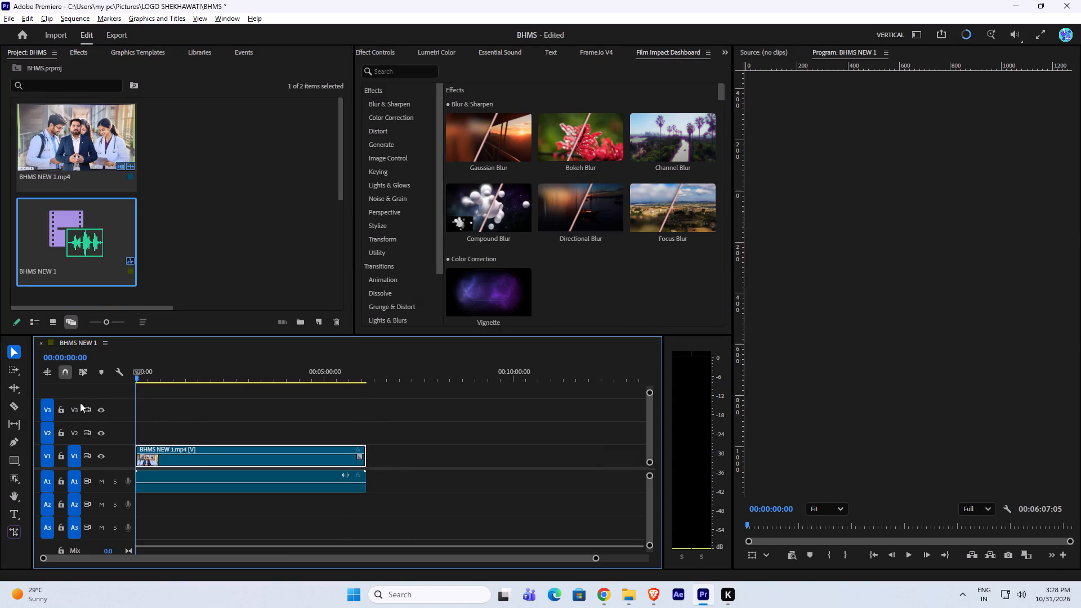
{"action": "scroll", "coordinate": [198, 457], "scroll_direction": "up", "scroll_amount": 9, "text": "alt"}
{"action": "scroll", "coordinate": [195, 466], "scroll_direction": "down", "scroll_amount": 9, "text": "alt"}
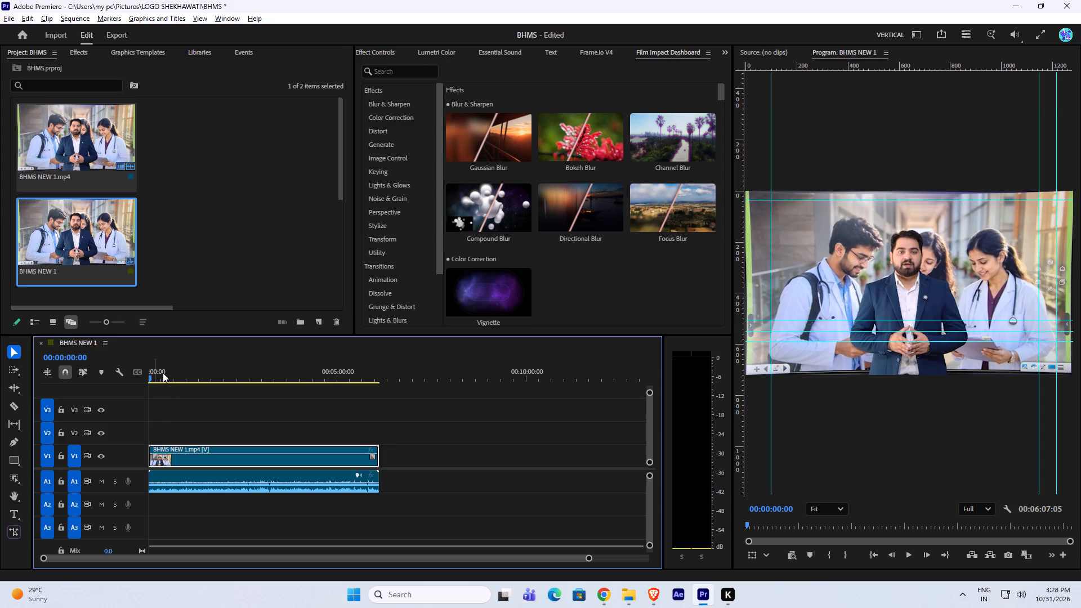
Open the Flex ULTIMATE extension and widen its floating panel.
{"action": "left_click_drag", "start_coordinate": [157, 379], "coordinate": [272, 387]}
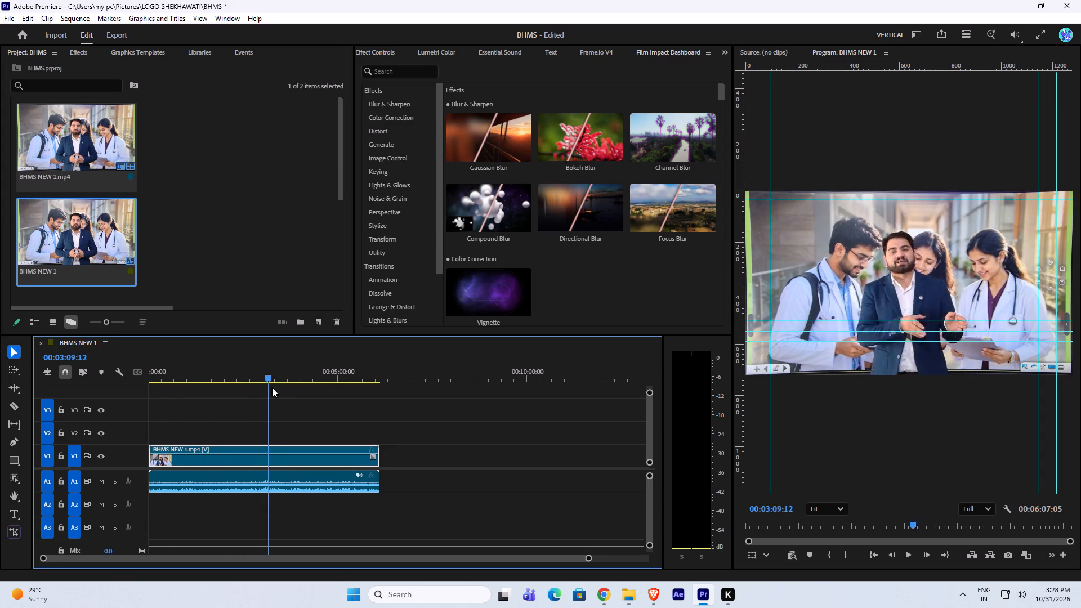
{"action": "left_click_drag", "start_coordinate": [272, 387], "coordinate": [189, 390]}
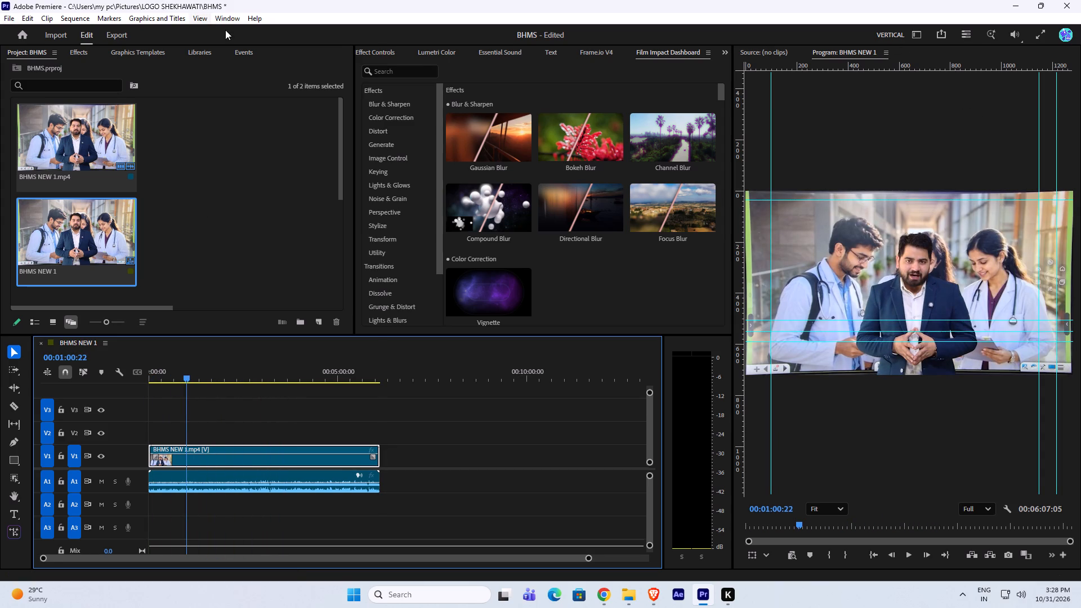
{"action": "left_click", "coordinate": [225, 21]}
{"action": "left_click", "coordinate": [256, 60]}
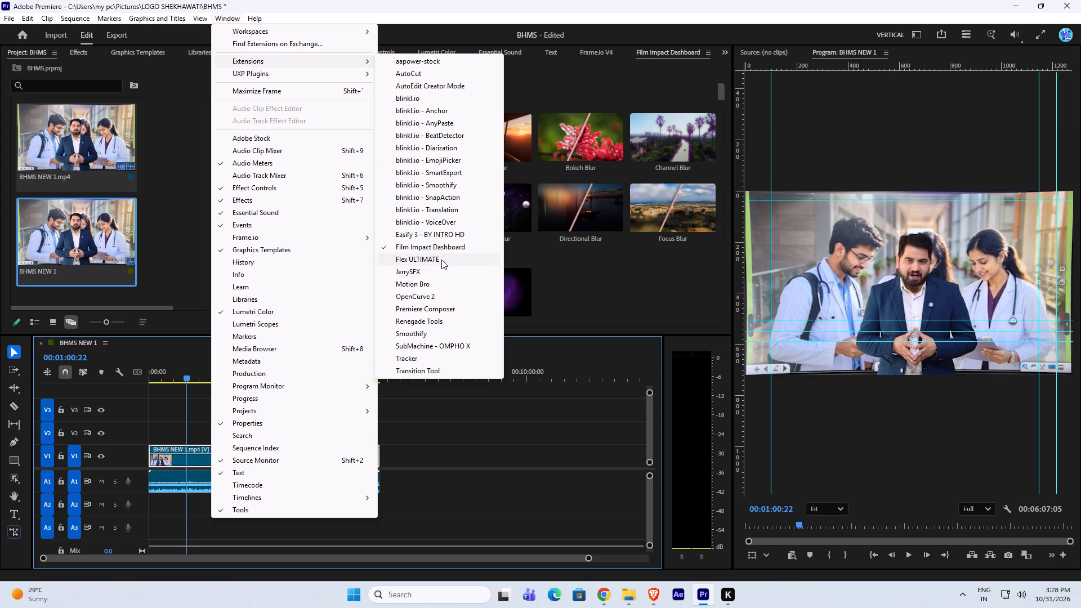
{"action": "left_click", "coordinate": [441, 260]}
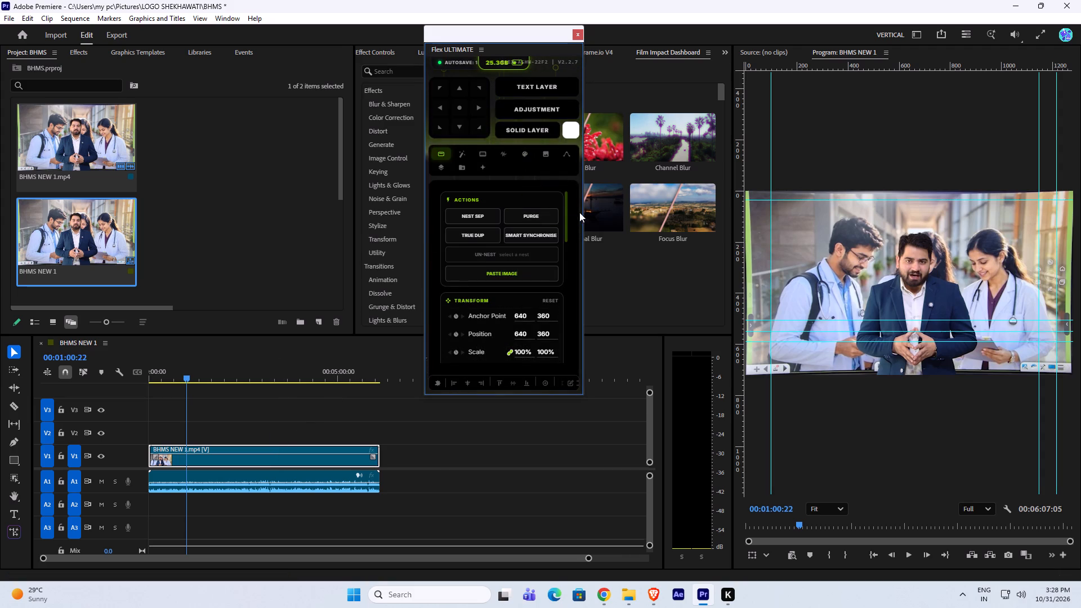
{"action": "left_click_drag", "start_coordinate": [584, 211], "coordinate": [757, 213]}
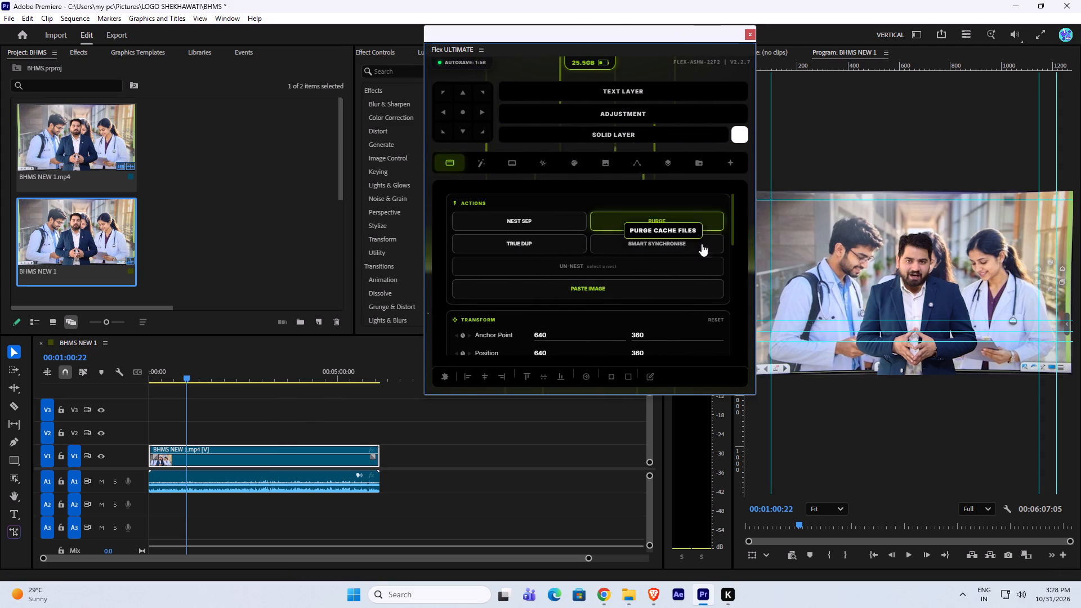
Bring up Flex ULTIMATE's Silence Remover & Auto Cut tool and set it to Retakes mode.
{"action": "scroll", "coordinate": [584, 249], "scroll_direction": "down", "scroll_amount": 3}
{"action": "scroll", "coordinate": [575, 242], "scroll_direction": "up", "scroll_amount": 5}
{"action": "left_click", "coordinate": [477, 164]}
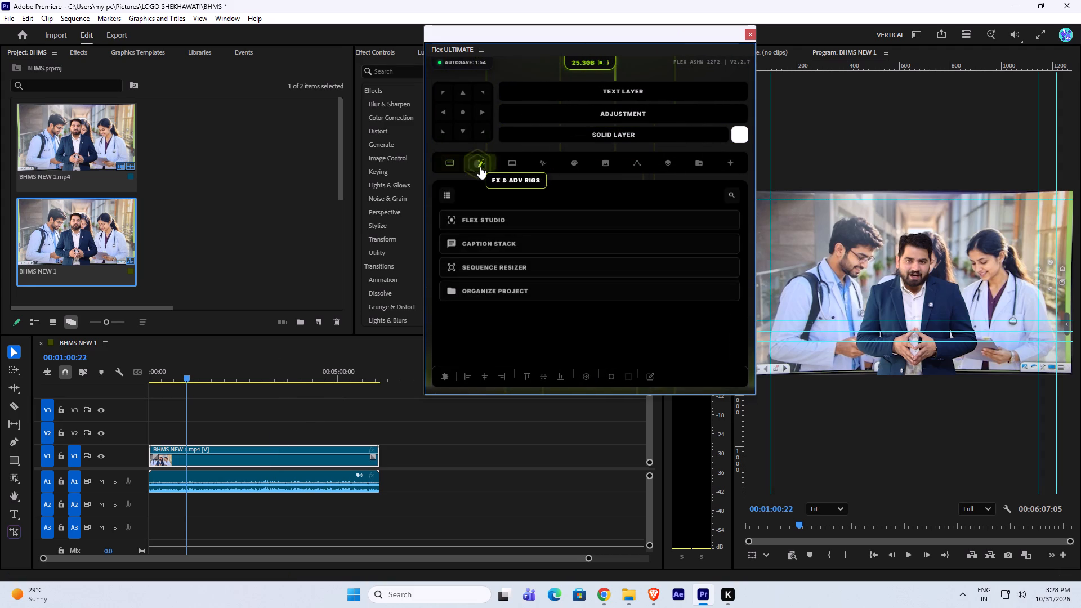
{"action": "left_click", "coordinate": [513, 168]}
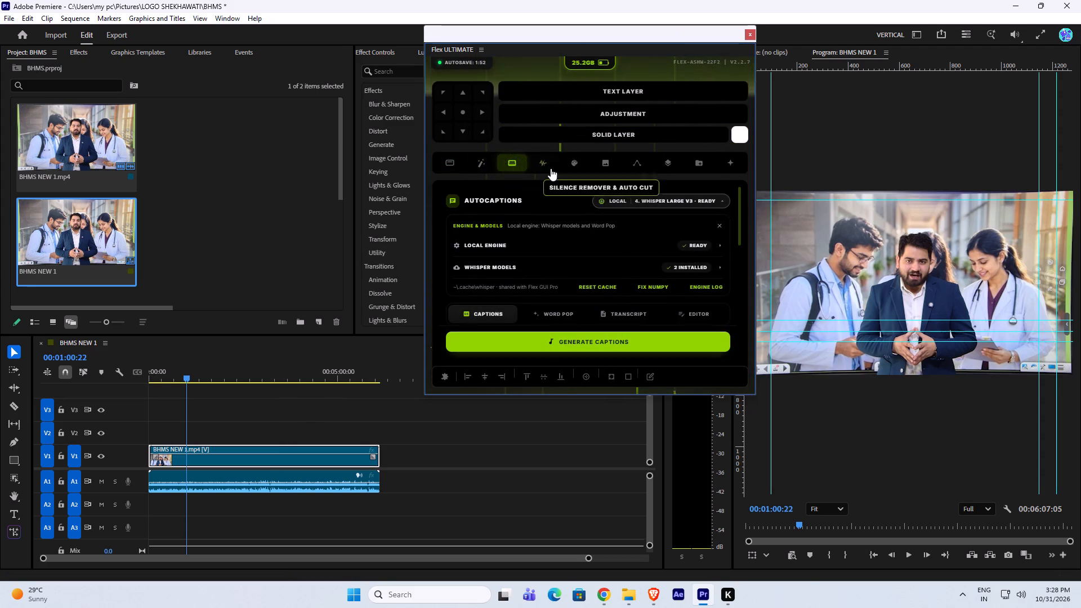
{"action": "left_click", "coordinate": [546, 166]}
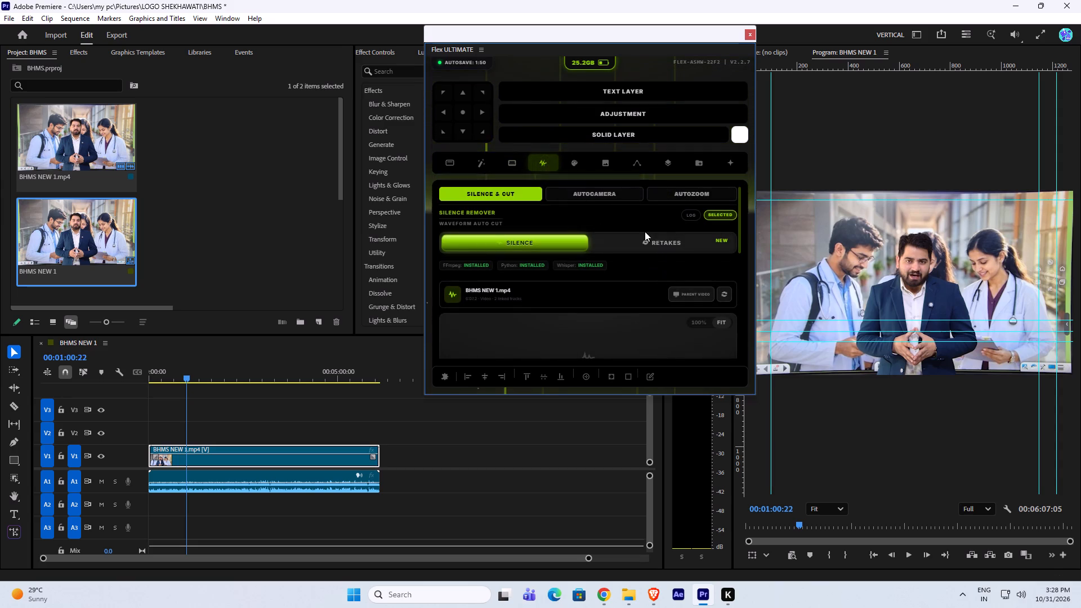
{"action": "left_click", "coordinate": [646, 245]}
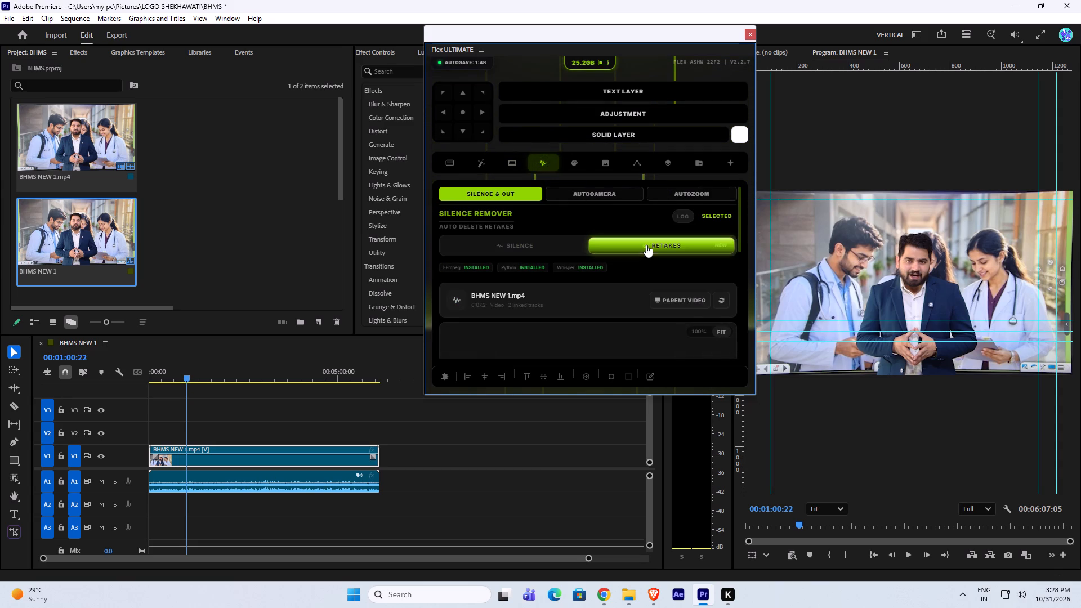
Dismiss the Flex ULTIMATE 2.3.0 update notice and start scanning the BHMS NEW 1.mp4 clip for retakes.
{"action": "scroll", "coordinate": [584, 292], "scroll_direction": "down", "scroll_amount": 6}
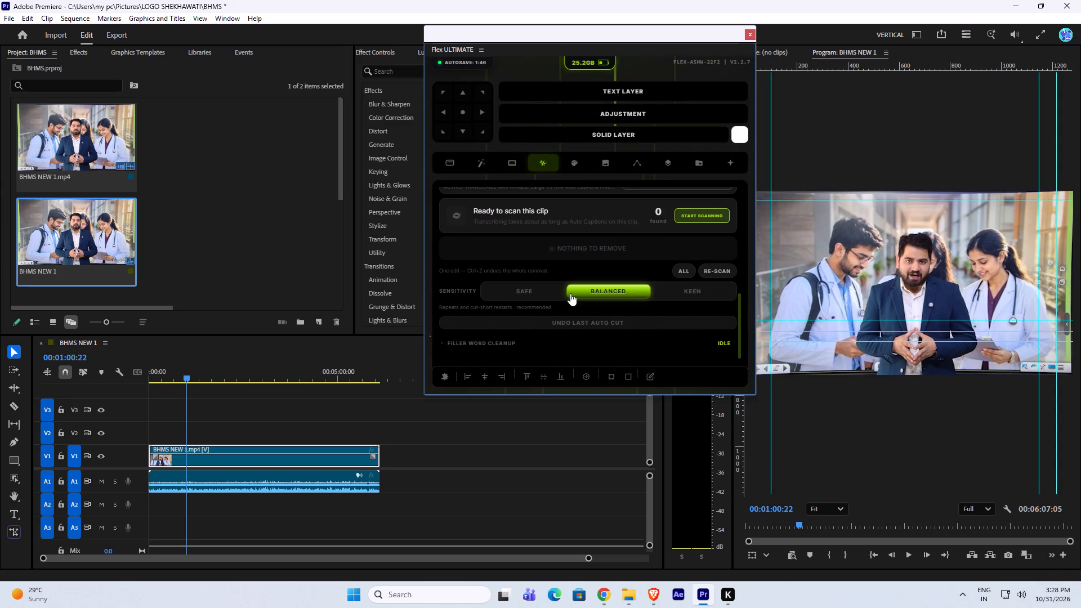
{"action": "scroll", "coordinate": [583, 299], "scroll_direction": "down", "scroll_amount": 1}
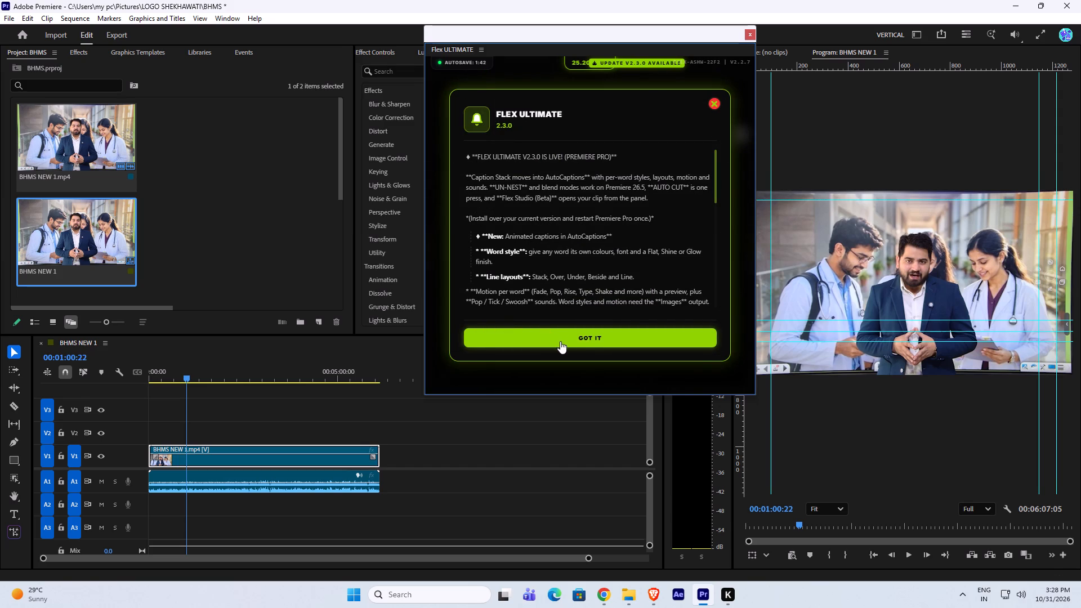
{"action": "left_click", "coordinate": [563, 343]}
{"action": "scroll", "coordinate": [548, 295], "scroll_direction": "down", "scroll_amount": 4}
{"action": "scroll", "coordinate": [567, 313], "scroll_direction": "up", "scroll_amount": 2}
{"action": "scroll", "coordinate": [566, 316], "scroll_direction": "down", "scroll_amount": 2}
{"action": "scroll", "coordinate": [567, 314], "scroll_direction": "up", "scroll_amount": 1}
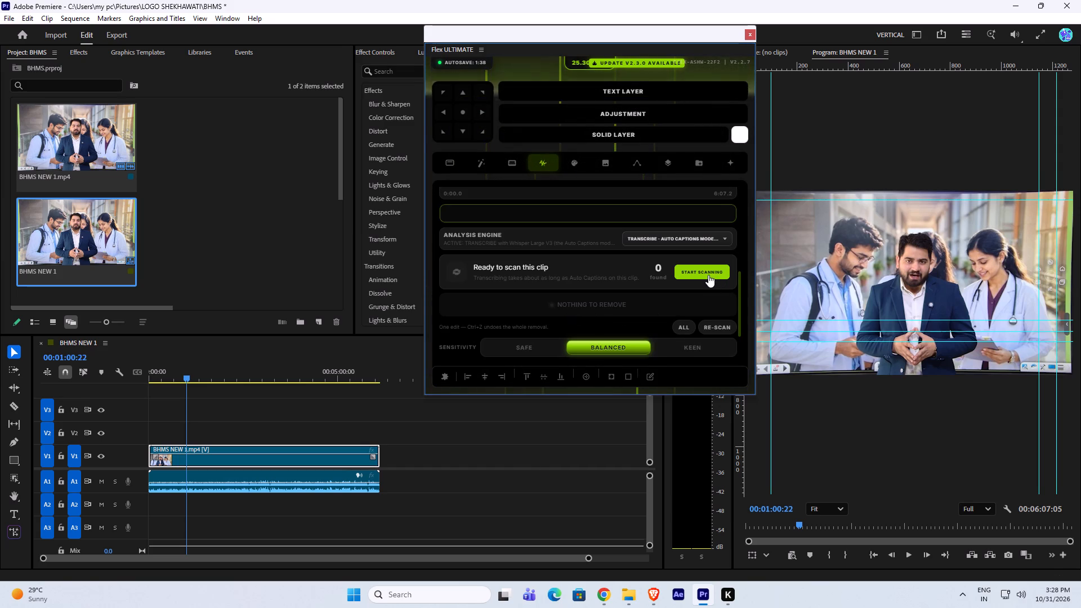
{"action": "left_click", "coordinate": [706, 274]}
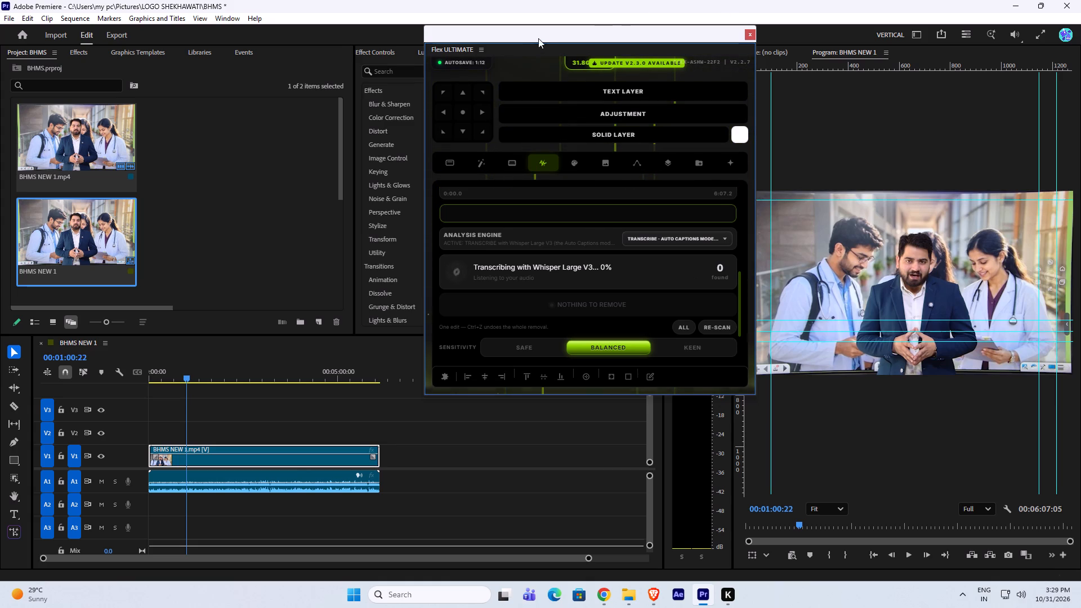
Move the floating Flex ULTIMATE panel so that it no longer covers the Program monitor.
{"action": "left_click_drag", "start_coordinate": [539, 38], "coordinate": [501, 86]}
{"action": "left_click_drag", "start_coordinate": [491, 79], "coordinate": [541, 53]}
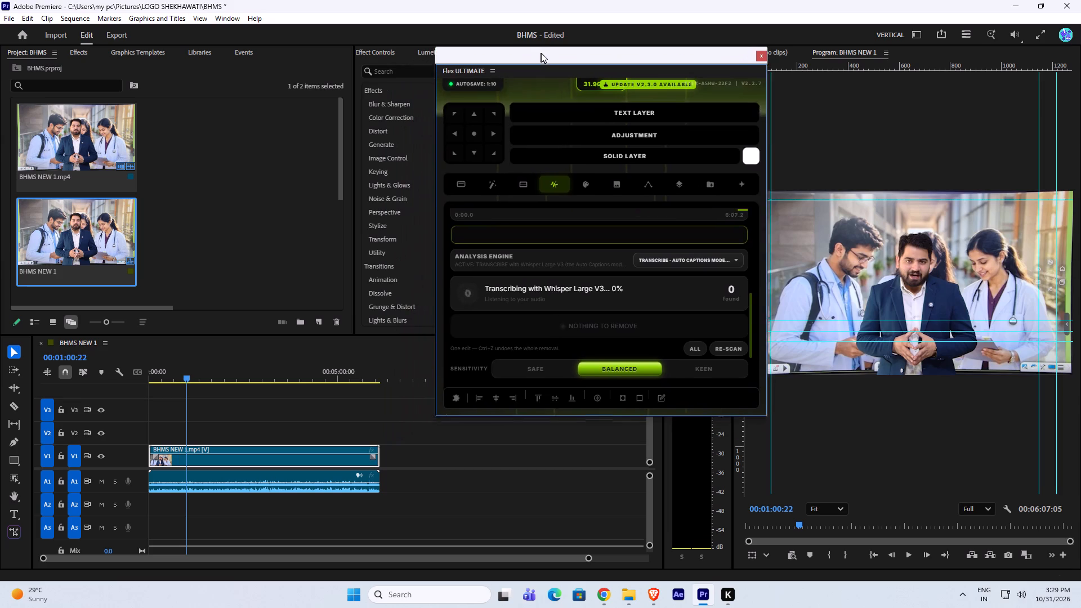
{"action": "left_click_drag", "start_coordinate": [541, 53], "coordinate": [520, 51]}
{"action": "left_click", "coordinate": [448, 69]}
{"action": "right_click", "coordinate": [457, 64]}
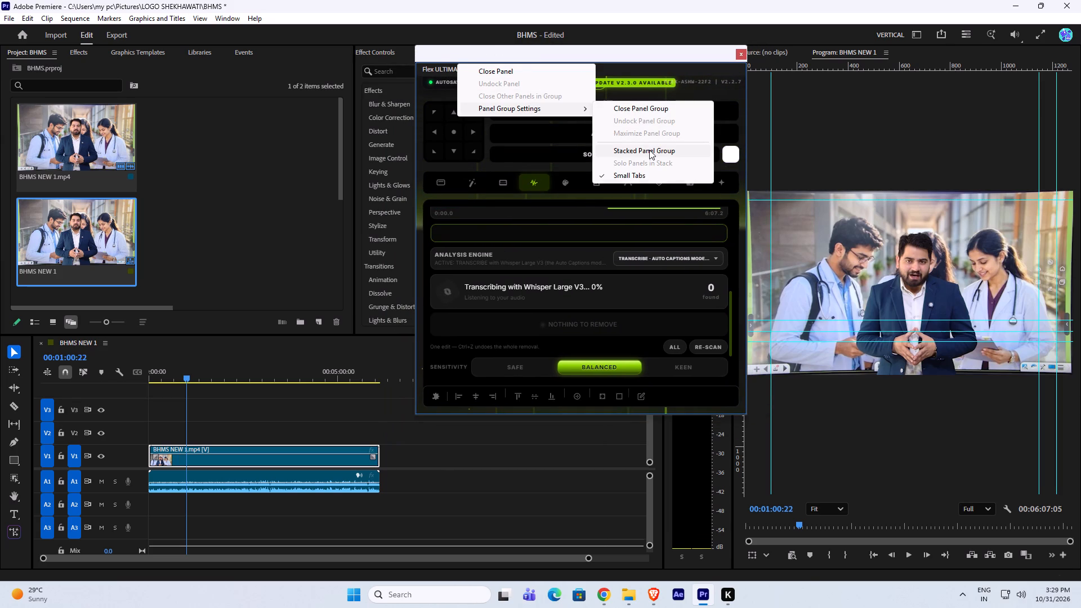
{"action": "left_click", "coordinate": [632, 51]}
{"action": "left_click_drag", "start_coordinate": [560, 58], "coordinate": [229, 66]}
{"action": "left_click", "coordinate": [228, 64]}
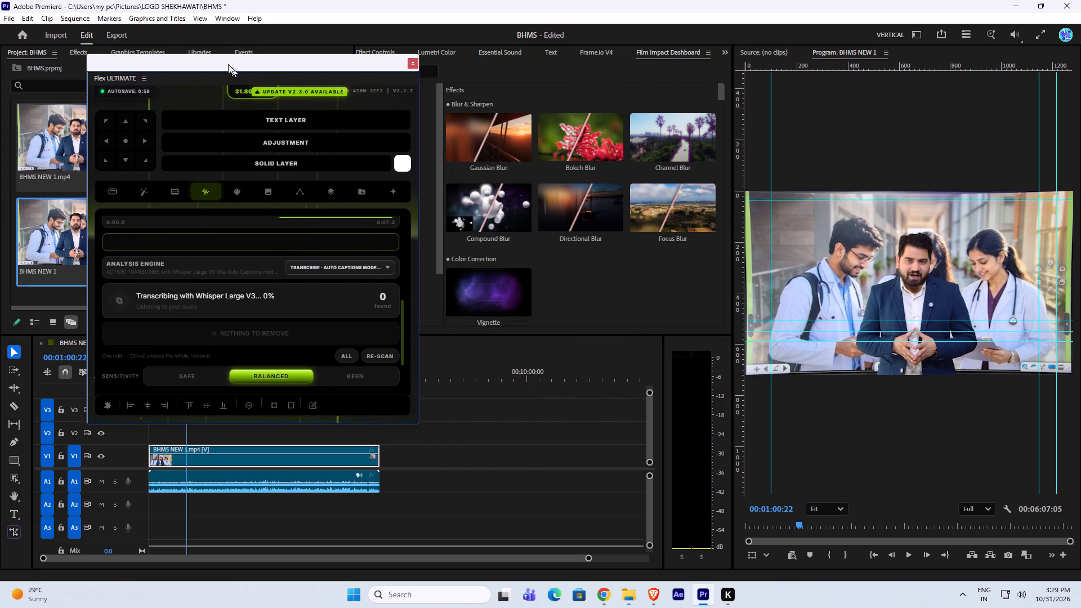
{"action": "left_click_drag", "start_coordinate": [228, 64], "coordinate": [351, 44]}
{"action": "double_click", "coordinate": [311, 63]}
{"action": "left_click_drag", "start_coordinate": [311, 63], "coordinate": [383, 53]}
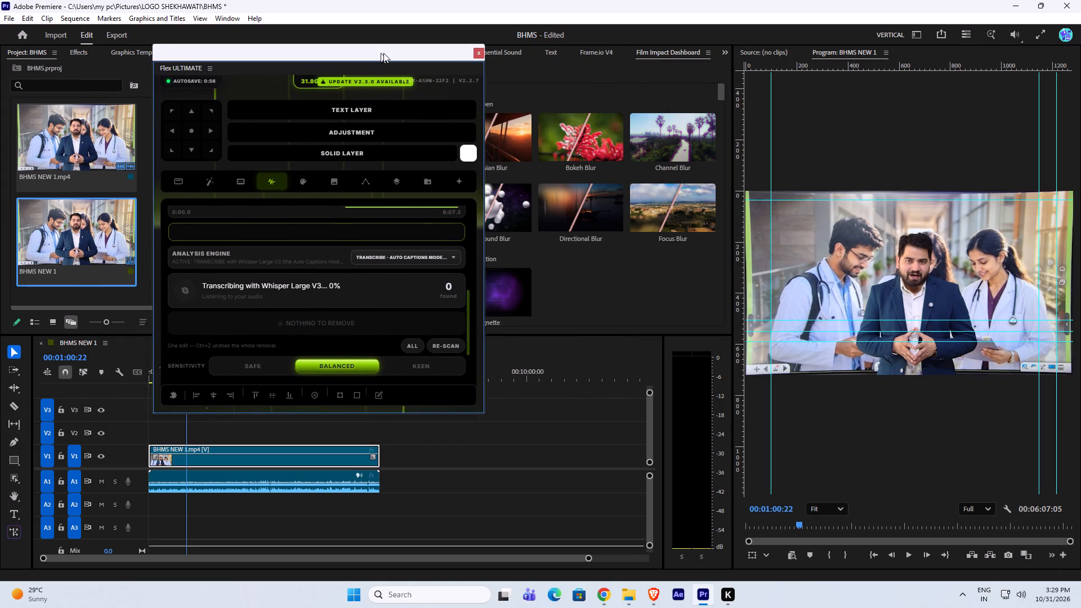
{"action": "left_click_drag", "start_coordinate": [383, 53], "coordinate": [511, 35]}
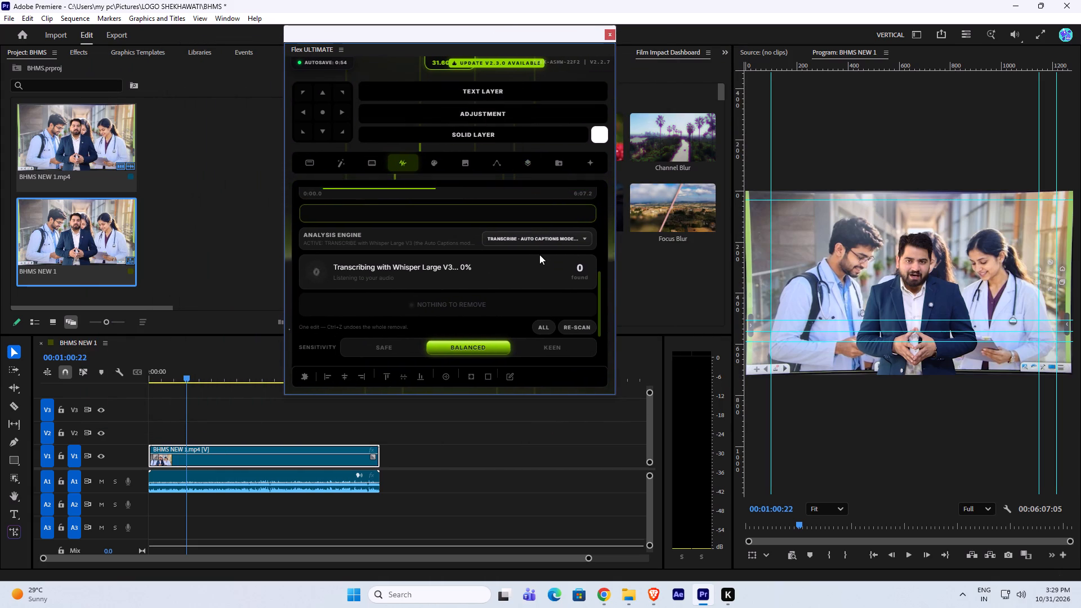
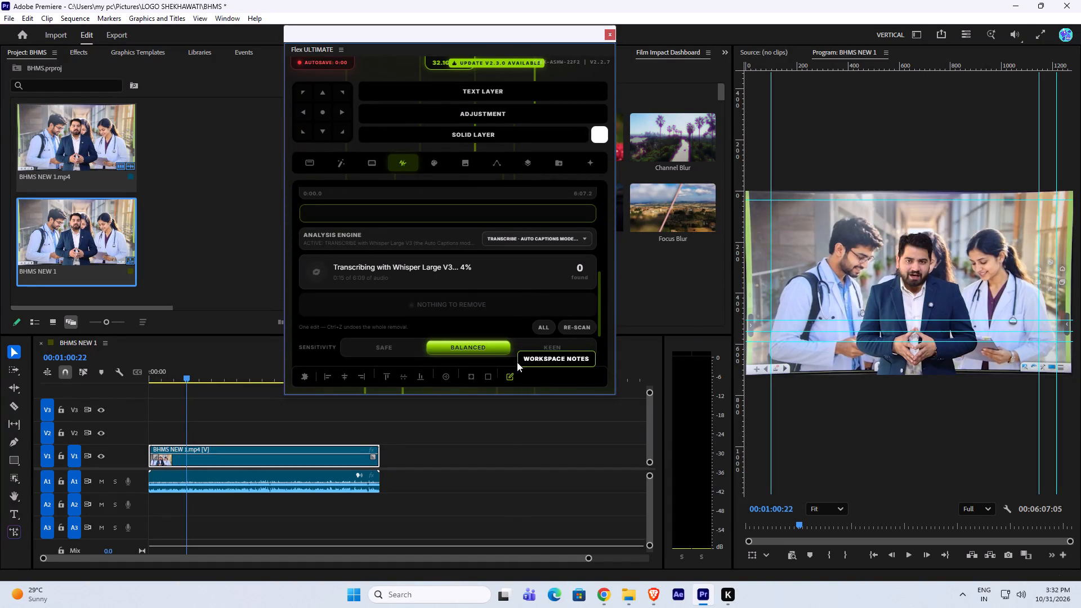
Check the retake scan's transcription progress and inspect the BHMS NEW 1.mp4 waveform at several zoom levels and positions.
{"action": "double_click", "coordinate": [461, 281]}
{"action": "scroll", "coordinate": [477, 309], "scroll_direction": "down", "scroll_amount": 6}
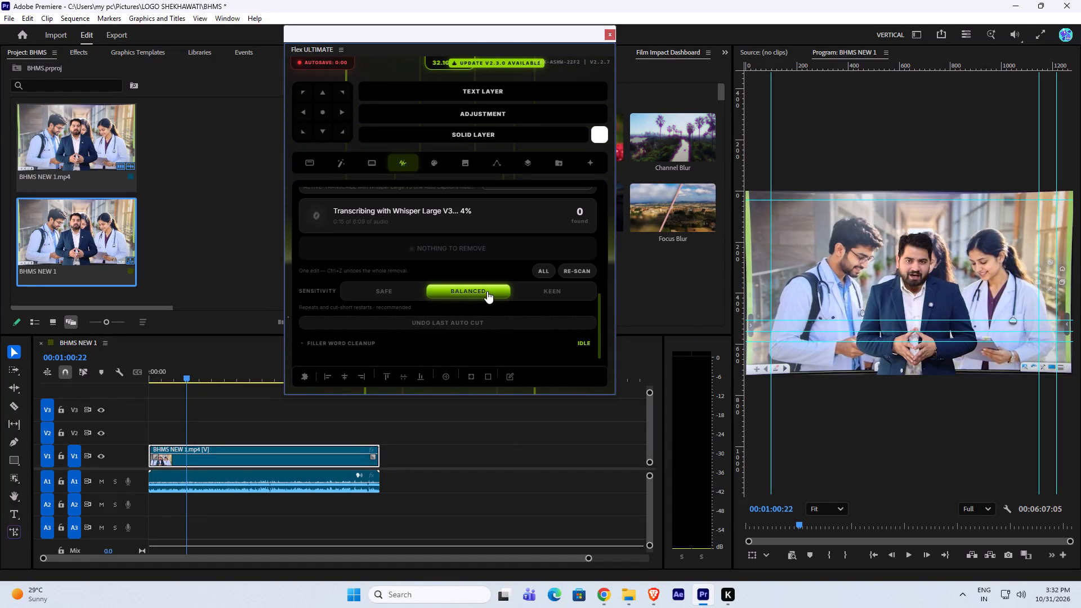
{"action": "scroll", "coordinate": [478, 292], "scroll_direction": "up", "scroll_amount": 3}
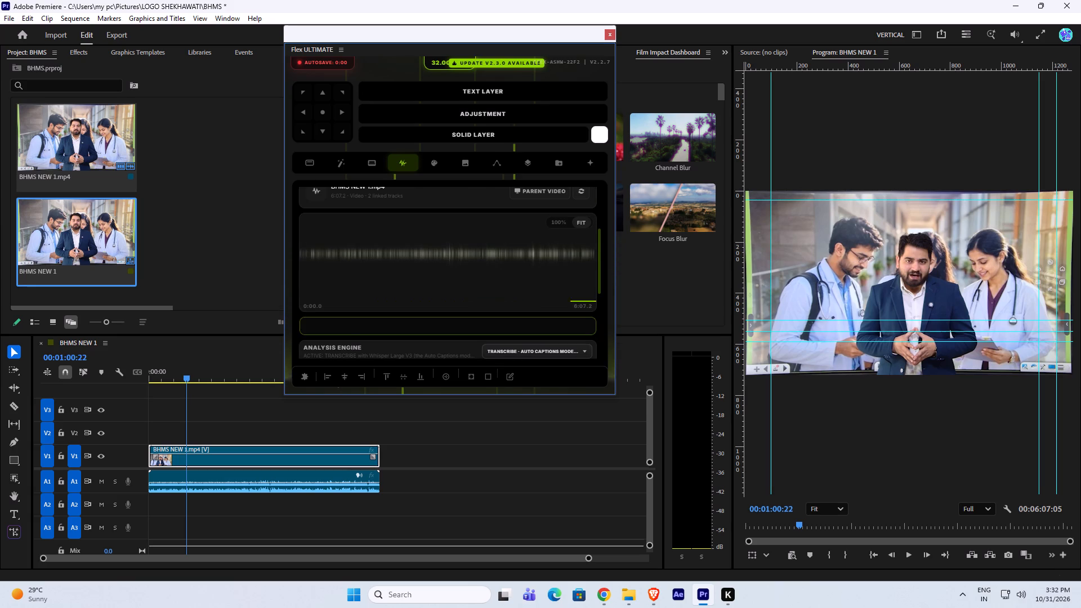
{"action": "scroll", "coordinate": [478, 292], "scroll_direction": "up", "scroll_amount": 3}
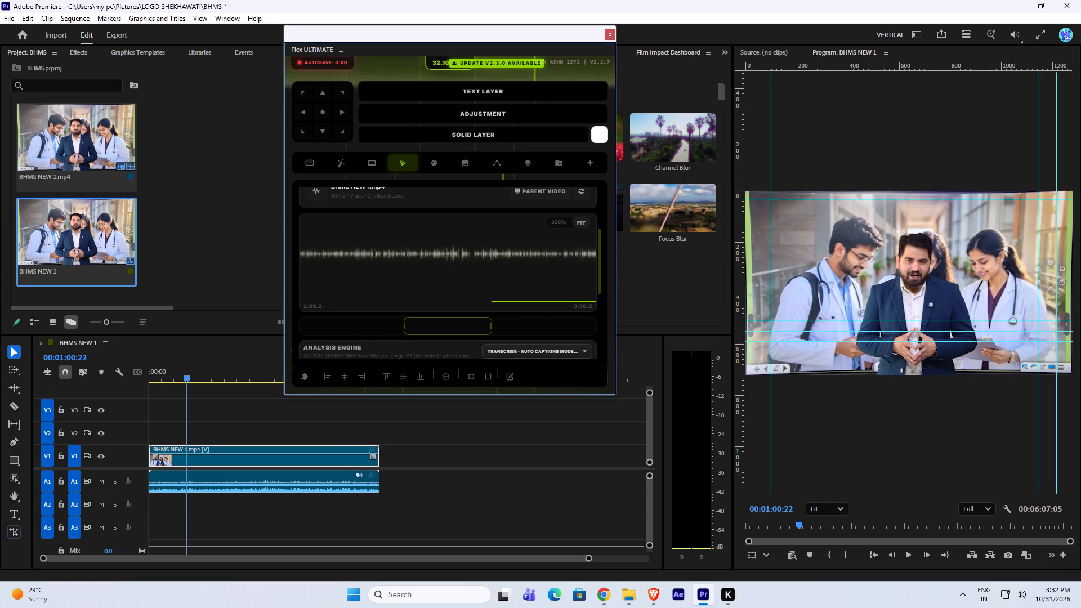
{"action": "scroll", "coordinate": [478, 290], "scroll_direction": "down", "scroll_amount": 9}
{"action": "scroll", "coordinate": [479, 293], "scroll_direction": "up", "scroll_amount": 16}
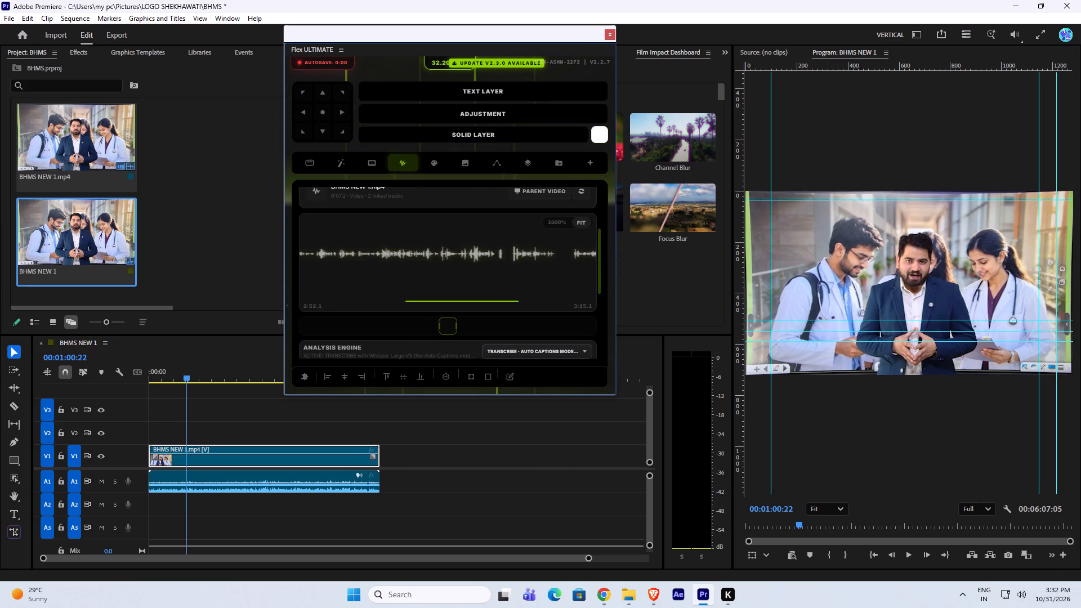
{"action": "scroll", "coordinate": [486, 285], "scroll_direction": "up", "scroll_amount": 5}
{"action": "left_click_drag", "start_coordinate": [449, 327], "coordinate": [422, 328]}
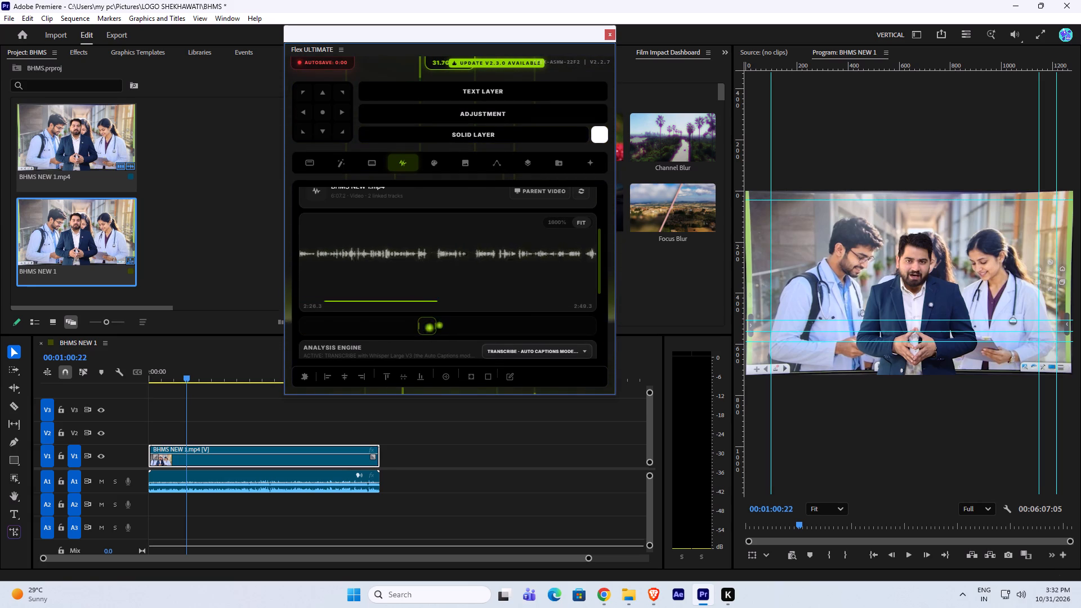
{"action": "left_click_drag", "start_coordinate": [422, 328], "coordinate": [523, 337]}
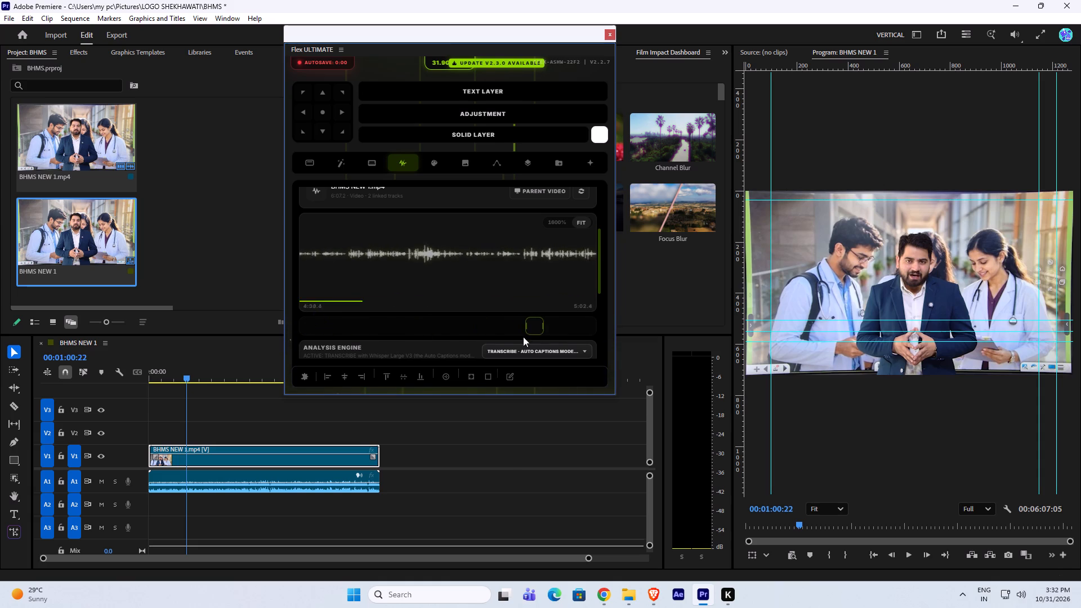
{"action": "left_click_drag", "start_coordinate": [523, 337], "coordinate": [365, 330]}
{"action": "scroll", "coordinate": [438, 275], "scroll_direction": "up", "scroll_amount": 2}
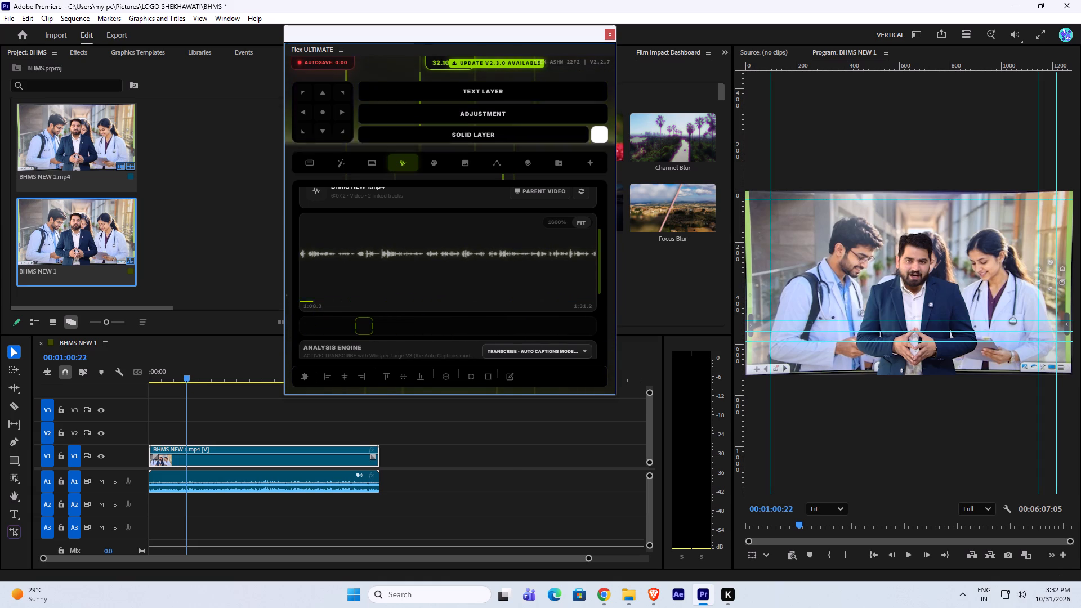
{"action": "scroll", "coordinate": [457, 254], "scroll_direction": "down", "scroll_amount": 3}
{"action": "scroll", "coordinate": [452, 266], "scroll_direction": "up", "scroll_amount": 1}
{"action": "scroll", "coordinate": [452, 266], "scroll_direction": "down", "scroll_amount": 10}
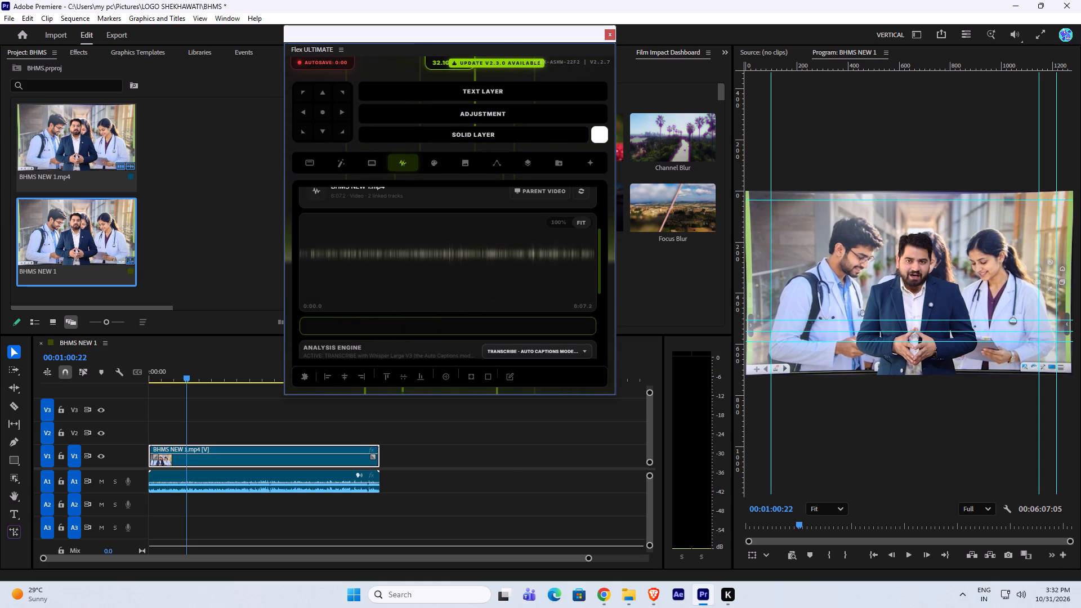
{"action": "scroll", "coordinate": [455, 296], "scroll_direction": "up", "scroll_amount": 9}
{"action": "scroll", "coordinate": [513, 347], "scroll_direction": "down", "scroll_amount": 6}
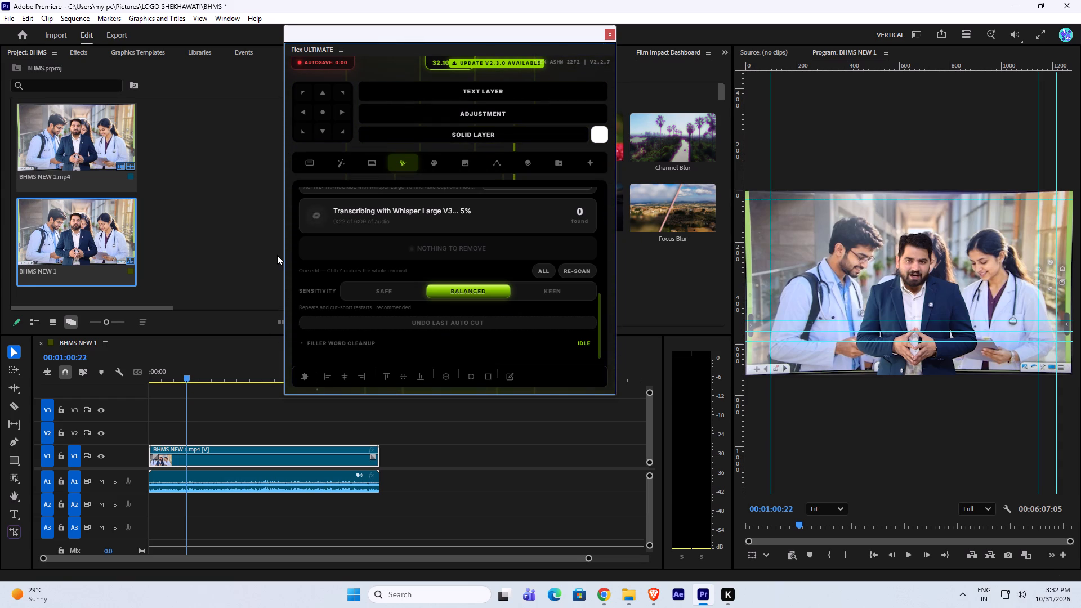
Show the Silence Remover's process log and read through its entries on the running retake analysis.
{"action": "scroll", "coordinate": [428, 288], "scroll_direction": "up", "scroll_amount": 10}
{"action": "scroll", "coordinate": [471, 209], "scroll_direction": "up", "scroll_amount": 4}
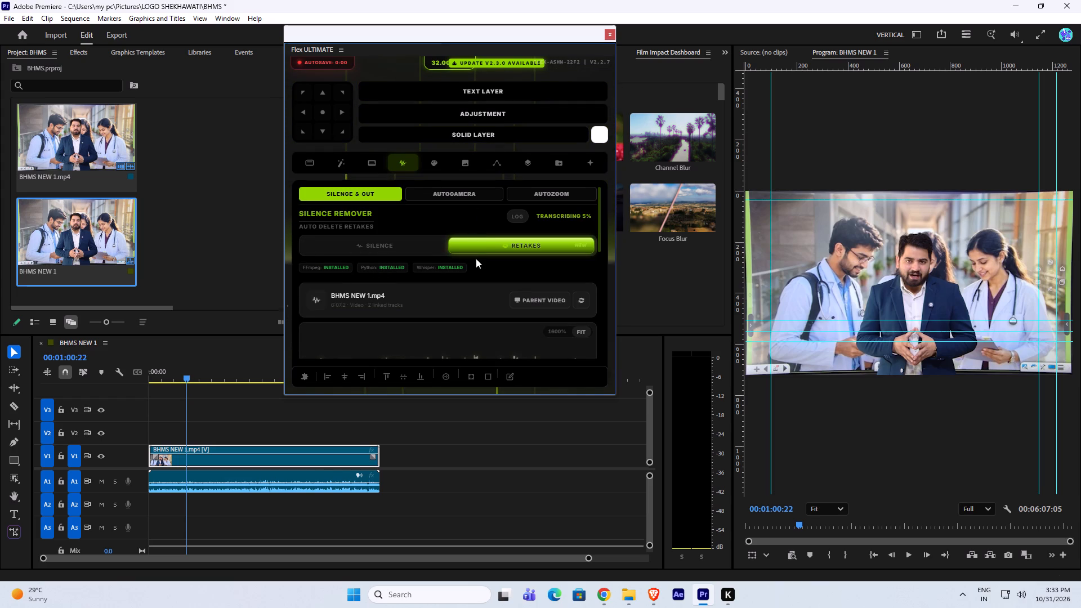
{"action": "left_click", "coordinate": [517, 217]}
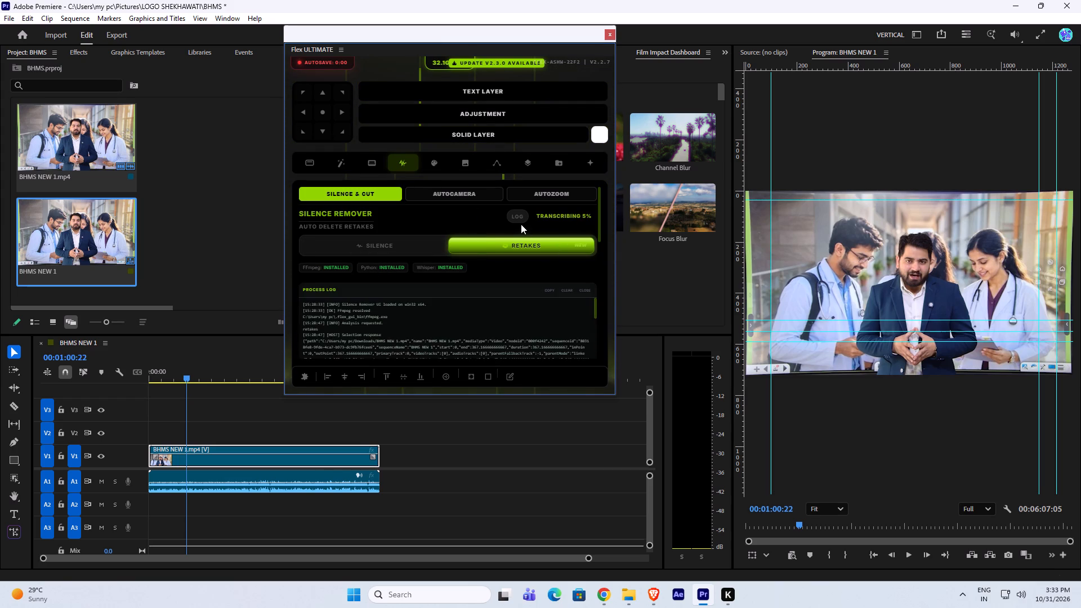
{"action": "scroll", "coordinate": [452, 314], "scroll_direction": "down", "scroll_amount": 7}
{"action": "scroll", "coordinate": [450, 293], "scroll_direction": "up", "scroll_amount": 6}
{"action": "scroll", "coordinate": [451, 236], "scroll_direction": "up", "scroll_amount": 6}
{"action": "scroll", "coordinate": [425, 225], "scroll_direction": "down", "scroll_amount": 4}
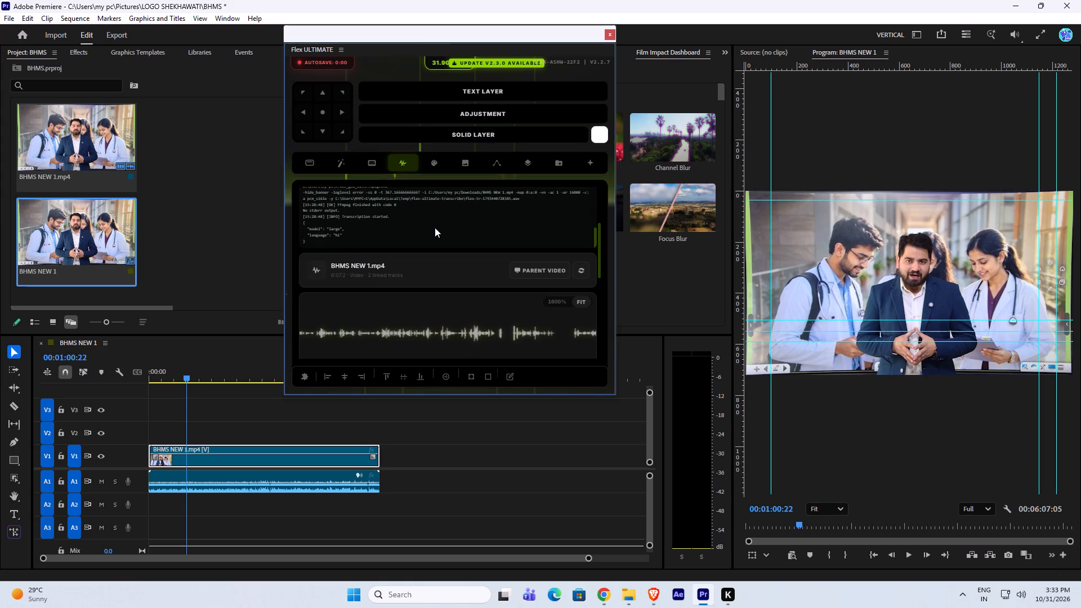
{"action": "scroll", "coordinate": [439, 229], "scroll_direction": "down", "scroll_amount": 5}
{"action": "scroll", "coordinate": [439, 233], "scroll_direction": "up", "scroll_amount": 6}
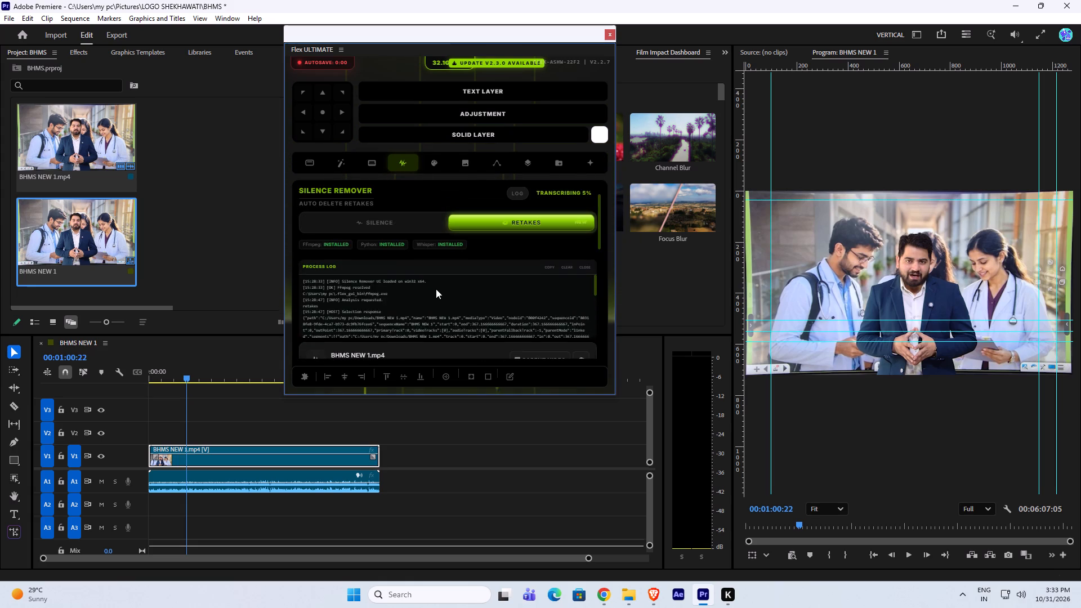
{"action": "scroll", "coordinate": [436, 290], "scroll_direction": "down", "scroll_amount": 5}
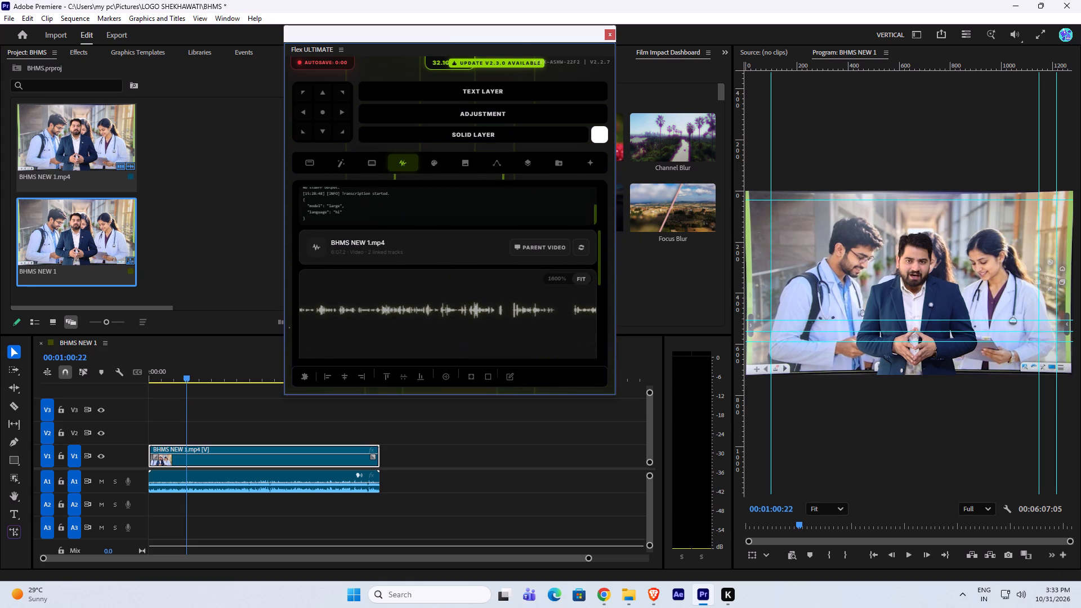
{"action": "scroll", "coordinate": [438, 275], "scroll_direction": "up", "scroll_amount": 3}
{"action": "scroll", "coordinate": [389, 255], "scroll_direction": "up", "scroll_amount": 1}
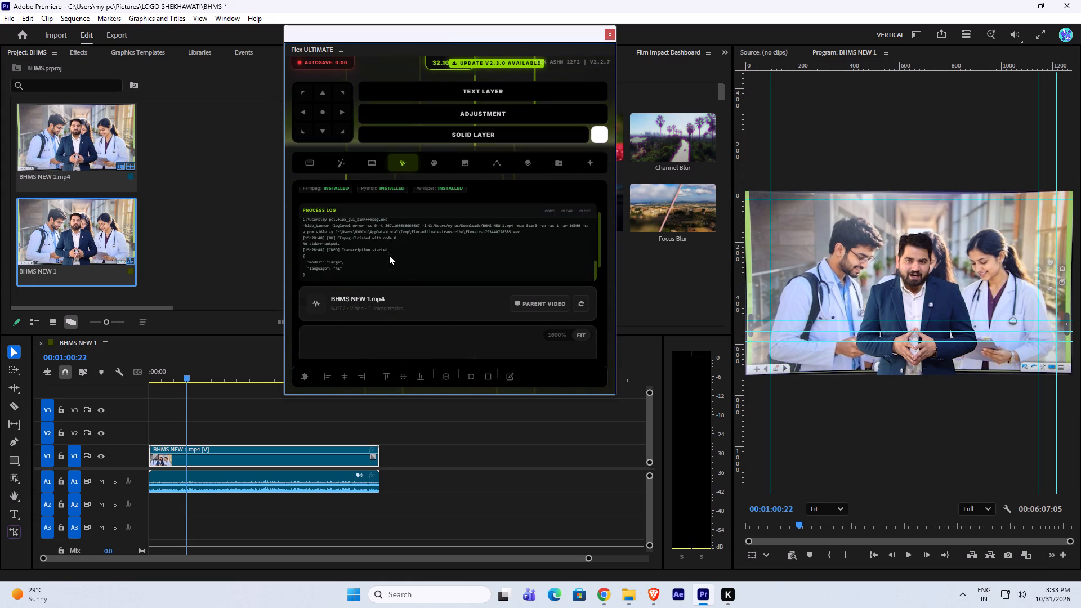
{"action": "scroll", "coordinate": [445, 204], "scroll_direction": "up", "scroll_amount": 2}
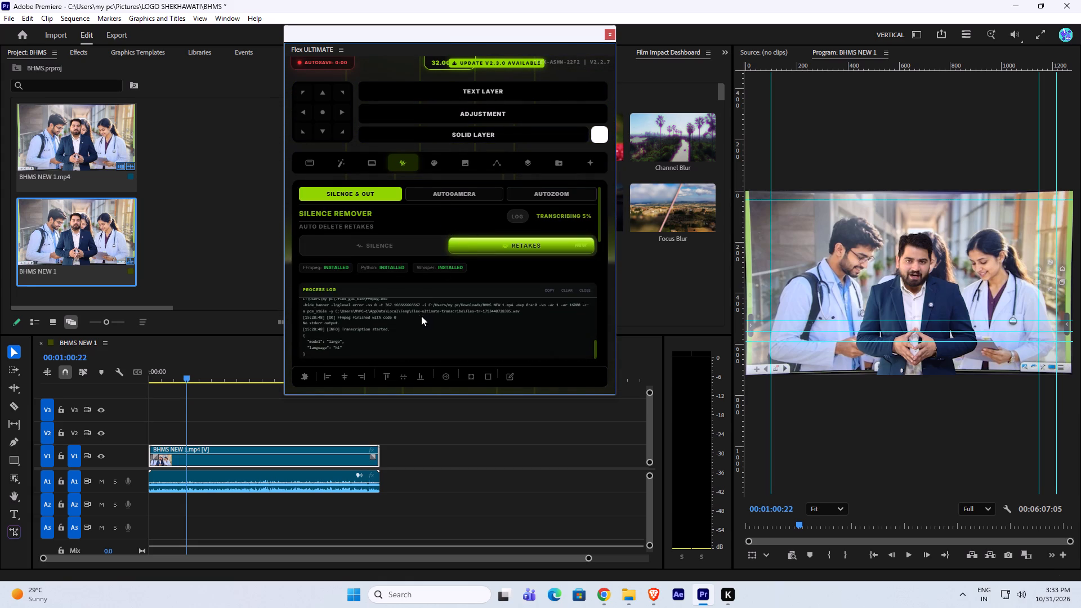
Review the clip's waveform zoomed back out to 100% and check the Whisper transcription progress again.
{"action": "scroll", "coordinate": [421, 317], "scroll_direction": "down", "scroll_amount": 2}
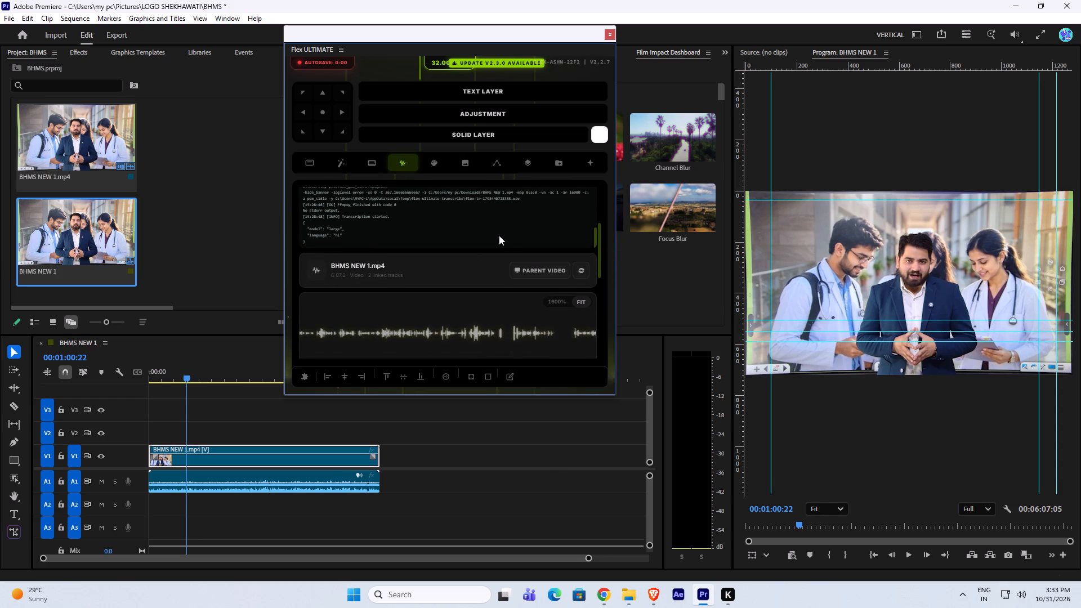
{"action": "scroll", "coordinate": [499, 235], "scroll_direction": "down", "scroll_amount": 2}
{"action": "scroll", "coordinate": [495, 288], "scroll_direction": "down", "scroll_amount": 3}
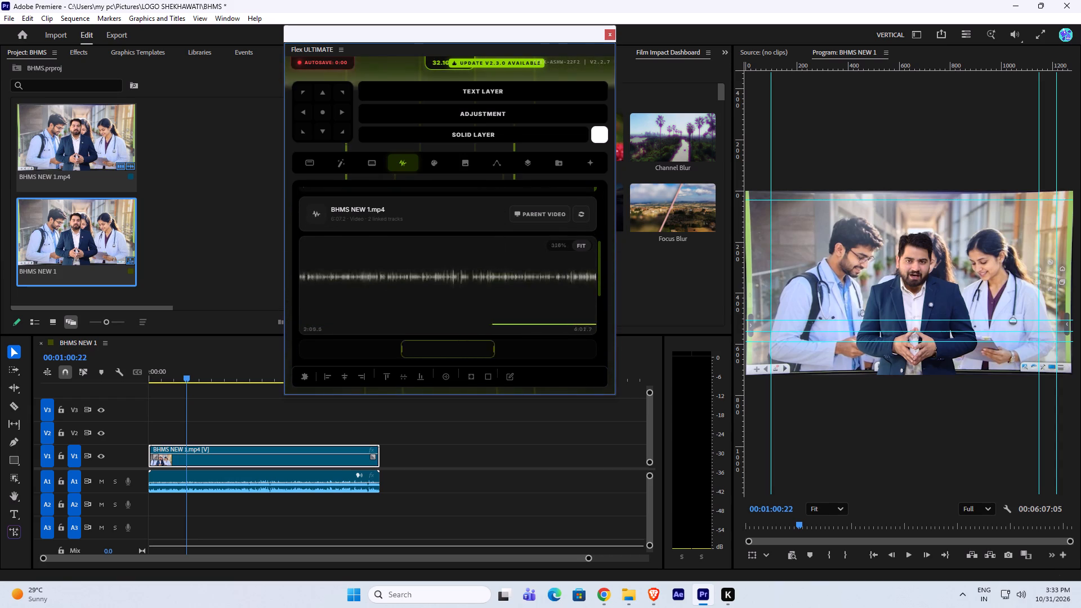
{"action": "scroll", "coordinate": [495, 288], "scroll_direction": "down", "scroll_amount": 10}
{"action": "scroll", "coordinate": [527, 348], "scroll_direction": "down", "scroll_amount": 2}
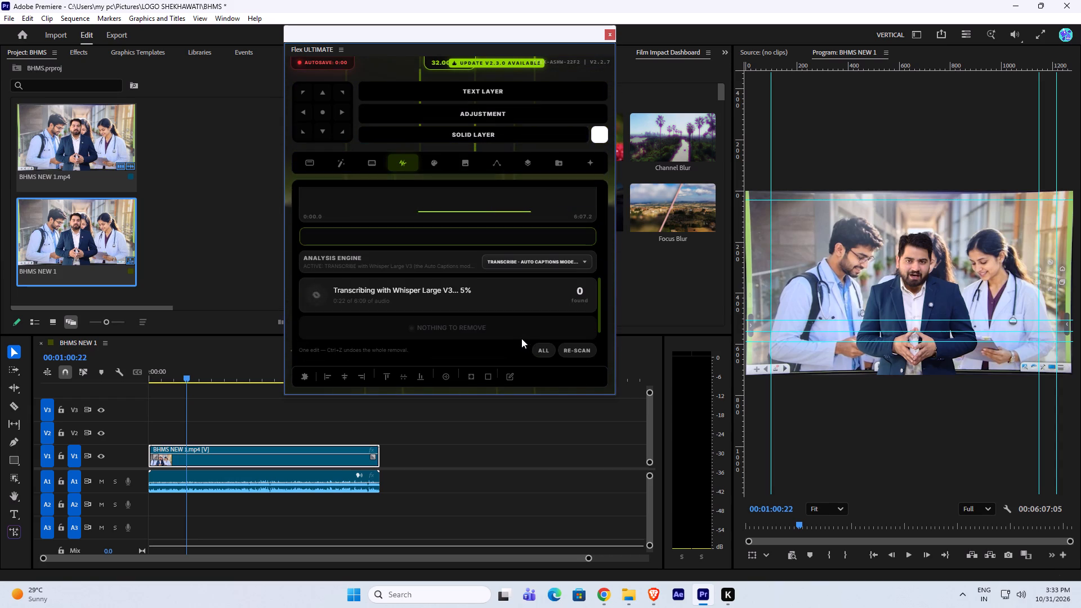
{"action": "scroll", "coordinate": [496, 334], "scroll_direction": "up", "scroll_amount": 4}
{"action": "scroll", "coordinate": [470, 315], "scroll_direction": "down", "scroll_amount": 3}
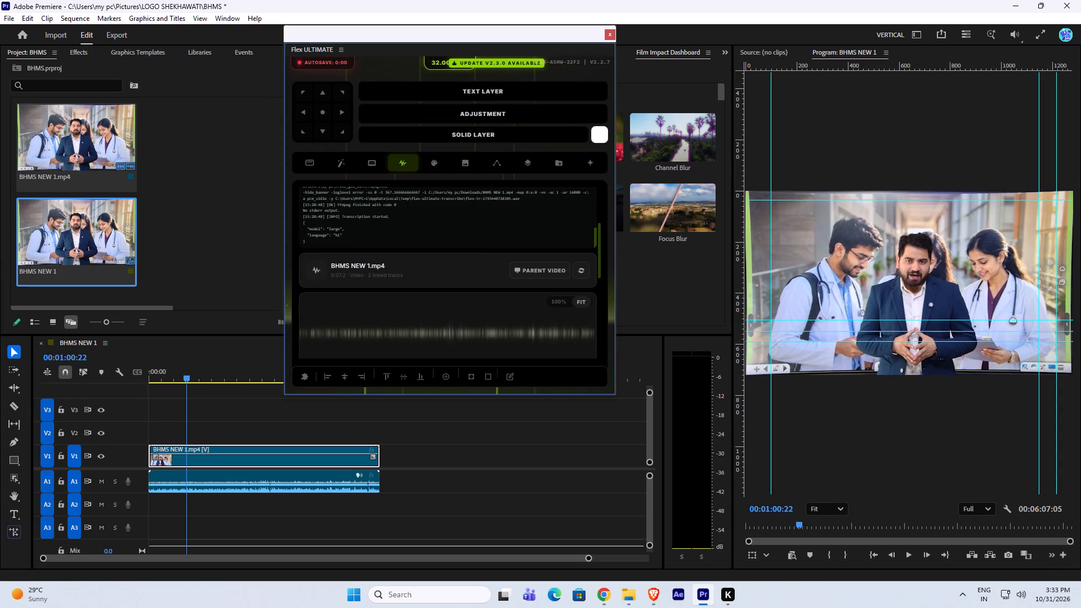
{"action": "scroll", "coordinate": [469, 322], "scroll_direction": "down", "scroll_amount": 1}
{"action": "scroll", "coordinate": [466, 274], "scroll_direction": "up", "scroll_amount": 2}
{"action": "scroll", "coordinate": [460, 287], "scroll_direction": "down", "scroll_amount": 3}
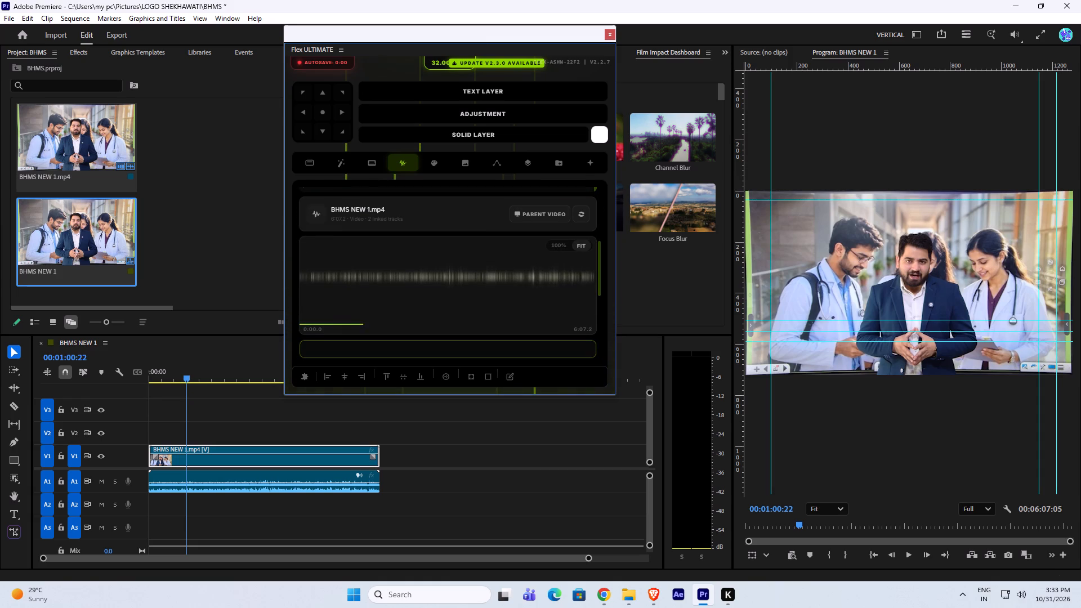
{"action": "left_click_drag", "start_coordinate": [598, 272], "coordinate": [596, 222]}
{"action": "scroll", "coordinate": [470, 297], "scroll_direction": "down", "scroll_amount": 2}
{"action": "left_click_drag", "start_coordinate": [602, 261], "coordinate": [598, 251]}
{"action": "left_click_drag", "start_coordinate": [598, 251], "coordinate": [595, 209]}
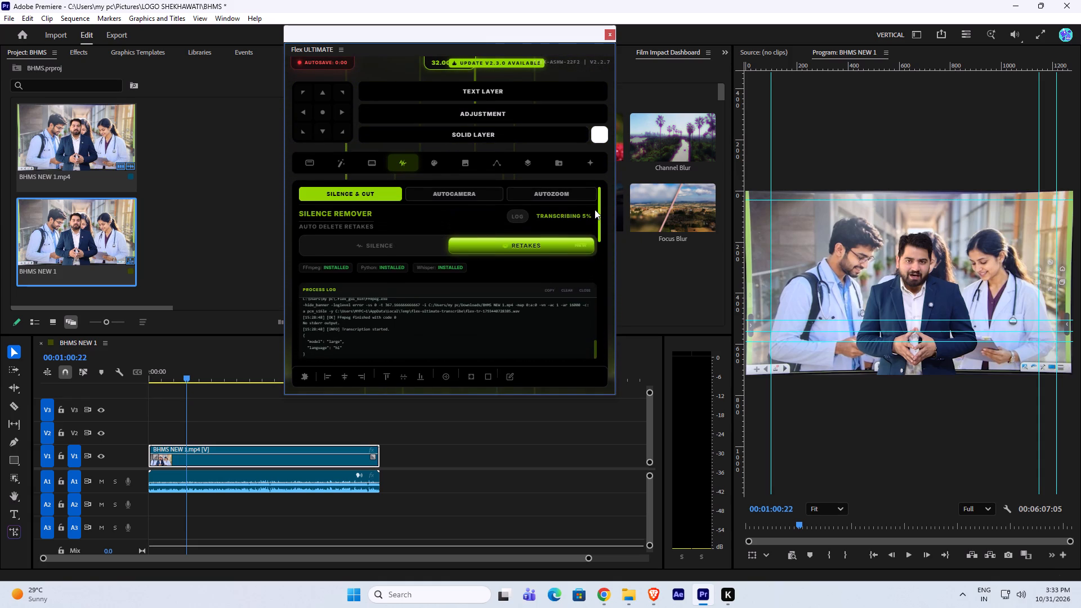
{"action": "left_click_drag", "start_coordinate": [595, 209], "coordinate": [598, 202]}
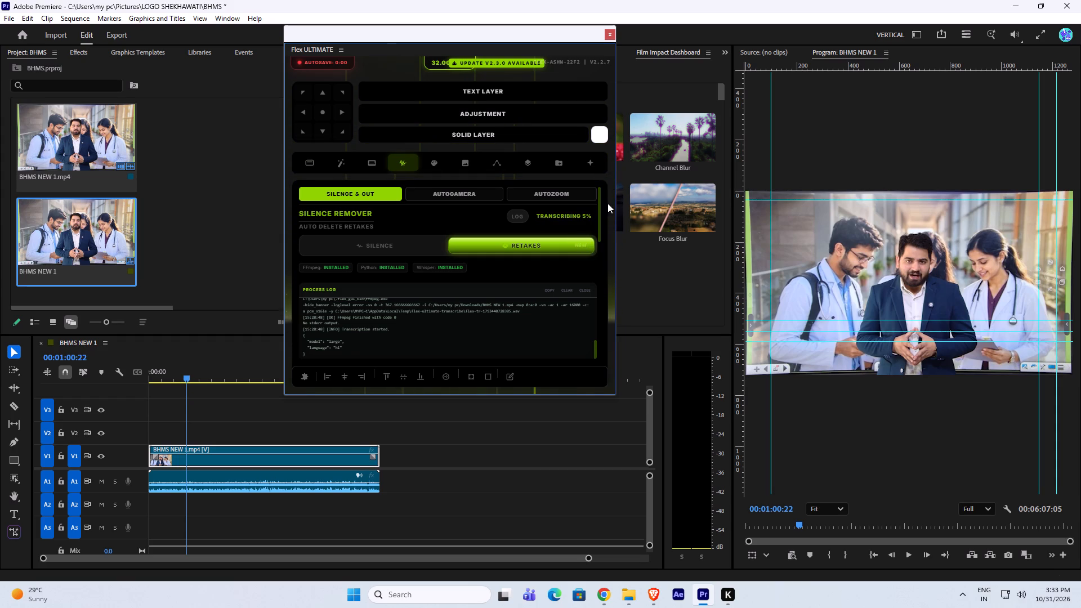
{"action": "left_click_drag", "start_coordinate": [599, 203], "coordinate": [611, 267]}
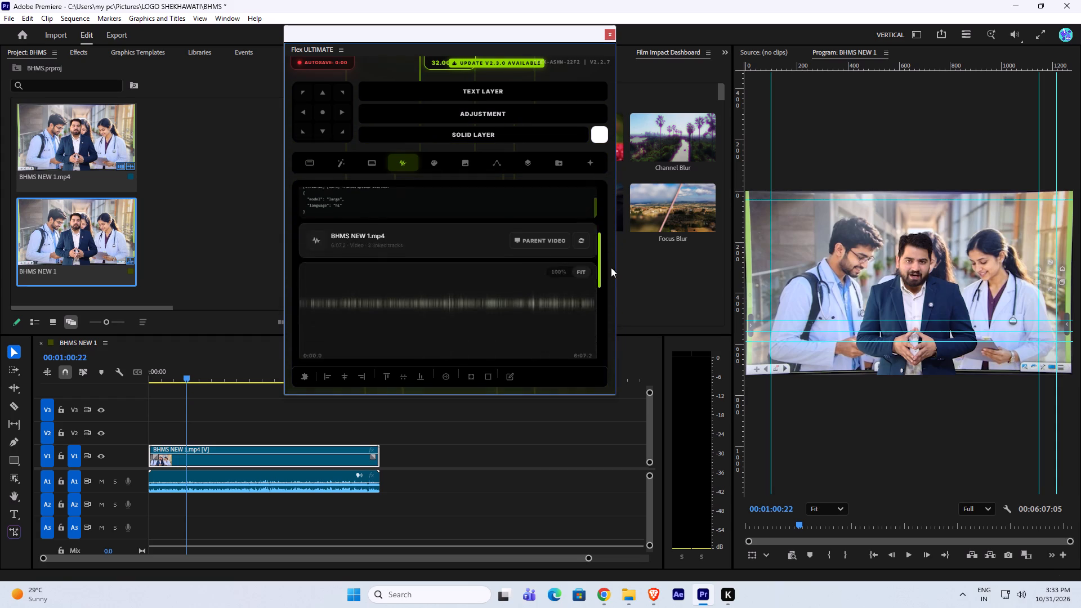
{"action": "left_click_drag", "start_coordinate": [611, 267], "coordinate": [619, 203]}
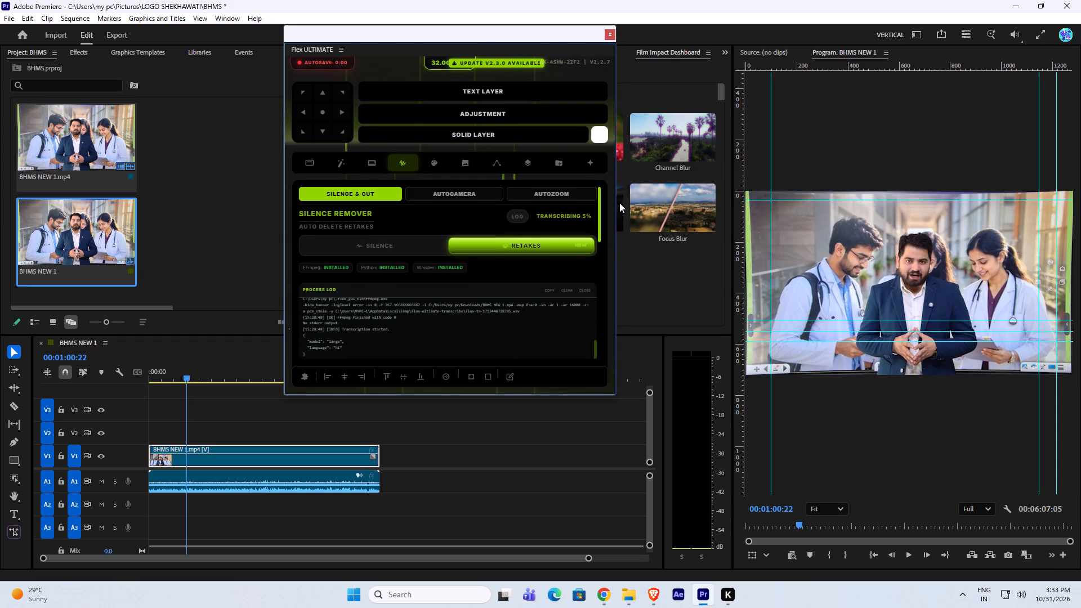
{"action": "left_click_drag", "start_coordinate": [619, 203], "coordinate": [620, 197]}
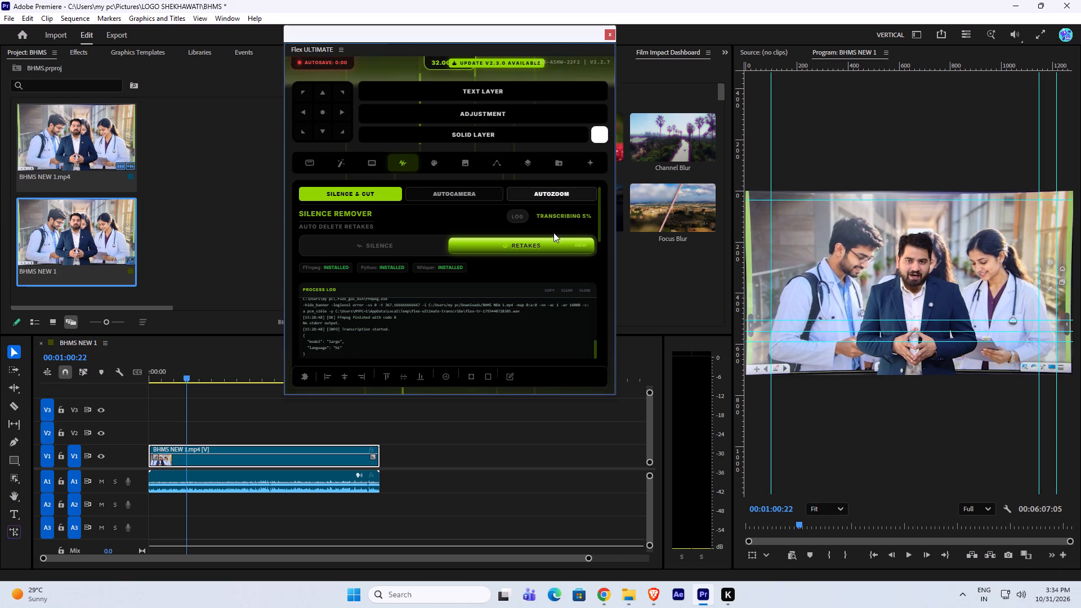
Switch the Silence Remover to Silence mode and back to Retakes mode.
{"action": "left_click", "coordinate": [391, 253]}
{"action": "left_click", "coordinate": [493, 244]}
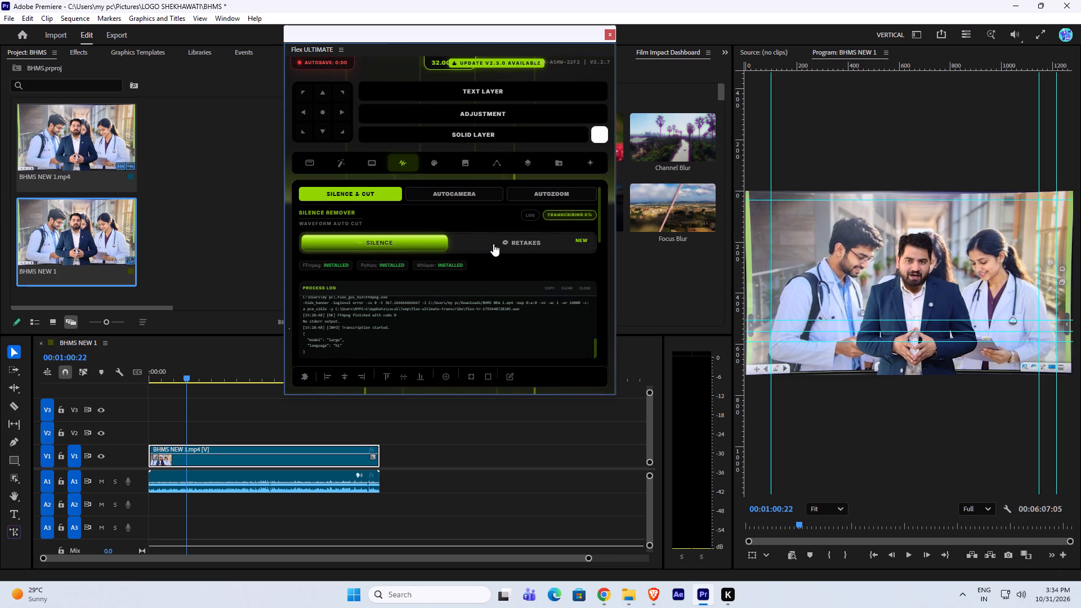
Hide the Silence Remover's process log.
{"action": "left_click", "coordinate": [560, 216]}
{"action": "left_click", "coordinate": [521, 217]}
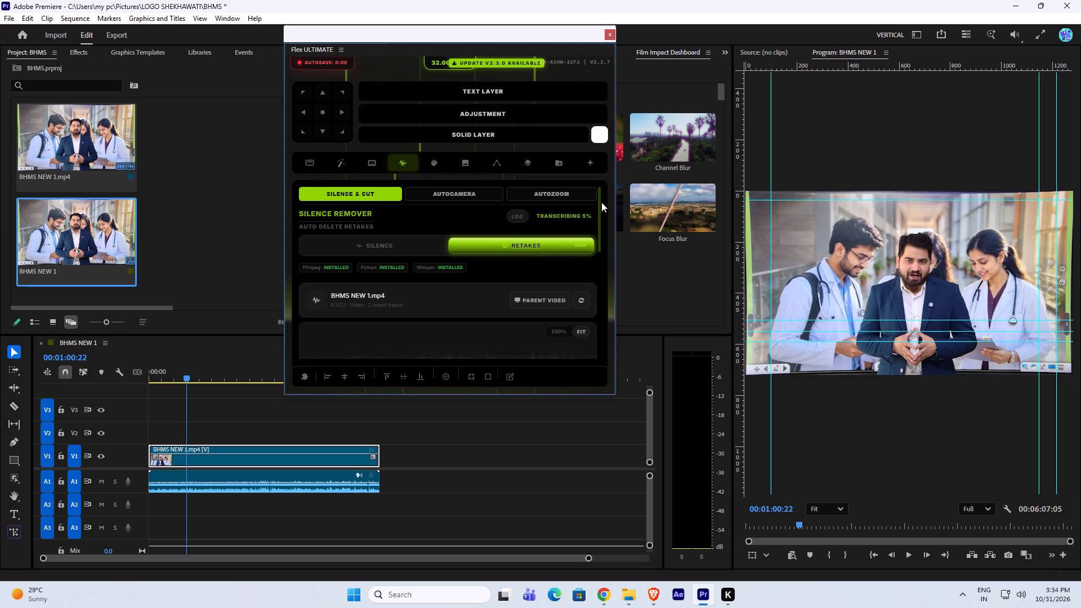
Set the retake detection sensitivity to Safe and request a re-scan of the clip.
{"action": "left_click_drag", "start_coordinate": [598, 202], "coordinate": [597, 280]}
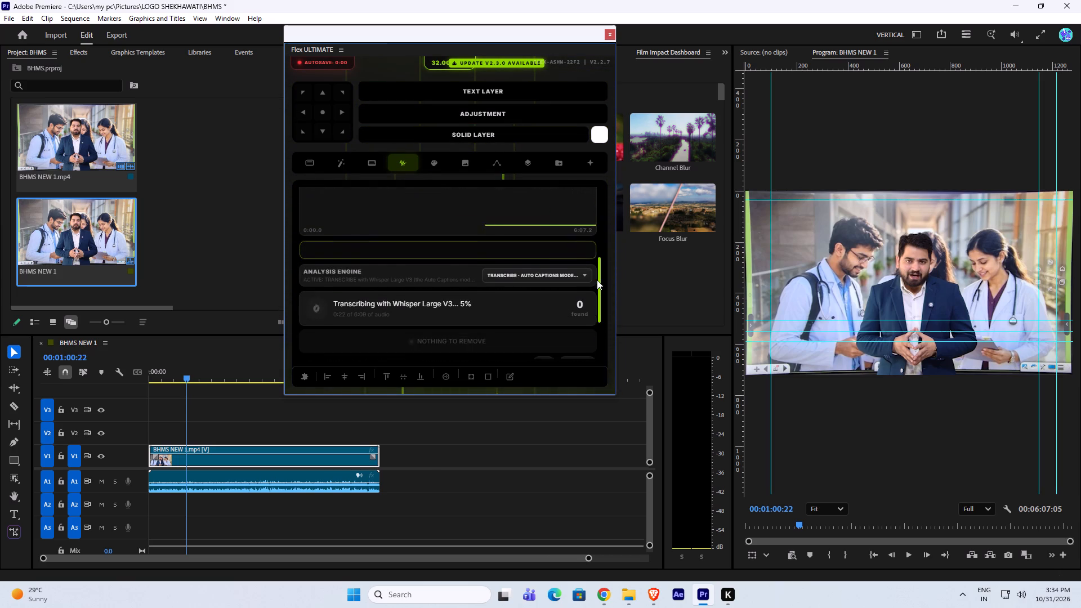
{"action": "left_click_drag", "start_coordinate": [597, 280], "coordinate": [597, 303]}
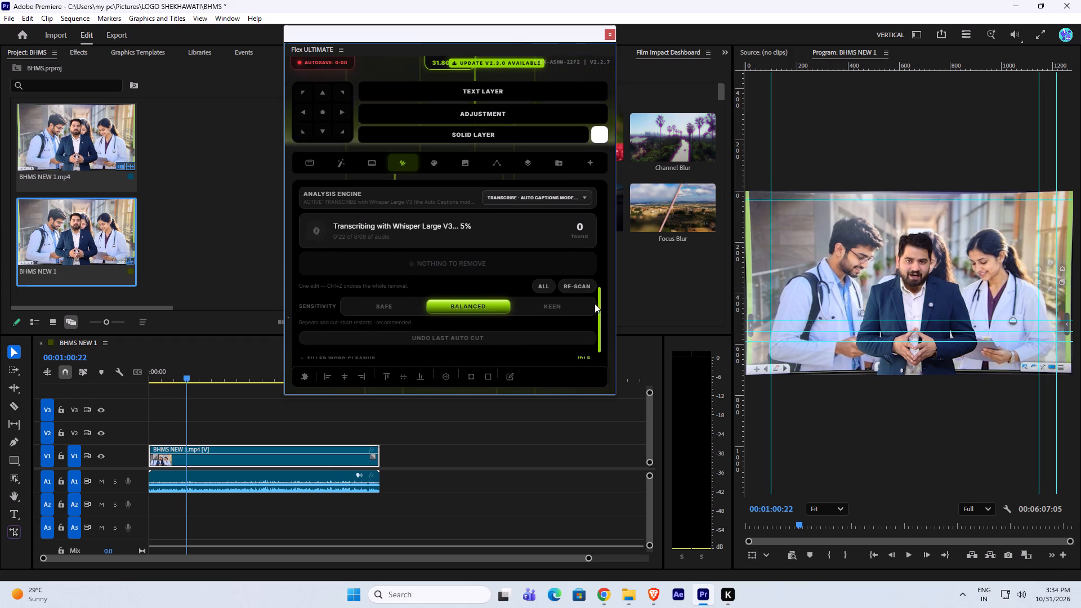
{"action": "left_click", "coordinate": [378, 308]}
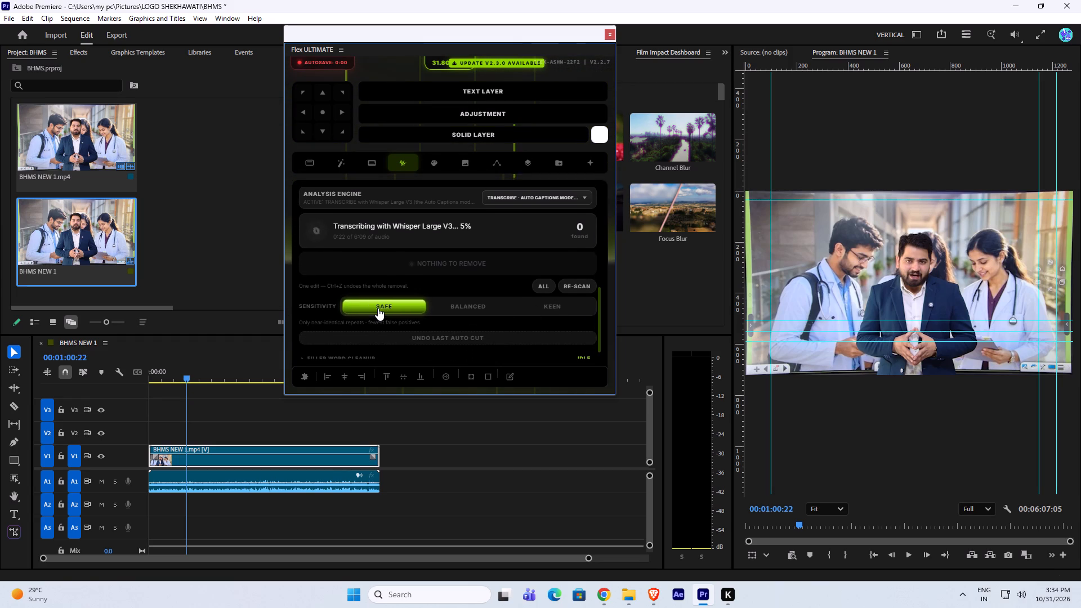
{"action": "left_click", "coordinate": [569, 287]}
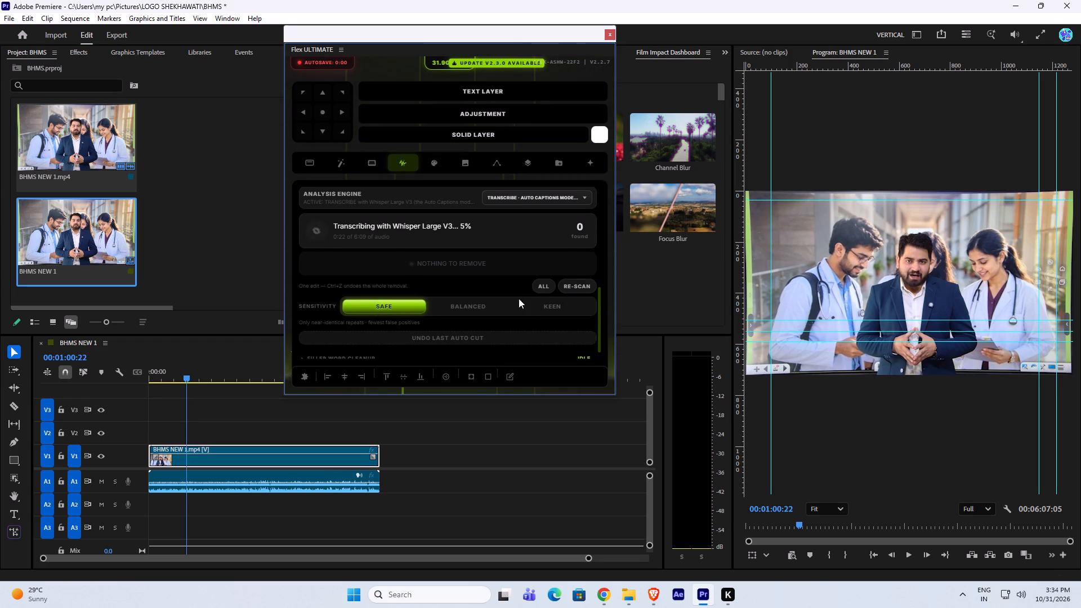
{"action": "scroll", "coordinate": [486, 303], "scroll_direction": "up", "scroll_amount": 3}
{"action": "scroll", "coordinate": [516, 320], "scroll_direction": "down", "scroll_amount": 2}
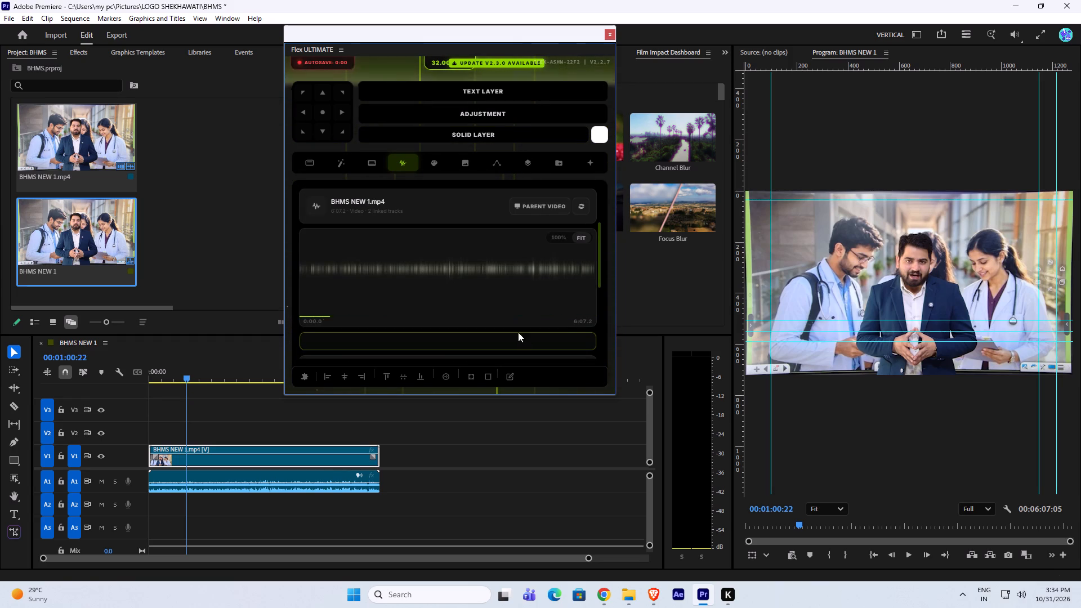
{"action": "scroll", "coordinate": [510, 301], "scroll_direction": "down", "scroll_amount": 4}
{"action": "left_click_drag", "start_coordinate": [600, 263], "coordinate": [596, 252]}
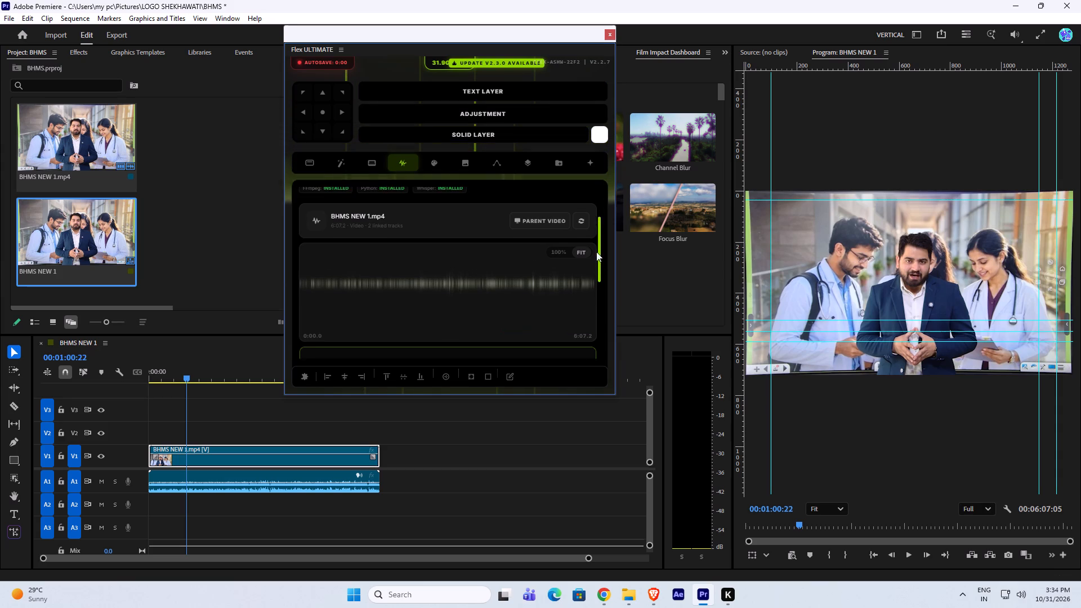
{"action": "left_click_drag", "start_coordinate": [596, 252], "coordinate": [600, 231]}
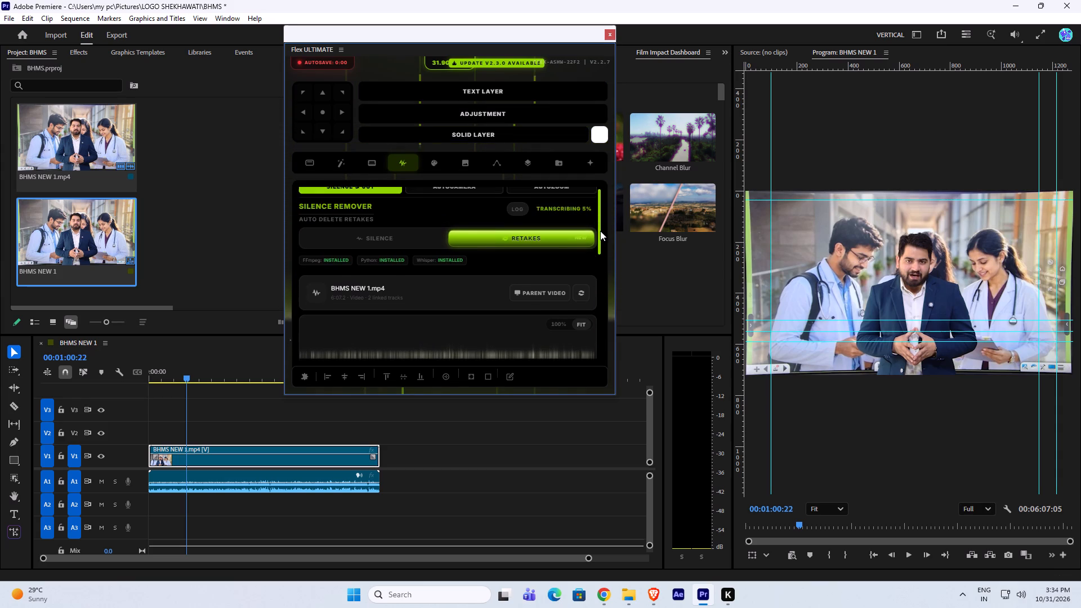
Close the Flex ULTIMATE window to return to the full editing workspace.
{"action": "left_click_drag", "start_coordinate": [600, 231], "coordinate": [600, 230]}
{"action": "left_click", "coordinate": [611, 34]}
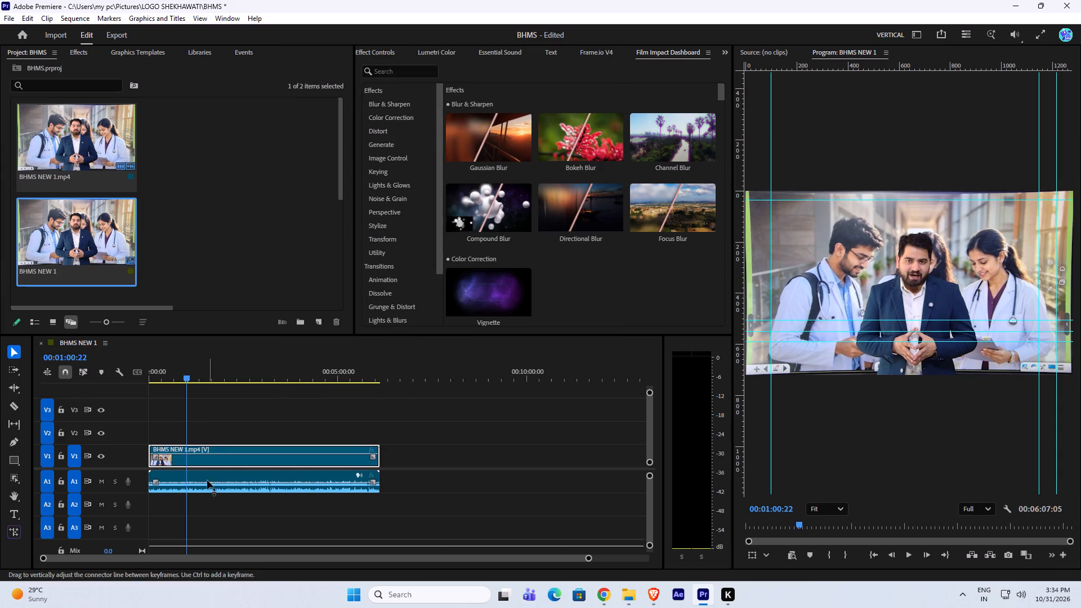
Play the opening seconds of the BHMS NEW 1 sequence from 00:00:00:00, then stop playback.
{"action": "left_click_drag", "start_coordinate": [208, 368], "coordinate": [65, 379]}
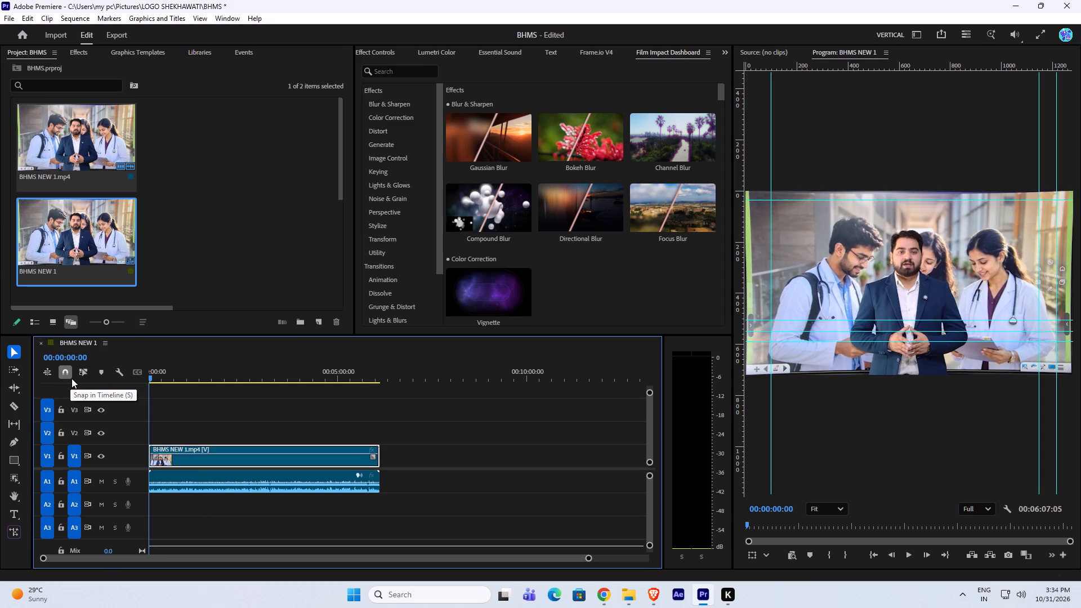
{"action": "key", "text": "space"}
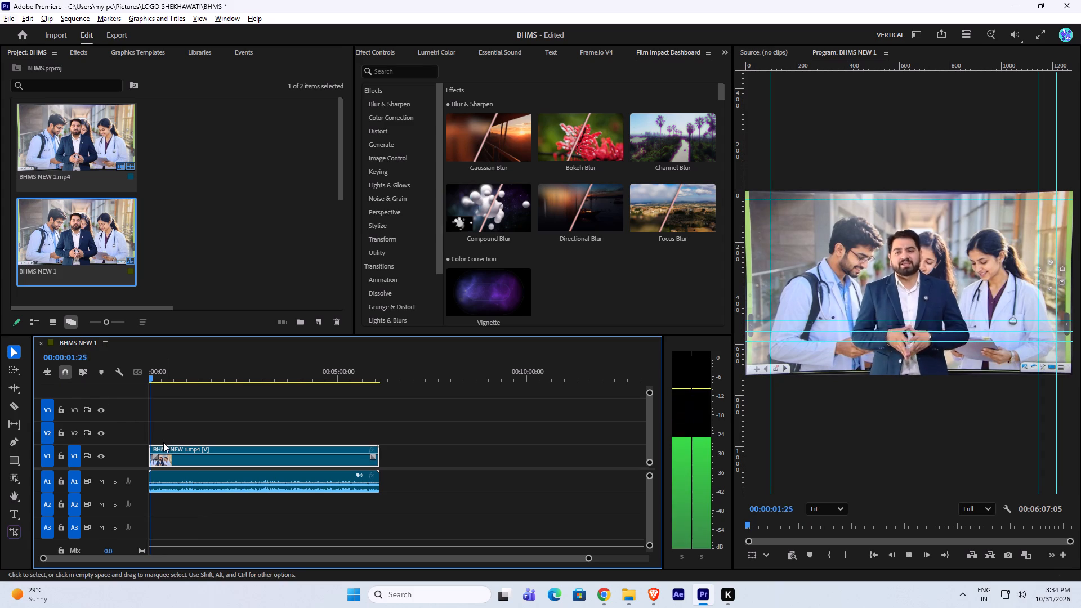
{"action": "scroll", "coordinate": [152, 455], "scroll_direction": "up", "scroll_amount": 19, "text": "alt"}
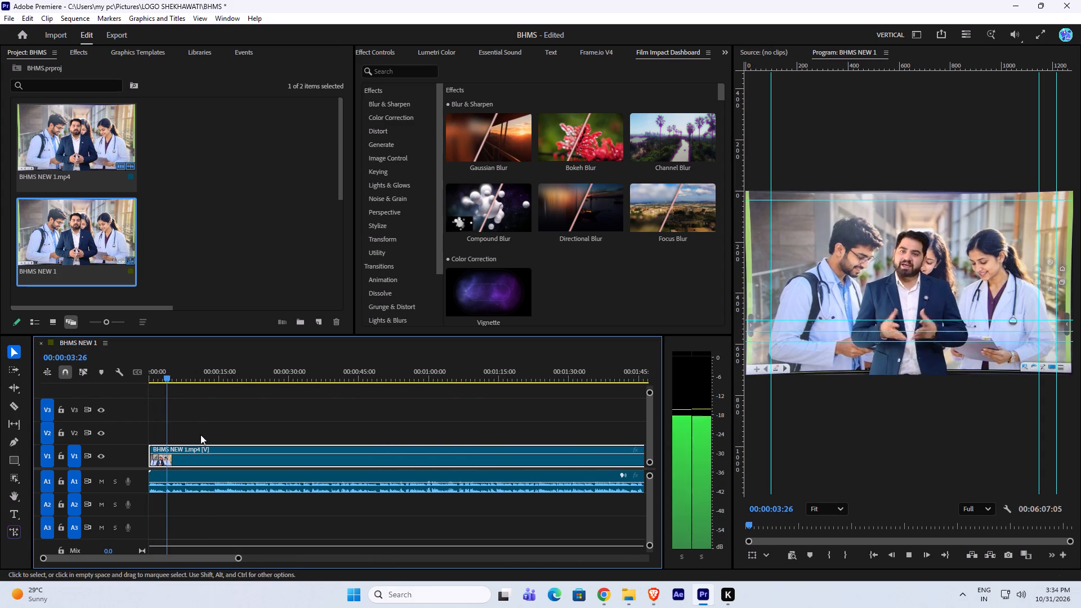
{"action": "key", "text": "space"}
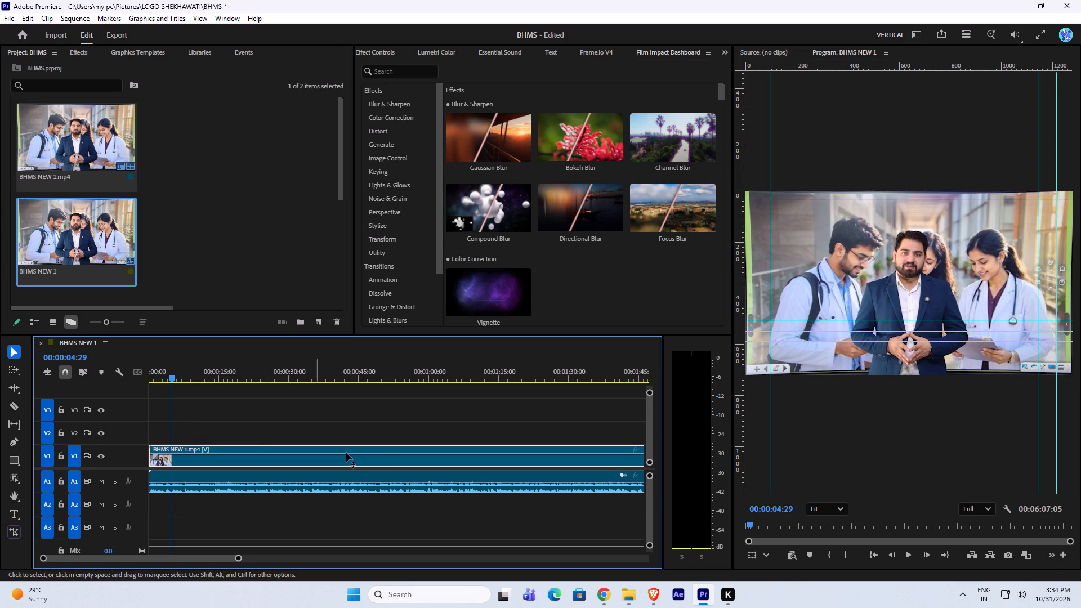
Switch to Chrome, pause the video open in Telegram, and return to Premiere.
{"action": "key", "text": "alt+Tab"}
{"action": "left_click", "coordinate": [713, 306]}
{"action": "key", "text": "alt+Tab"}
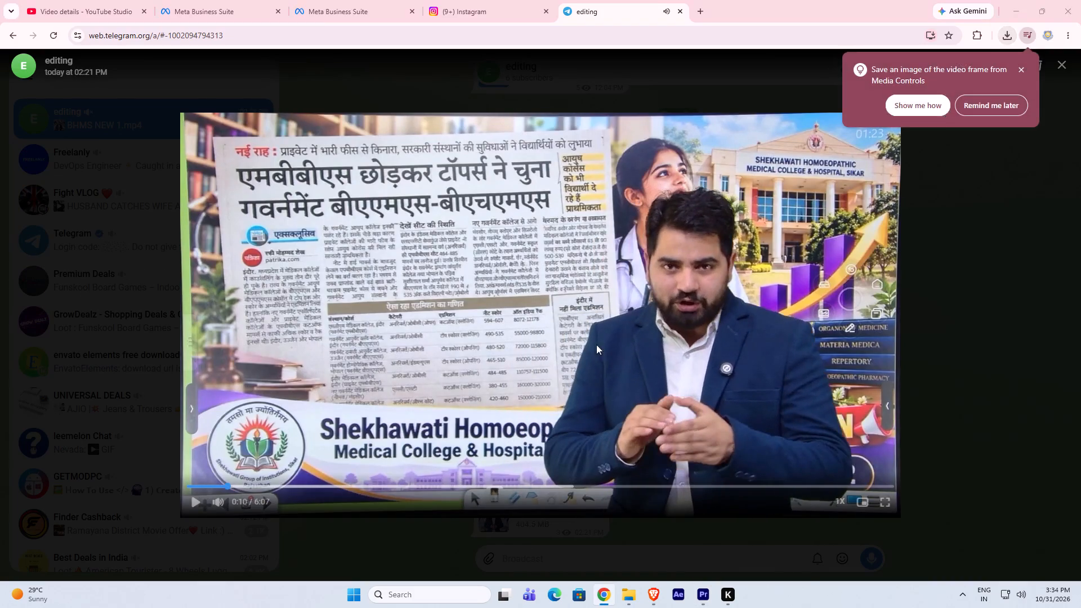
Listen to the sequence from about 5 seconds, replaying the passages from about 30 and 33 seconds to check for repeated lines.
{"action": "key", "text": "space"}
{"action": "key", "text": "l"}
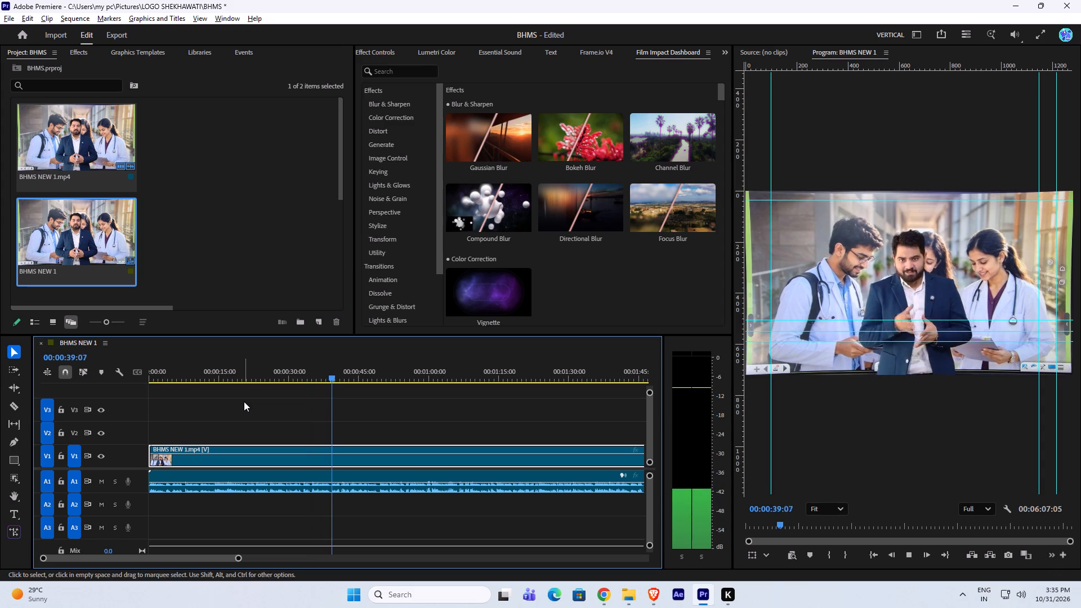
{"action": "left_click", "coordinate": [290, 379]}
{"action": "key", "text": "space"}
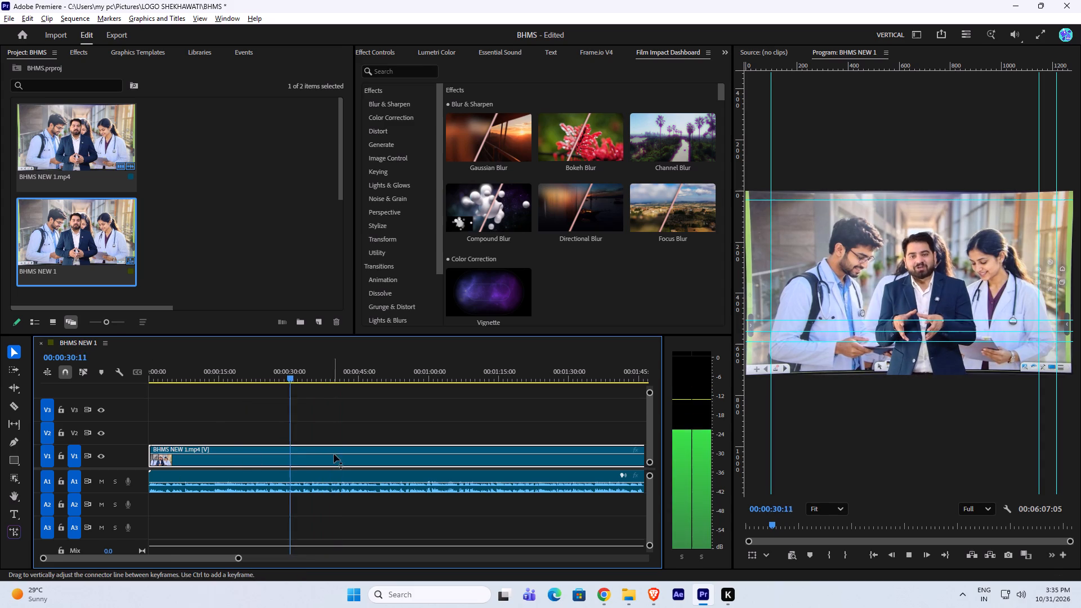
{"action": "scroll", "coordinate": [334, 454], "scroll_direction": "up", "scroll_amount": 8, "text": "alt"}
{"action": "scroll", "coordinate": [261, 426], "scroll_direction": "up", "scroll_amount": 8, "text": "alt"}
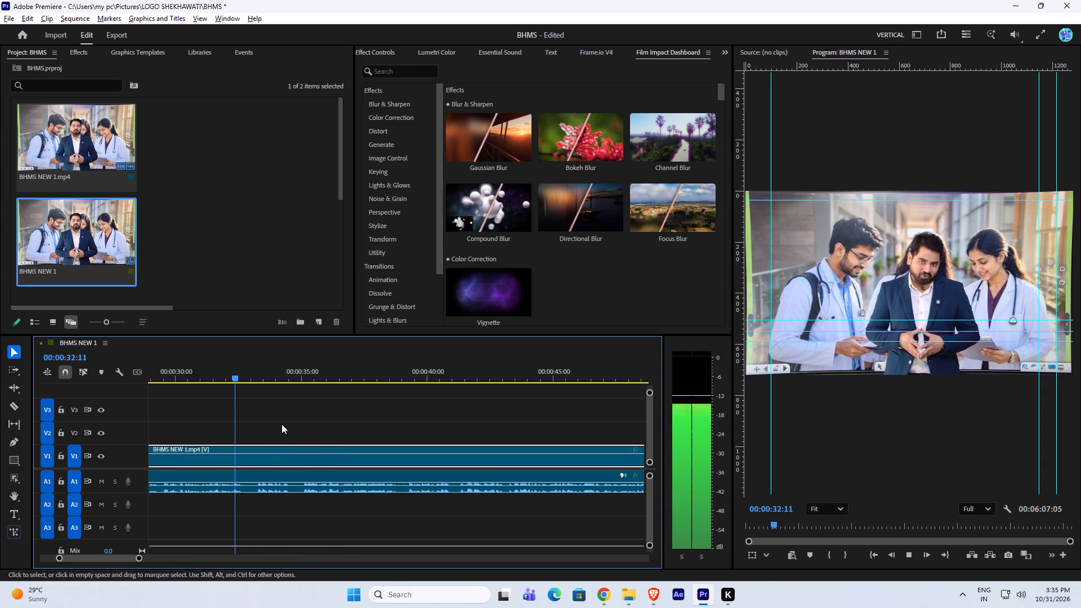
{"action": "scroll", "coordinate": [282, 424], "scroll_direction": "up", "scroll_amount": 3, "text": "alt"}
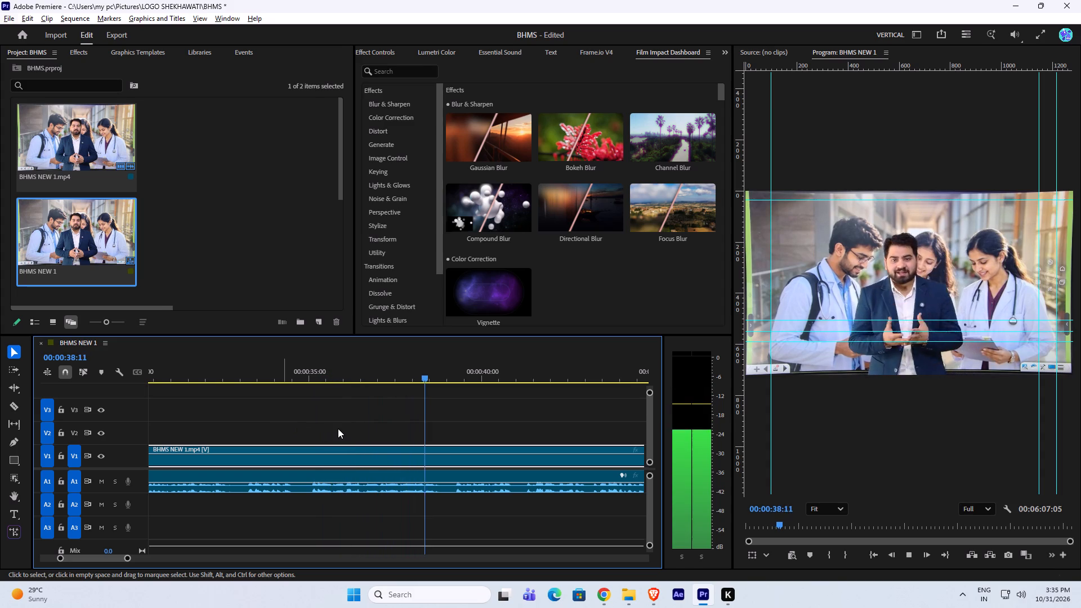
{"action": "left_click", "coordinate": [247, 375]}
{"action": "key", "text": "space"}
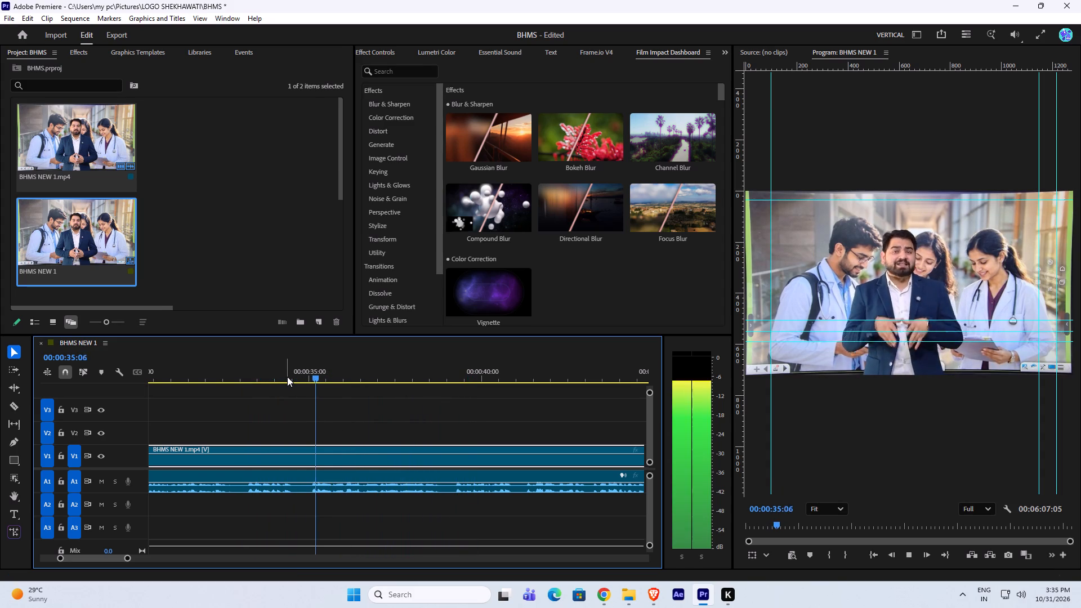
{"action": "key", "text": "l"}
{"action": "key", "text": "alt+space"}
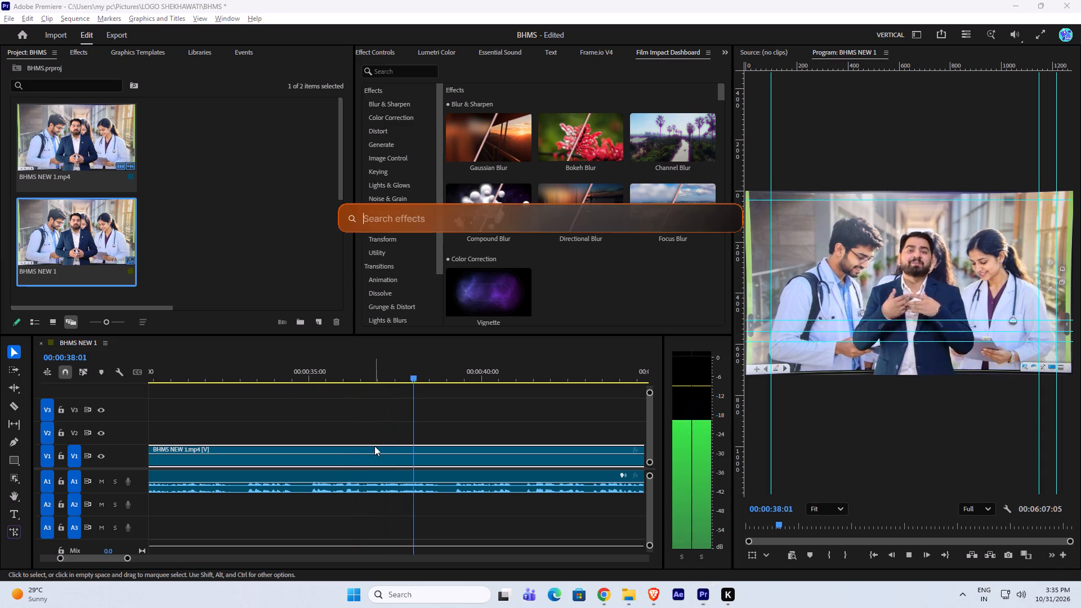
{"action": "left_click", "coordinate": [394, 464]}
Listen through the BHMS NEW 1 clip from about 0:38 to 1:53 while examining its audio waveform for retakes.
{"action": "scroll", "coordinate": [387, 461], "scroll_direction": "down", "scroll_amount": 7, "text": "alt"}
{"action": "scroll", "coordinate": [383, 464], "scroll_direction": "down", "scroll_amount": 3}
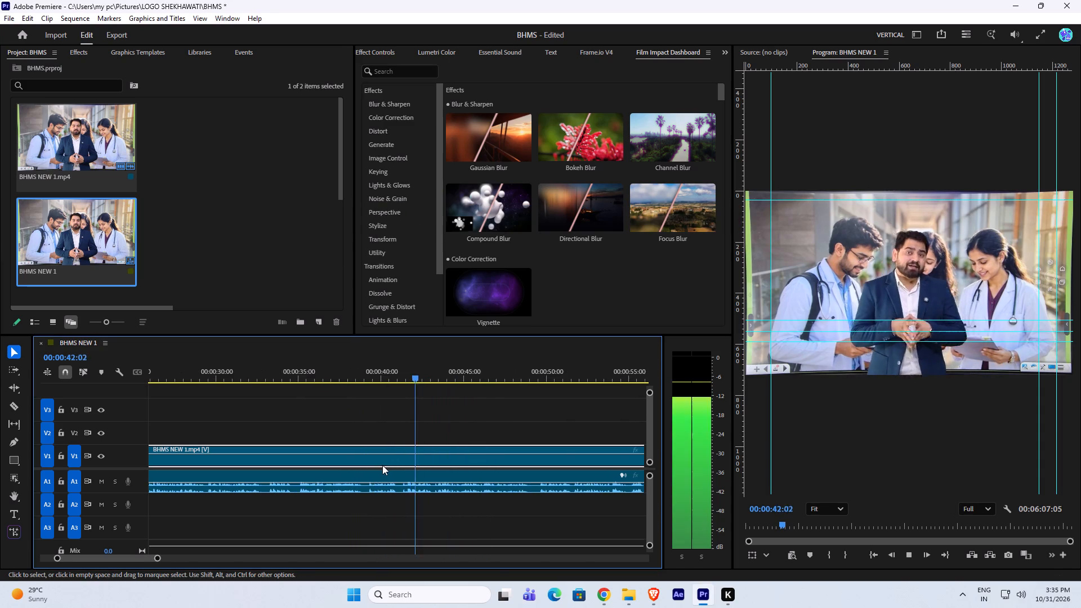
{"action": "scroll", "coordinate": [386, 464], "scroll_direction": "up", "scroll_amount": 6}
{"action": "scroll", "coordinate": [385, 464], "scroll_direction": "down", "scroll_amount": 17}
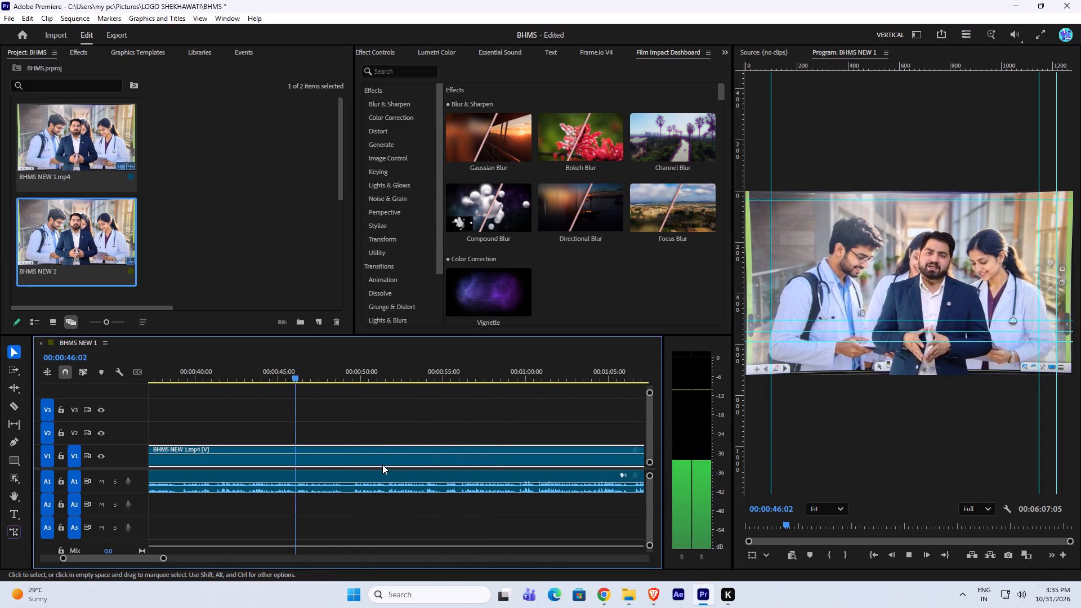
{"action": "scroll", "coordinate": [365, 494], "scroll_direction": "down", "scroll_amount": 2, "text": "alt"}
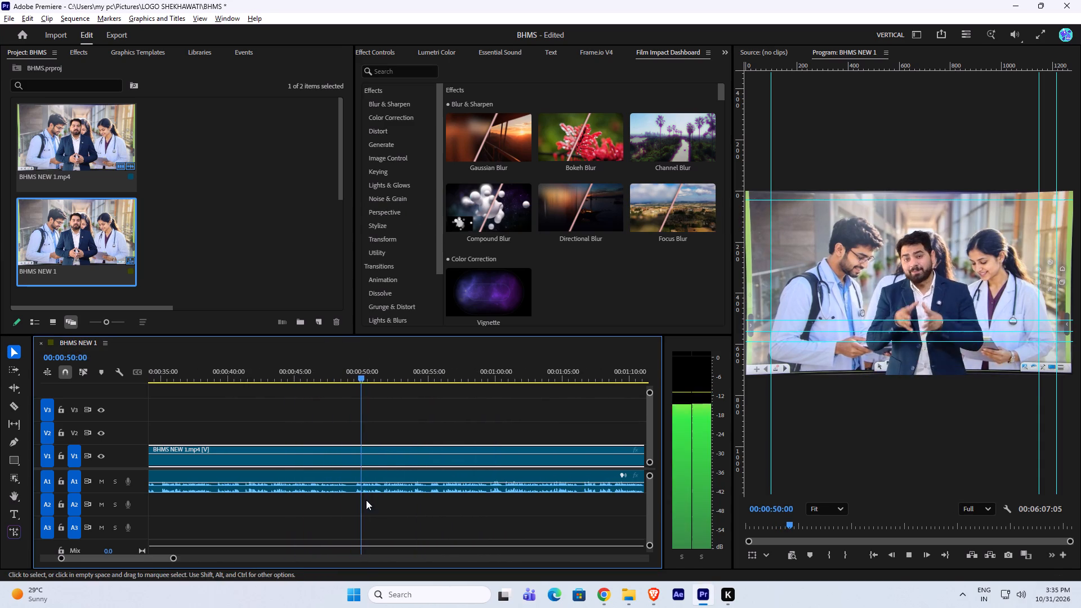
{"action": "scroll", "coordinate": [372, 494], "scroll_direction": "down", "scroll_amount": 2, "text": "alt"}
{"action": "scroll", "coordinate": [414, 481], "scroll_direction": "up", "scroll_amount": 9, "text": "alt"}
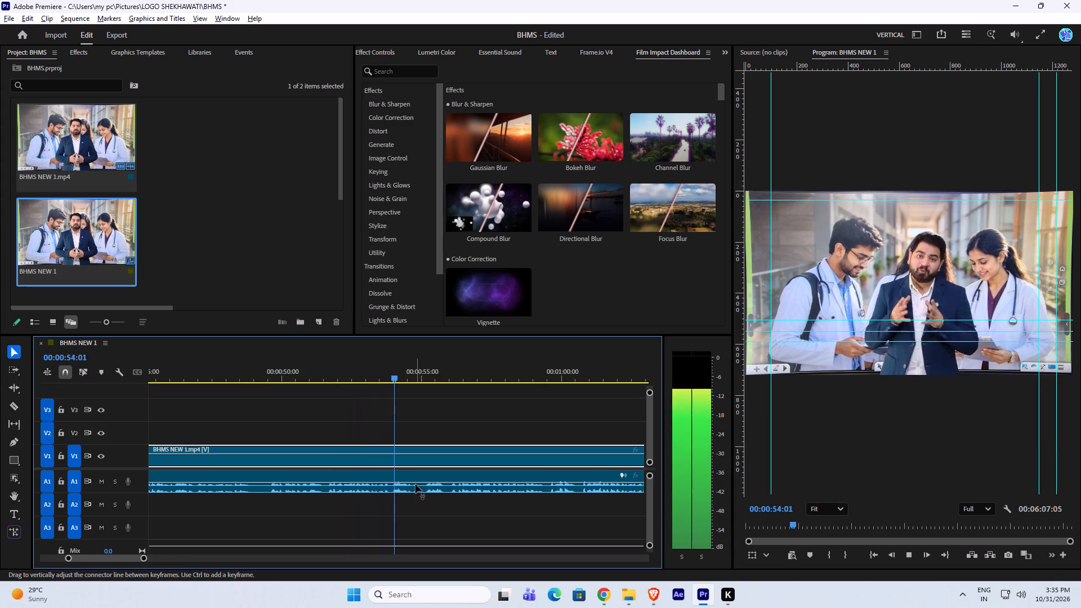
{"action": "scroll", "coordinate": [419, 479], "scroll_direction": "down", "scroll_amount": 7, "text": "alt"}
{"action": "scroll", "coordinate": [464, 485], "scroll_direction": "up", "scroll_amount": 9, "text": "alt"}
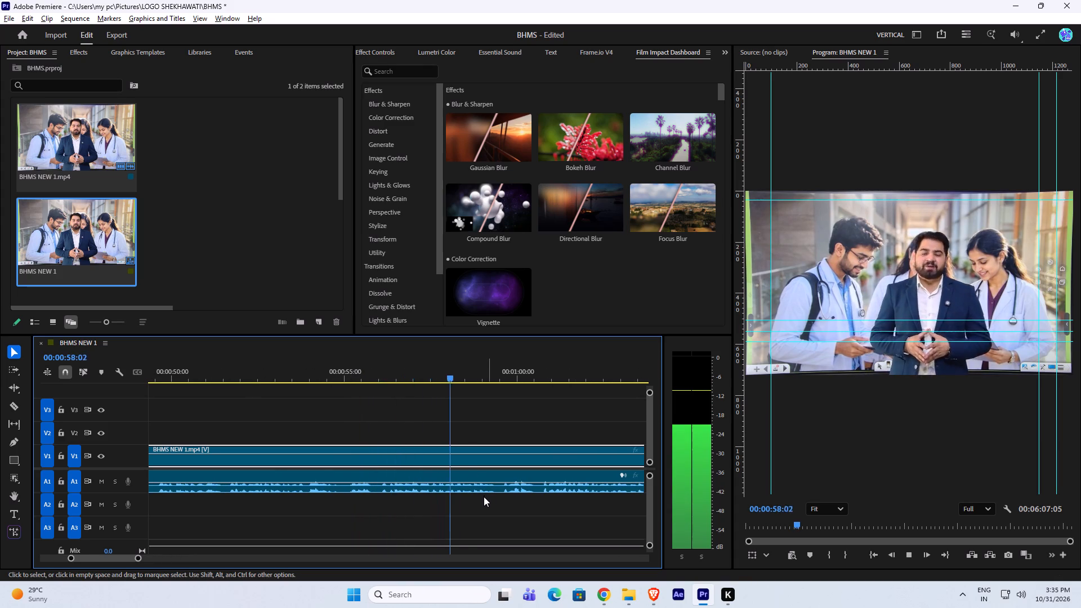
{"action": "scroll", "coordinate": [458, 457], "scroll_direction": "down", "scroll_amount": 6, "text": "alt"}
{"action": "scroll", "coordinate": [551, 475], "scroll_direction": "up", "scroll_amount": 1, "text": "alt"}
{"action": "scroll", "coordinate": [526, 481], "scroll_direction": "down", "scroll_amount": 7, "text": "alt"}
{"action": "scroll", "coordinate": [569, 468], "scroll_direction": "up", "scroll_amount": 4, "text": "alt"}
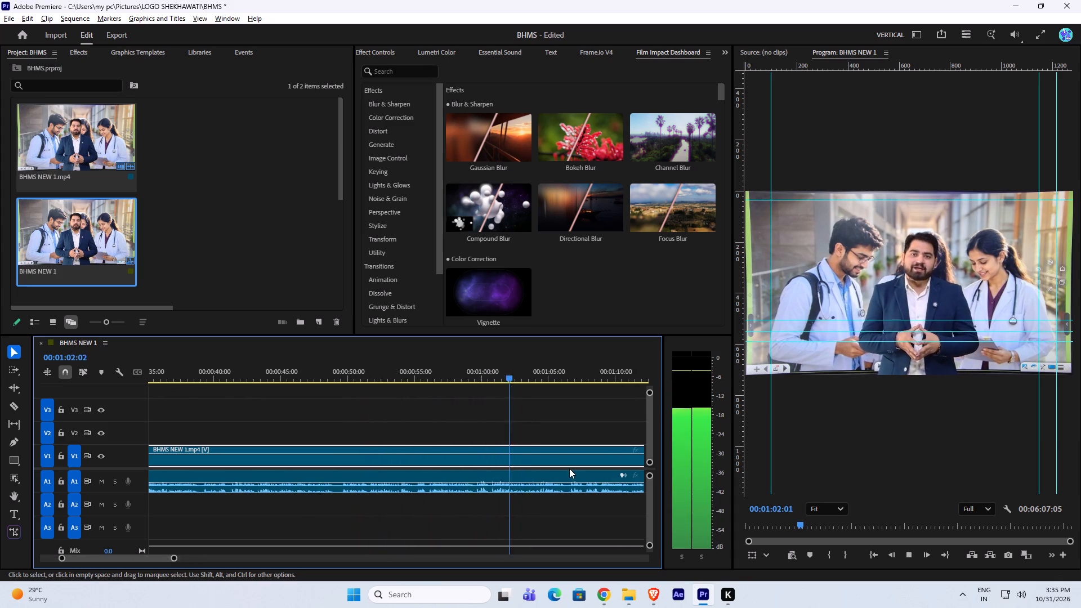
{"action": "scroll", "coordinate": [569, 468], "scroll_direction": "up", "scroll_amount": 4, "text": "alt"}
{"action": "scroll", "coordinate": [521, 448], "scroll_direction": "up", "scroll_amount": 5, "text": "alt"}
{"action": "scroll", "coordinate": [516, 452], "scroll_direction": "down", "scroll_amount": 18, "text": "alt"}
{"action": "scroll", "coordinate": [537, 459], "scroll_direction": "up", "scroll_amount": 7}
{"action": "scroll", "coordinate": [537, 460], "scroll_direction": "down", "scroll_amount": 3}
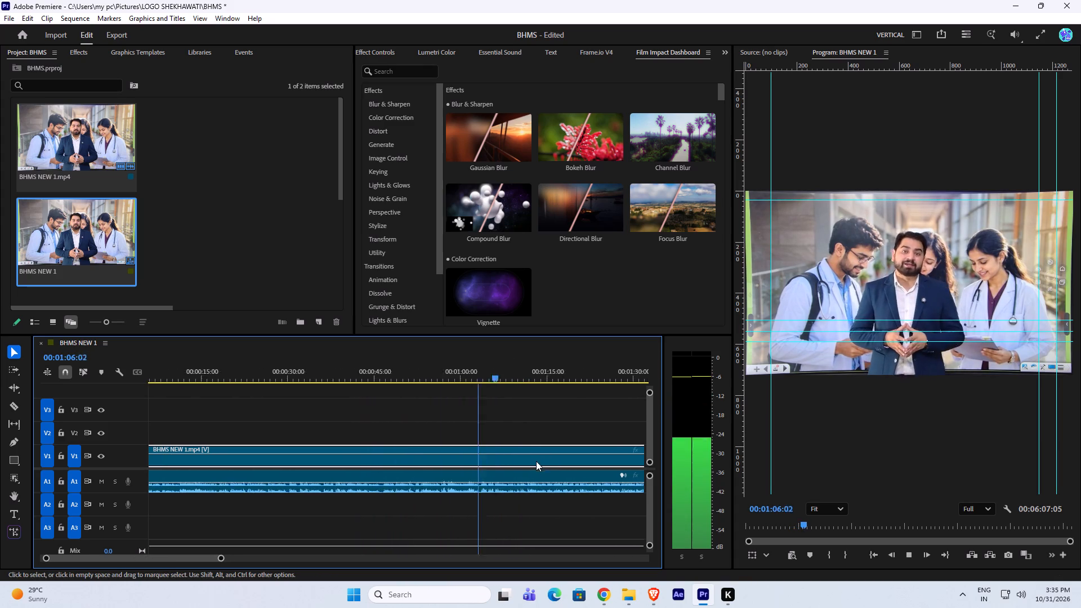
{"action": "scroll", "coordinate": [536, 461], "scroll_direction": "down", "scroll_amount": 4}
{"action": "scroll", "coordinate": [486, 468], "scroll_direction": "up", "scroll_amount": 8, "text": "alt"}
{"action": "scroll", "coordinate": [418, 472], "scroll_direction": "up", "scroll_amount": 6, "text": "alt"}
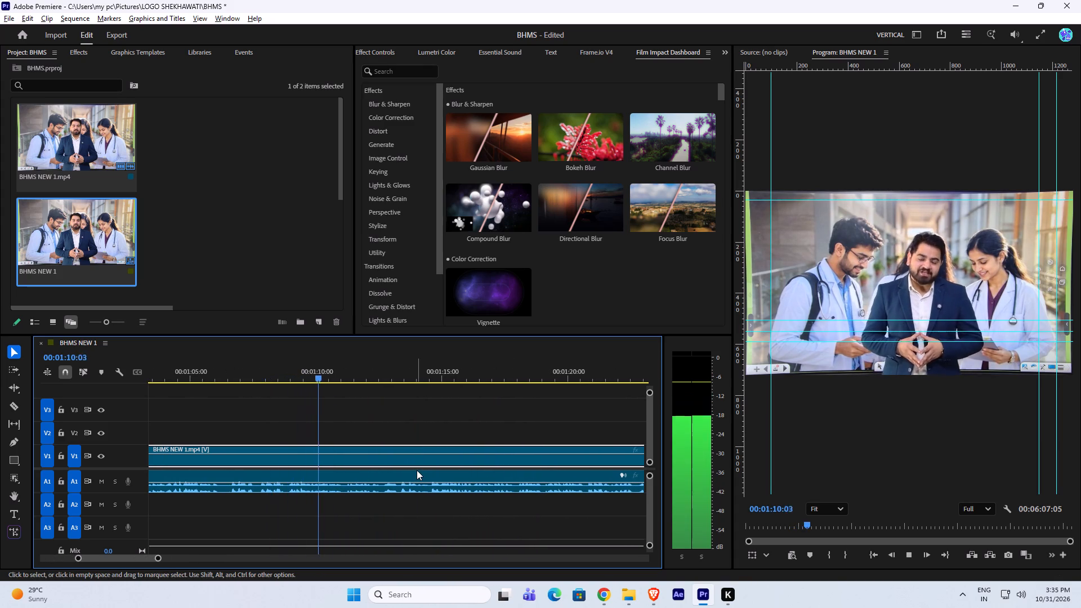
{"action": "scroll", "coordinate": [417, 470], "scroll_direction": "down", "scroll_amount": 3, "text": "alt"}
{"action": "scroll", "coordinate": [439, 471], "scroll_direction": "up", "scroll_amount": 3, "text": "alt"}
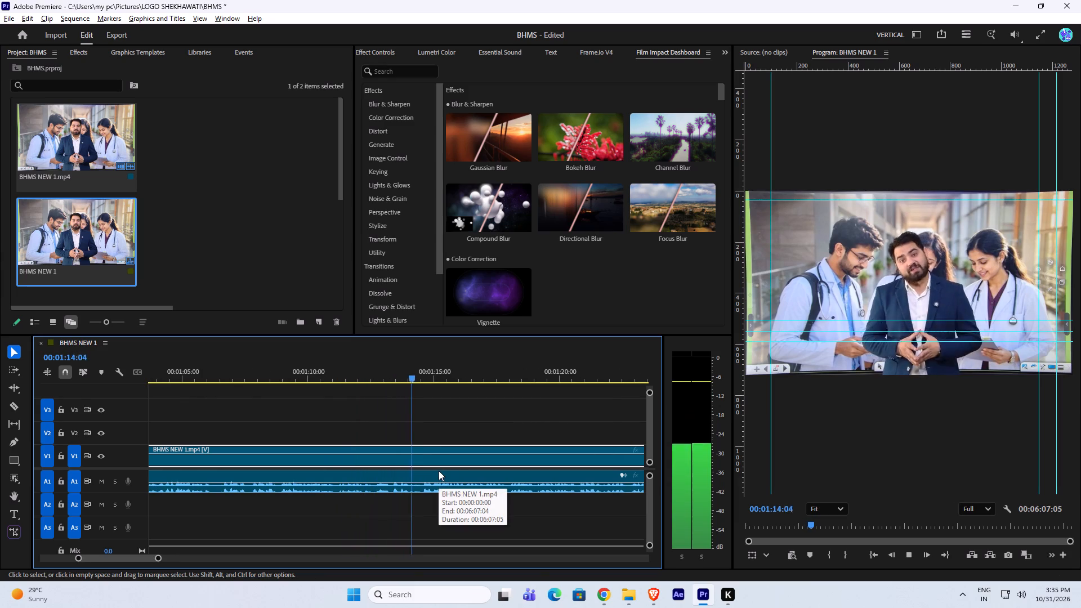
{"action": "scroll", "coordinate": [439, 472], "scroll_direction": "down", "scroll_amount": 6, "text": "alt"}
{"action": "scroll", "coordinate": [468, 477], "scroll_direction": "up", "scroll_amount": 8, "text": "alt"}
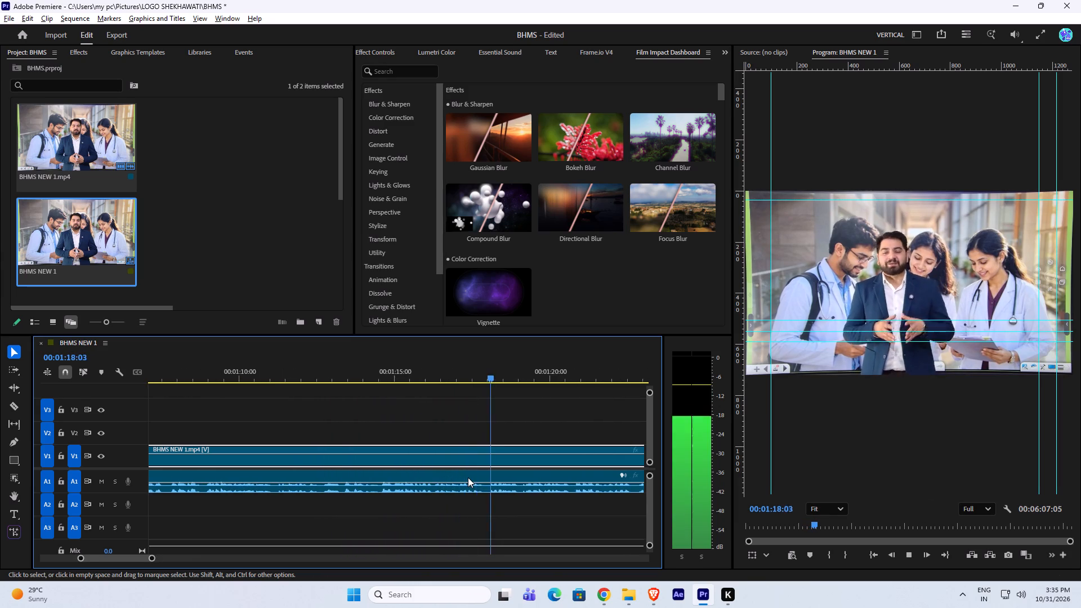
{"action": "scroll", "coordinate": [467, 477], "scroll_direction": "down", "scroll_amount": 8, "text": "alt"}
{"action": "scroll", "coordinate": [514, 482], "scroll_direction": "up", "scroll_amount": 8, "text": "alt"}
{"action": "scroll", "coordinate": [480, 487], "scroll_direction": "down", "scroll_amount": 9, "text": "alt"}
{"action": "scroll", "coordinate": [499, 486], "scroll_direction": "up", "scroll_amount": 9, "text": "alt"}
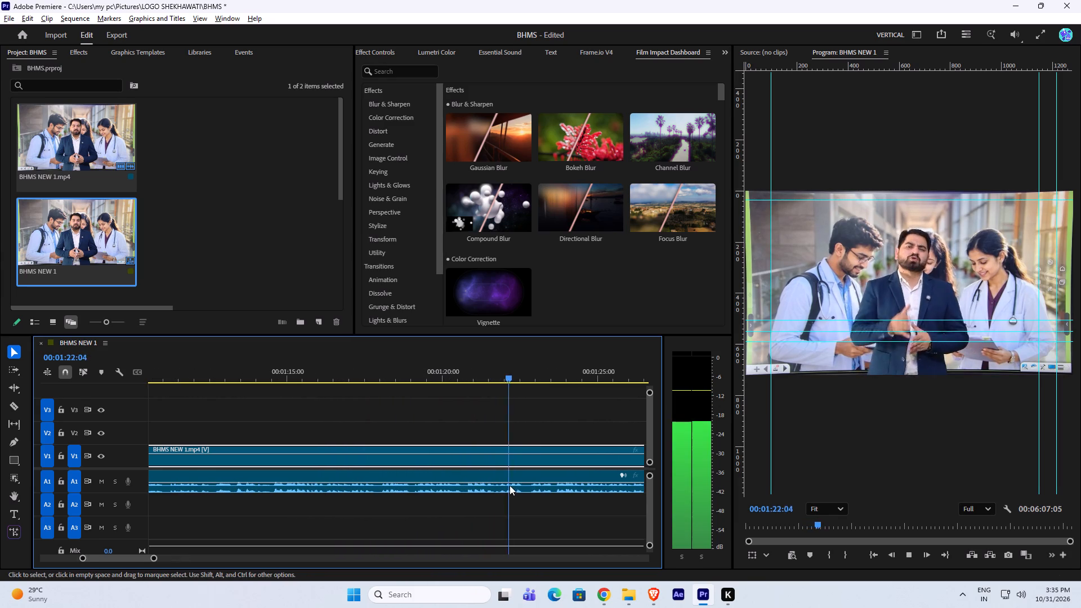
{"action": "scroll", "coordinate": [522, 480], "scroll_direction": "down", "scroll_amount": 8, "text": "alt"}
{"action": "scroll", "coordinate": [518, 484], "scroll_direction": "down", "scroll_amount": 17, "text": "alt"}
{"action": "scroll", "coordinate": [566, 478], "scroll_direction": "up", "scroll_amount": 2, "text": "alt"}
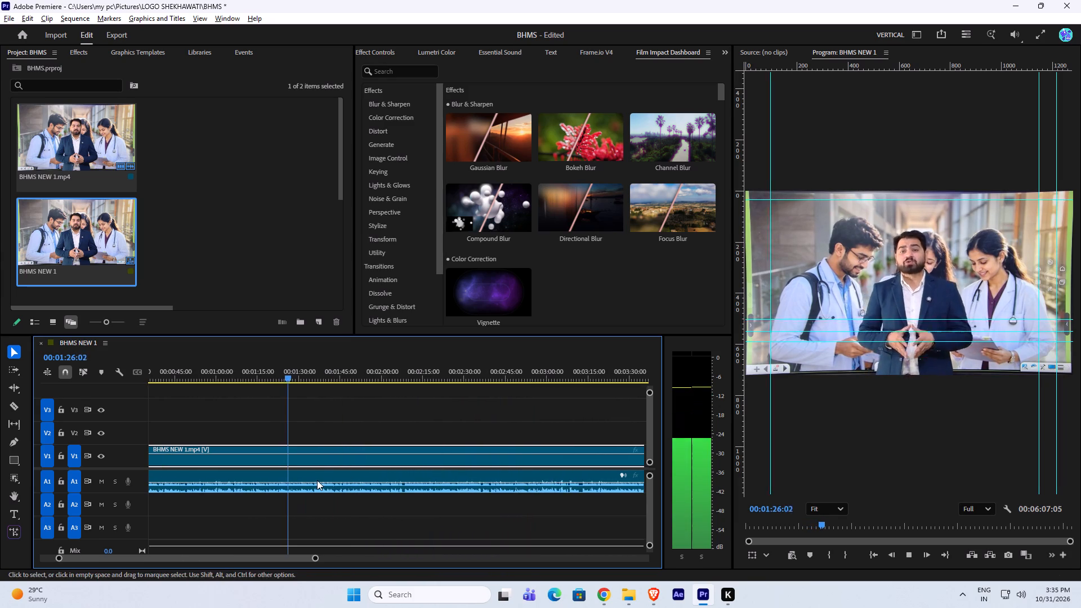
{"action": "scroll", "coordinate": [316, 480], "scroll_direction": "up", "scroll_amount": 20, "text": "alt"}
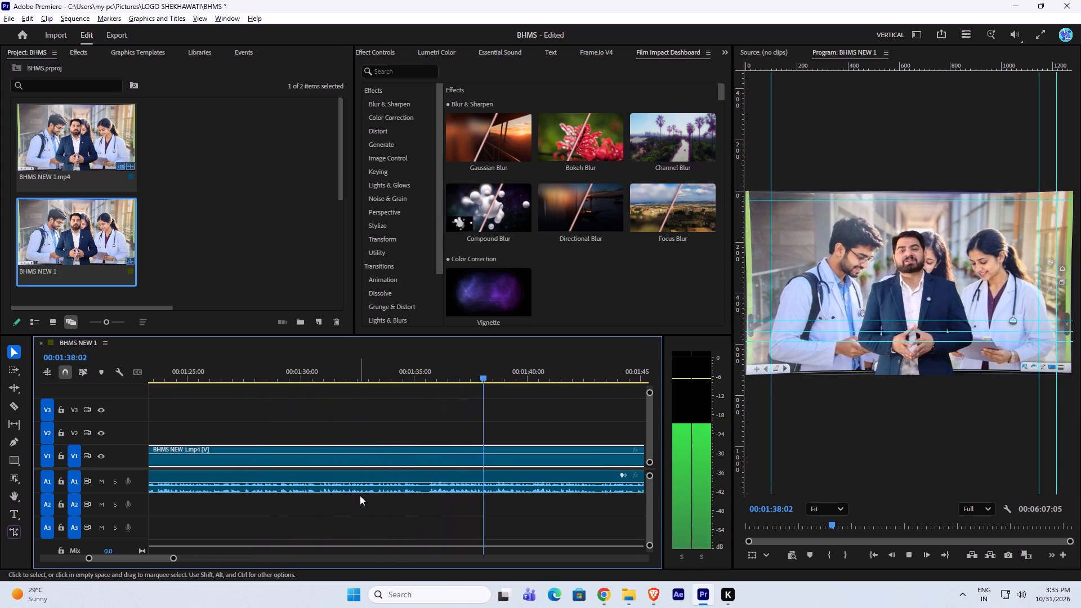
{"action": "scroll", "coordinate": [403, 512], "scroll_direction": "down", "scroll_amount": 7, "text": "alt"}
{"action": "scroll", "coordinate": [503, 515], "scroll_direction": "up", "scroll_amount": 6, "text": "alt"}
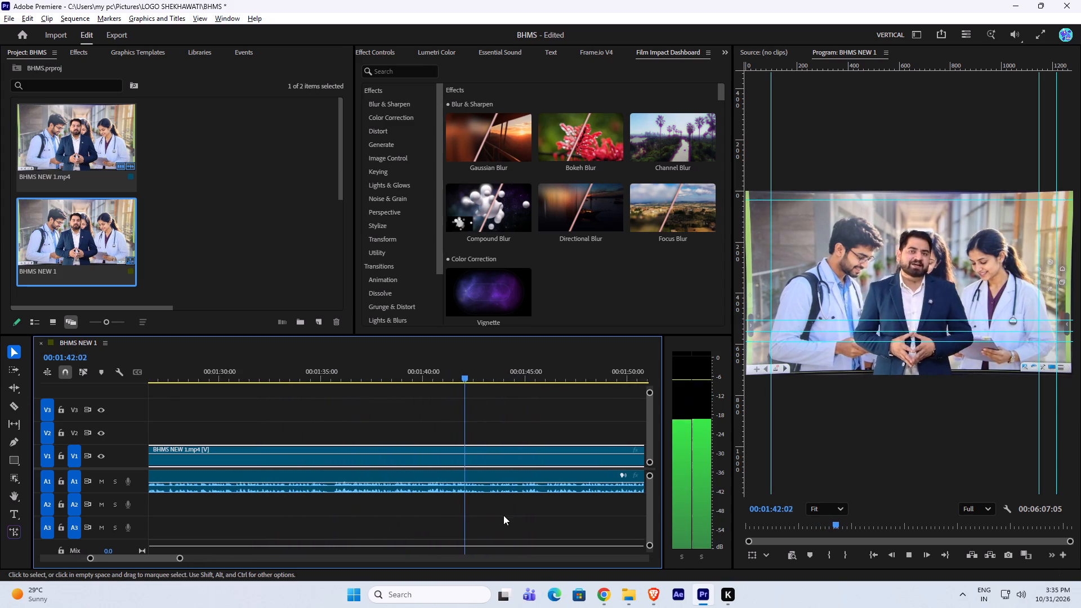
{"action": "scroll", "coordinate": [503, 515], "scroll_direction": "up", "scroll_amount": 5, "text": "alt"}
{"action": "scroll", "coordinate": [479, 493], "scroll_direction": "down", "scroll_amount": 17, "text": "alt"}
{"action": "scroll", "coordinate": [516, 485], "scroll_direction": "up", "scroll_amount": 8, "text": "alt"}
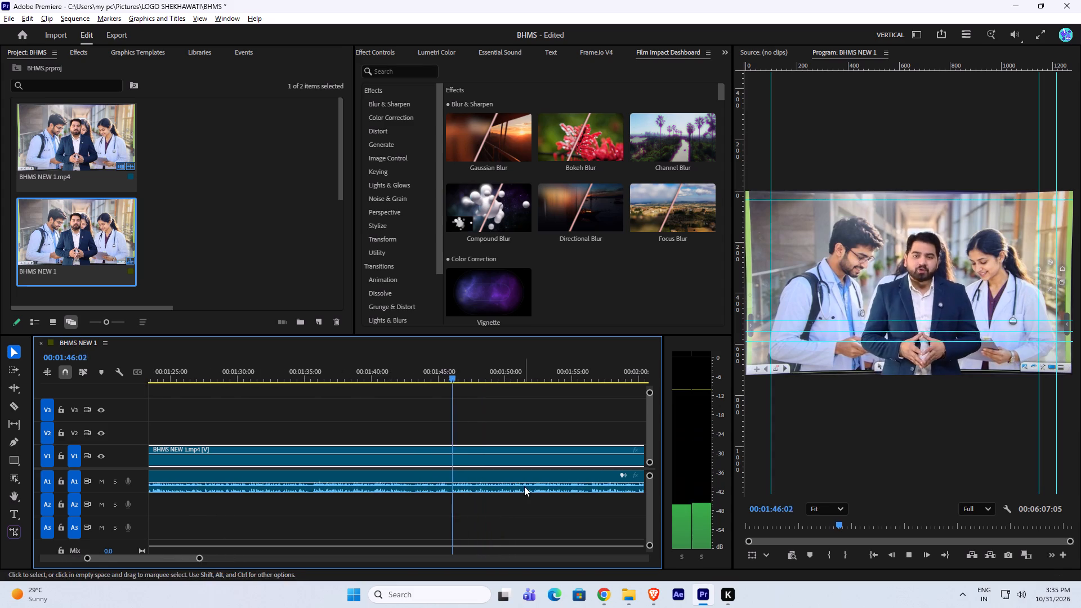
{"action": "scroll", "coordinate": [526, 481], "scroll_direction": "up", "scroll_amount": 4, "text": "alt"}
{"action": "scroll", "coordinate": [526, 481], "scroll_direction": "down", "scroll_amount": 18, "text": "alt"}
{"action": "scroll", "coordinate": [556, 493], "scroll_direction": "up", "scroll_amount": 3, "text": "alt"}
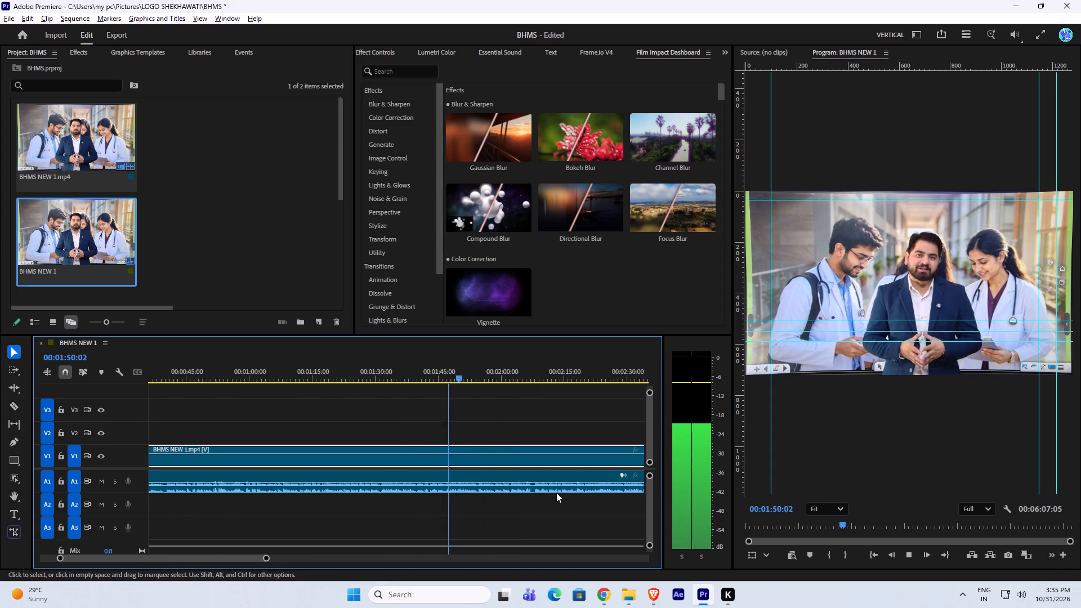
{"action": "scroll", "coordinate": [556, 493], "scroll_direction": "up", "scroll_amount": 12, "text": "alt"}
{"action": "scroll", "coordinate": [336, 464], "scroll_direction": "up", "scroll_amount": 5, "text": "alt"}
{"action": "key", "text": "space"}
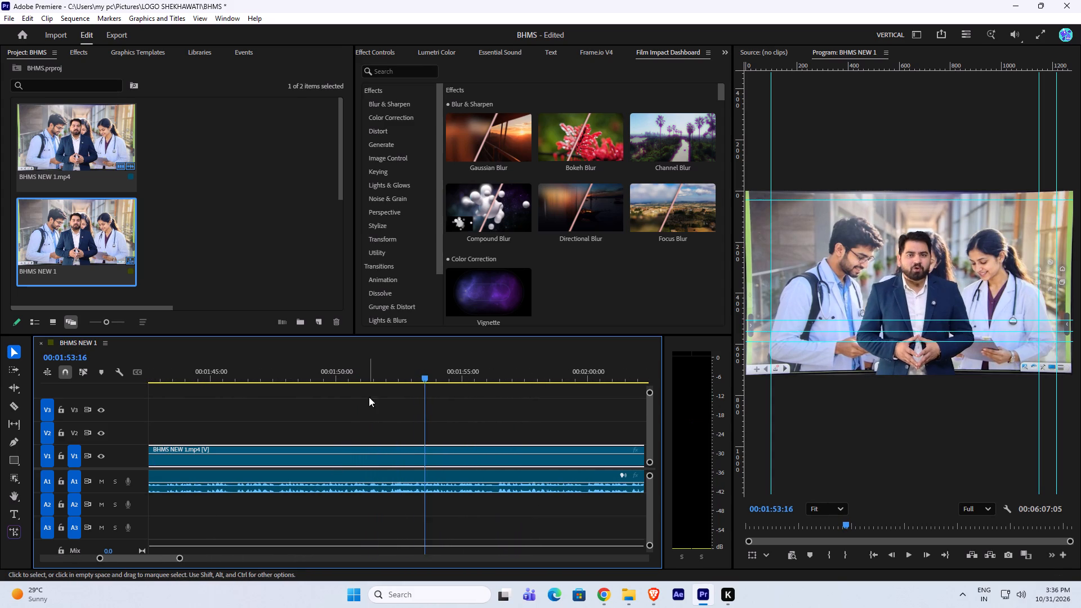
Replay the speech from about 1:50 onward to check that passage for a retake.
{"action": "left_click_drag", "start_coordinate": [352, 374], "coordinate": [346, 374]}
{"action": "key", "text": "space"}
{"action": "scroll", "coordinate": [396, 438], "scroll_direction": "up", "scroll_amount": 8, "text": "alt"}
{"action": "key", "text": "space"}
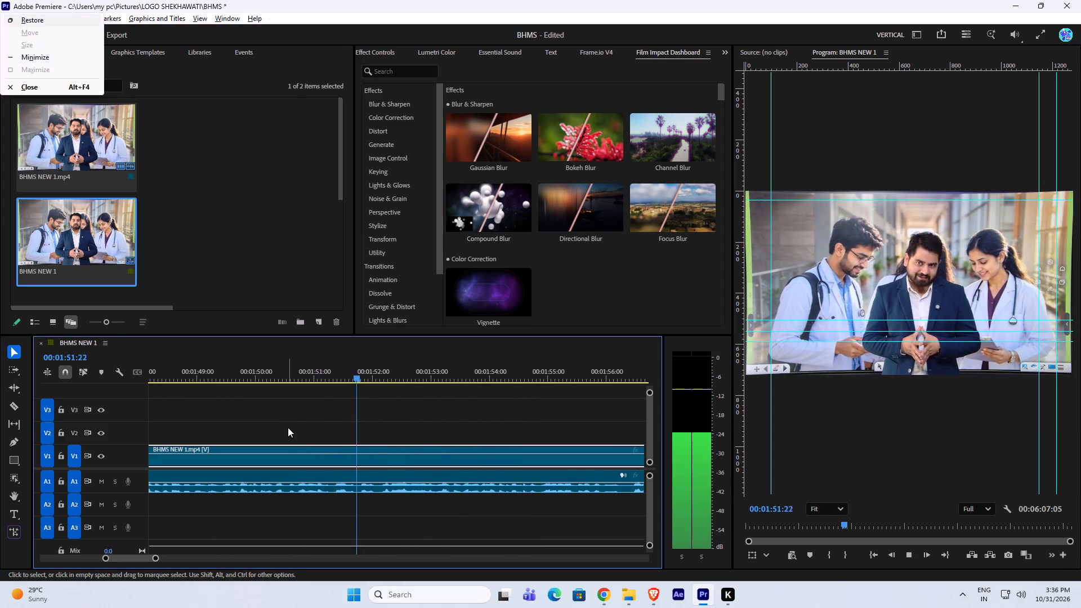
{"action": "left_click", "coordinate": [299, 395]}
{"action": "left_click_drag", "start_coordinate": [293, 388], "coordinate": [280, 388]}
{"action": "left_click_drag", "start_coordinate": [276, 375], "coordinate": [271, 375]}
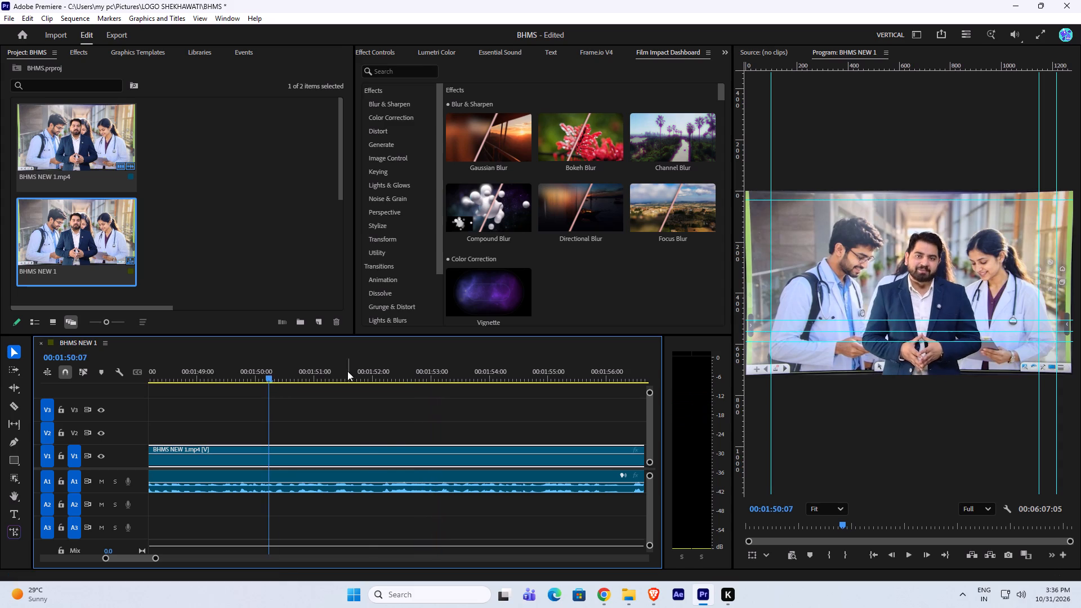
{"action": "left_click_drag", "start_coordinate": [347, 371], "coordinate": [369, 373]}
{"action": "key", "text": "space"}
{"action": "scroll", "coordinate": [356, 404], "scroll_direction": "down", "scroll_amount": 11, "text": "alt"}
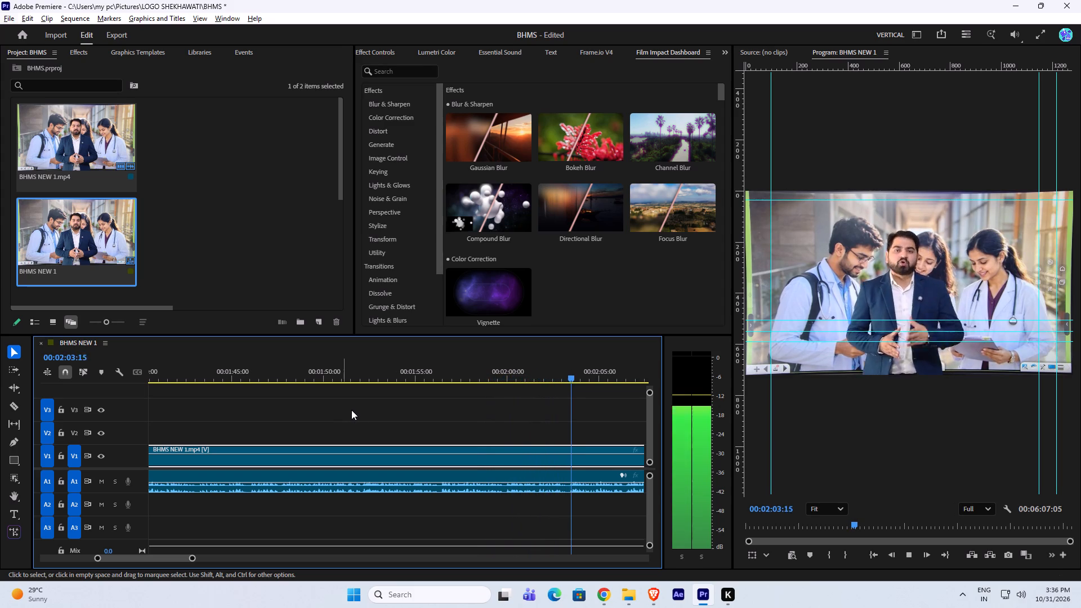
Scrub back and replay the speech between about 1:54 and 2:01 to recheck its delivery.
{"action": "scroll", "coordinate": [347, 419], "scroll_direction": "down", "scroll_amount": 3, "text": "alt"}
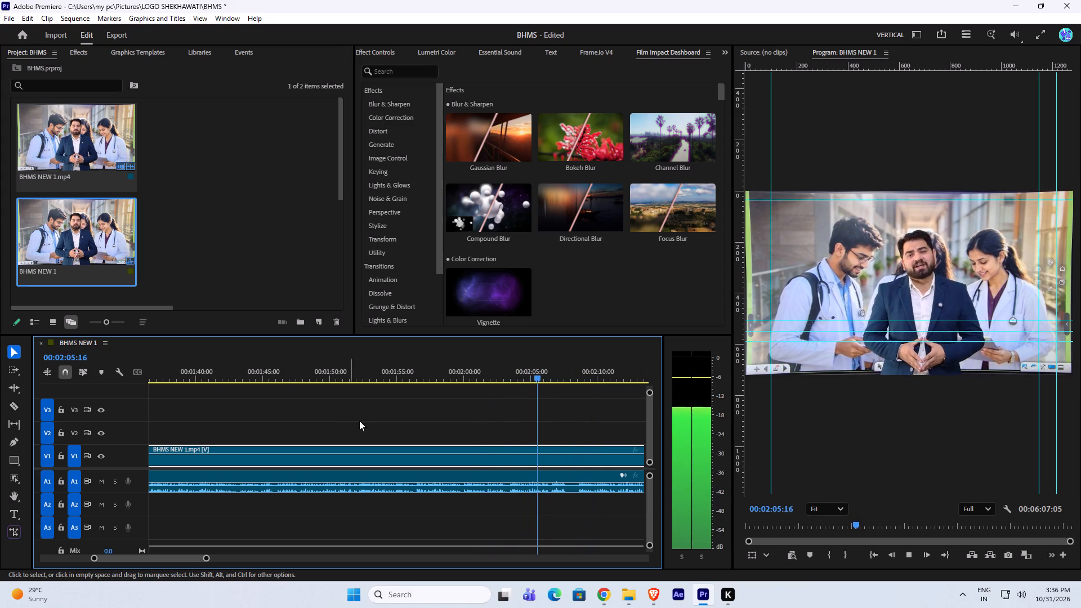
{"action": "left_click_drag", "start_coordinate": [443, 384], "coordinate": [383, 385]}
{"action": "left_click_drag", "start_coordinate": [444, 381], "coordinate": [455, 382]}
{"action": "key", "text": "space"}
{"action": "scroll", "coordinate": [423, 399], "scroll_direction": "up", "scroll_amount": 6, "text": "alt"}
{"action": "left_click", "coordinate": [409, 383]}
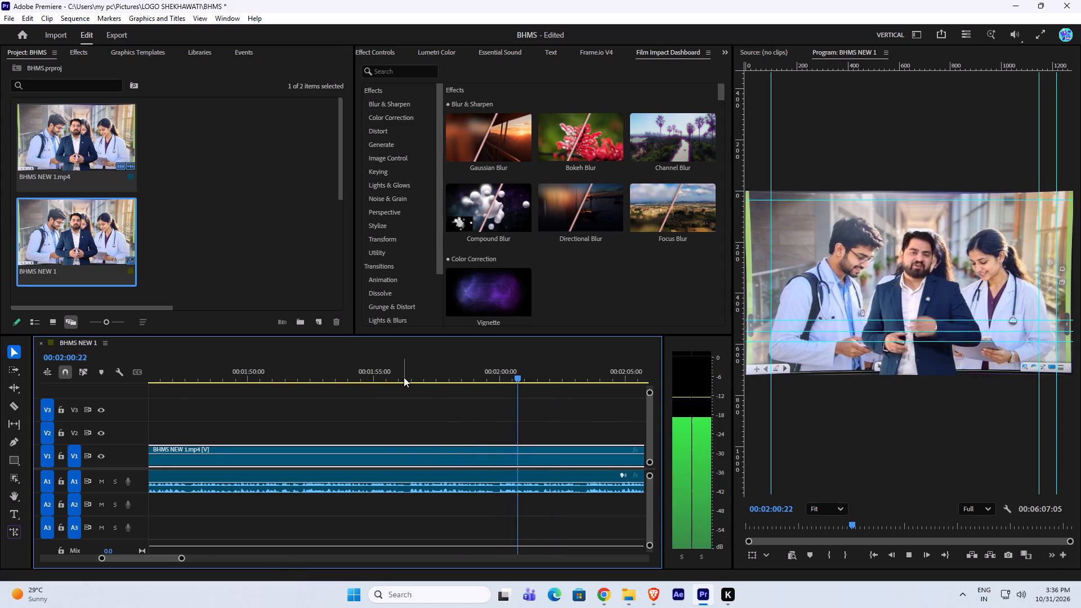
{"action": "left_click_drag", "start_coordinate": [404, 377], "coordinate": [409, 375]}
{"action": "key", "text": "space"}
{"action": "left_click_drag", "start_coordinate": [407, 373], "coordinate": [361, 375]}
{"action": "key", "text": "space"}
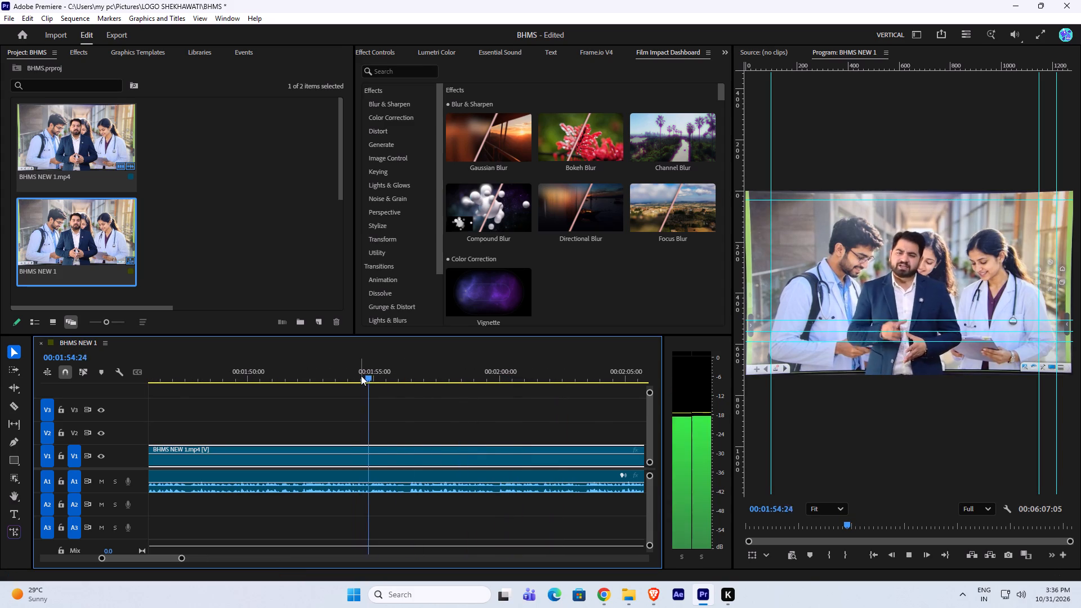
Replay the speech around 1:52 to locate the cut point, and split the clip's video and audio at 00:01:52:03.
{"action": "scroll", "coordinate": [356, 378], "scroll_direction": "up", "scroll_amount": 1, "text": "alt"}
{"action": "left_click_drag", "start_coordinate": [331, 369], "coordinate": [306, 375]}
{"action": "left_click_drag", "start_coordinate": [306, 375], "coordinate": [284, 375]}
{"action": "key", "text": "space"}
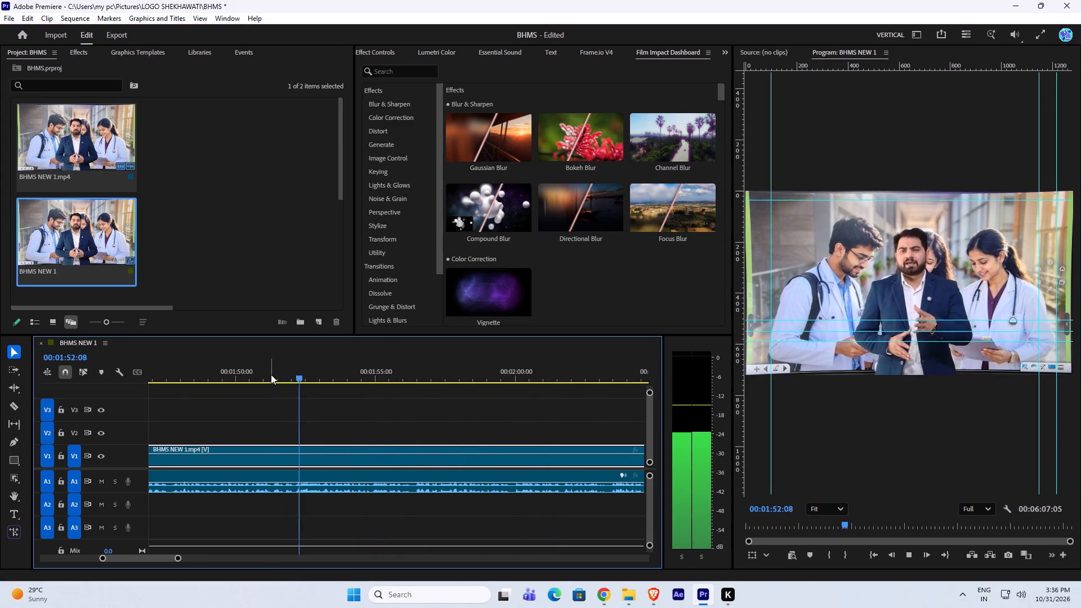
{"action": "left_click", "coordinate": [273, 374]}
{"action": "key", "text": "space"}
{"action": "scroll", "coordinate": [290, 410], "scroll_direction": "up", "scroll_amount": 9, "text": "alt"}
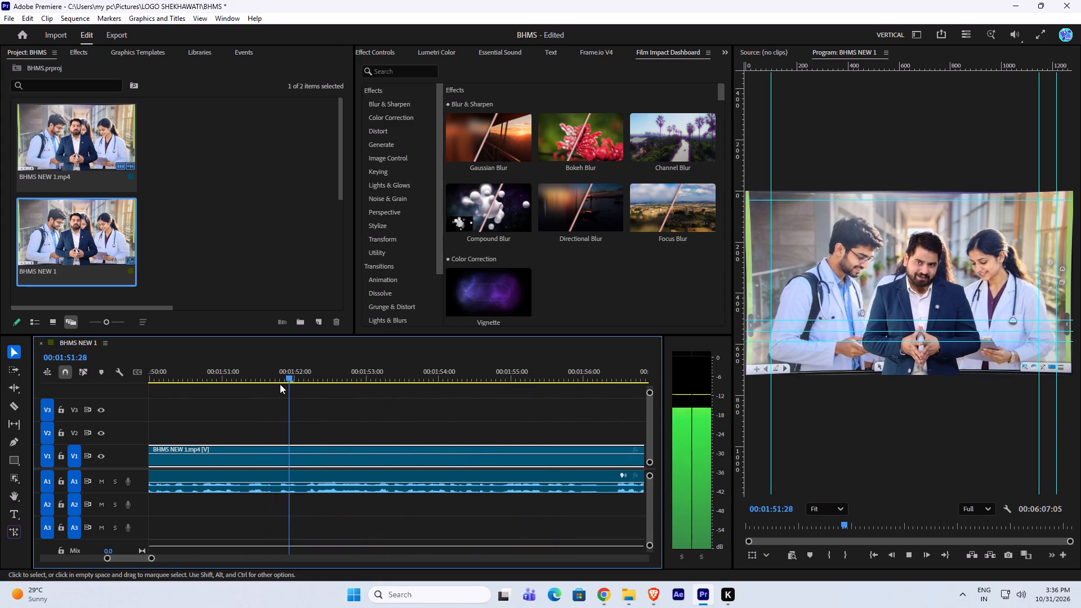
{"action": "key", "text": "space"}
{"action": "key", "text": "space"}
{"action": "key", "text": "space"}
{"action": "left_click", "coordinate": [305, 374]}
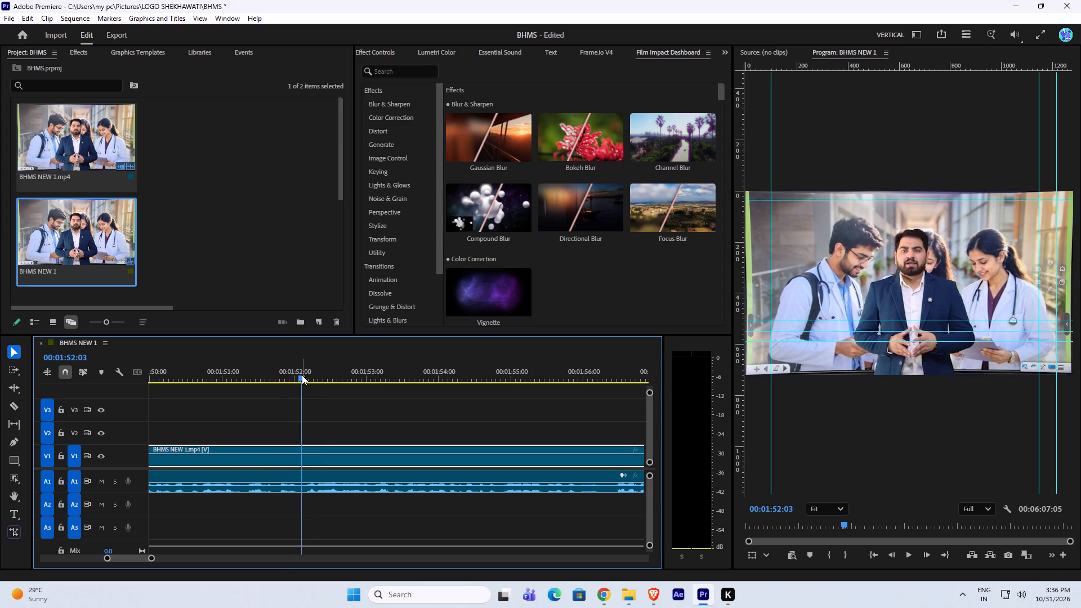
{"action": "key", "text": "c"}
{"action": "left_click", "coordinate": [300, 459]}
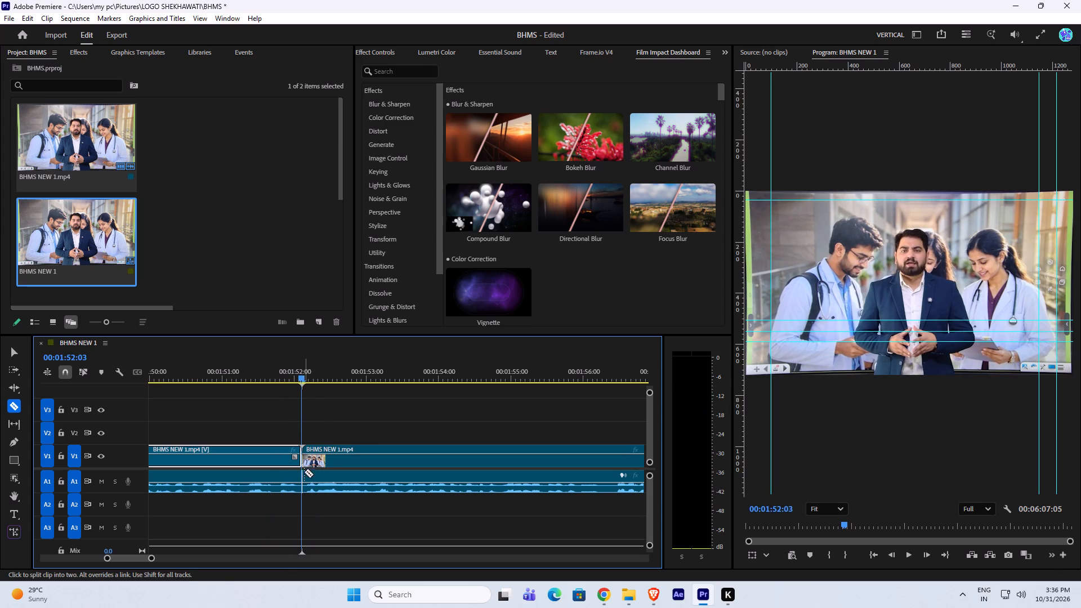
{"action": "left_click", "coordinate": [304, 480]}
{"action": "key", "text": "v"}
Replay the speech from about 1:43, 1:40 and 1:38, comparing it with the lines just after the 1:52 cut.
{"action": "scroll", "coordinate": [320, 502], "scroll_direction": "down", "scroll_amount": 14, "text": "alt"}
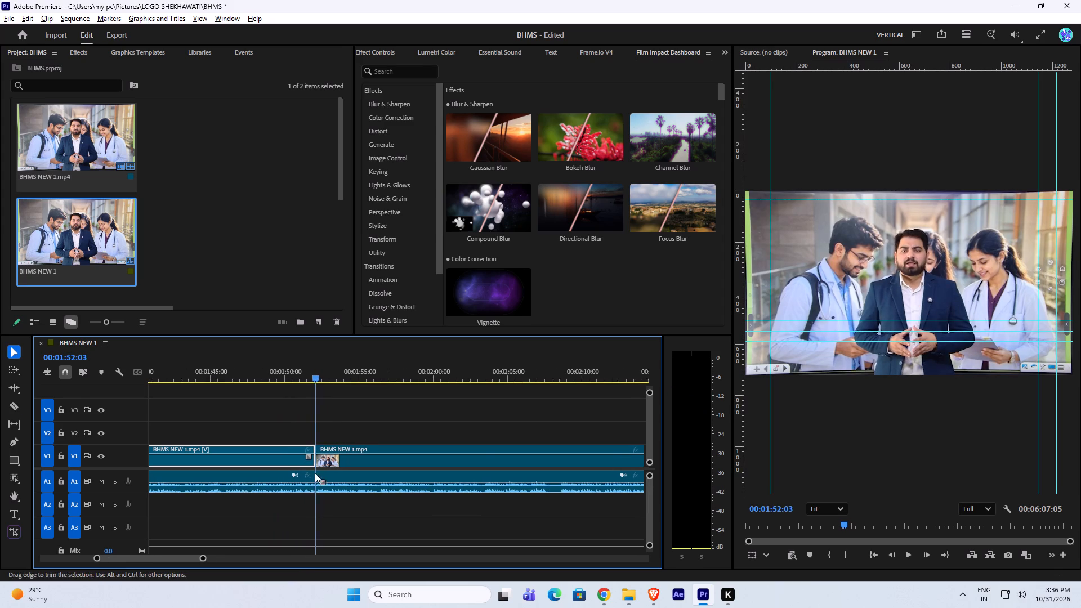
{"action": "scroll", "coordinate": [315, 473], "scroll_direction": "down", "scroll_amount": 3, "text": "alt"}
{"action": "left_click_drag", "start_coordinate": [273, 370], "coordinate": [233, 375]}
{"action": "left_click_drag", "start_coordinate": [231, 375], "coordinate": [206, 376]}
{"action": "key", "text": "space"}
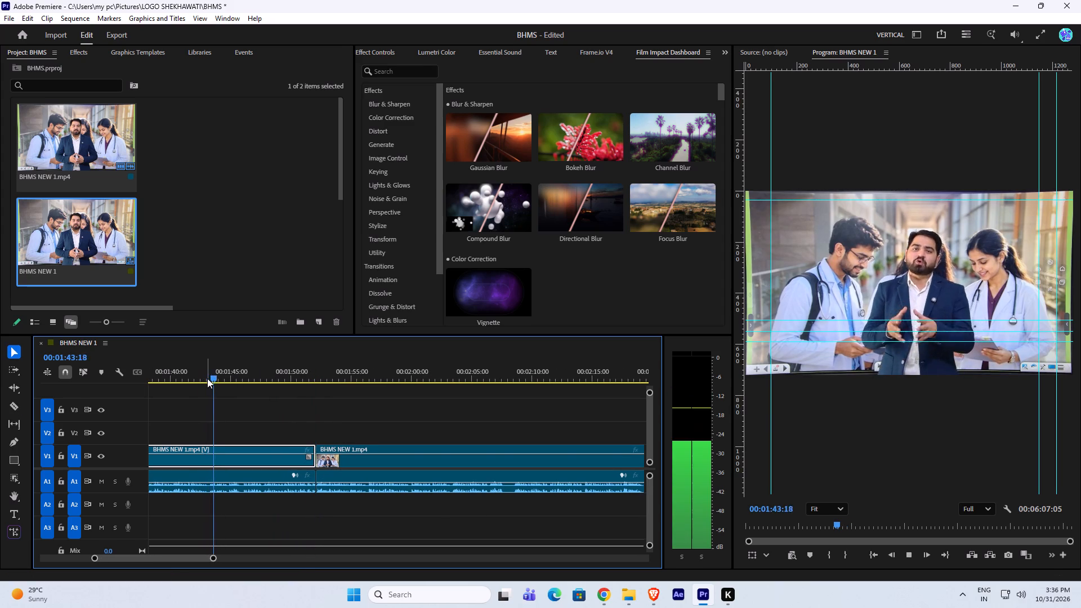
{"action": "left_click_drag", "start_coordinate": [207, 379], "coordinate": [172, 382]}
{"action": "key", "text": "space"}
{"action": "scroll", "coordinate": [178, 403], "scroll_direction": "up", "scroll_amount": 6, "text": "alt"}
{"action": "scroll", "coordinate": [194, 413], "scroll_direction": "down", "scroll_amount": 7, "text": "alt"}
{"action": "scroll", "coordinate": [299, 426], "scroll_direction": "up", "scroll_amount": 5, "text": "alt"}
{"action": "left_click_drag", "start_coordinate": [440, 378], "coordinate": [405, 374]}
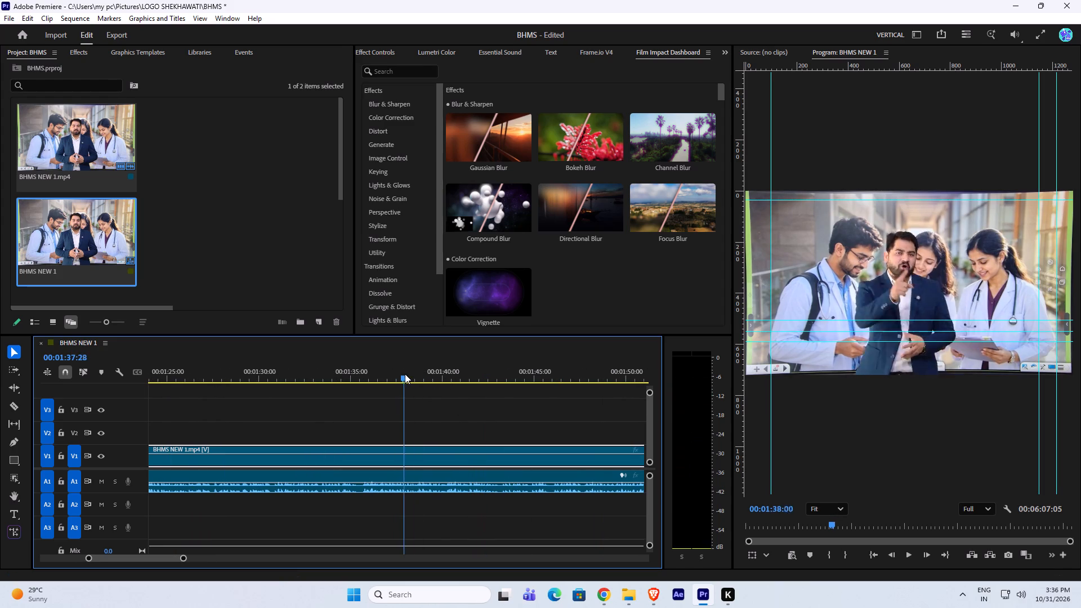
{"action": "left_click_drag", "start_coordinate": [405, 374], "coordinate": [400, 374]}
{"action": "key", "text": "space"}
{"action": "scroll", "coordinate": [460, 421], "scroll_direction": "up", "scroll_amount": 5, "text": "alt"}
{"action": "scroll", "coordinate": [367, 436], "scroll_direction": "down", "scroll_amount": 5, "text": "alt"}
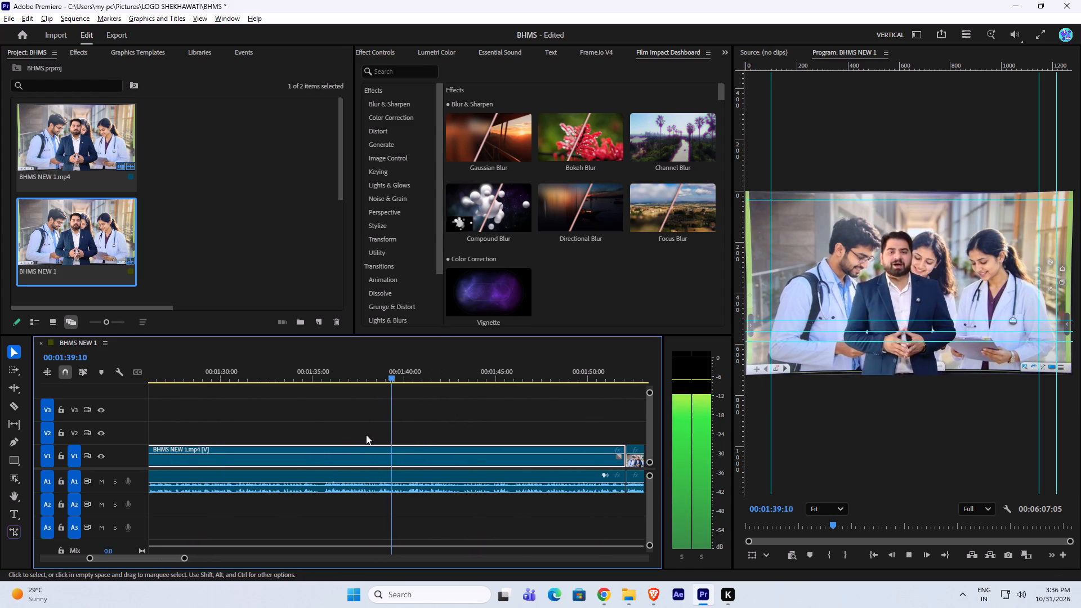
{"action": "scroll", "coordinate": [366, 435], "scroll_direction": "down", "scroll_amount": 2, "text": "alt"}
{"action": "left_click", "coordinate": [572, 374]}
{"action": "key", "text": "space"}
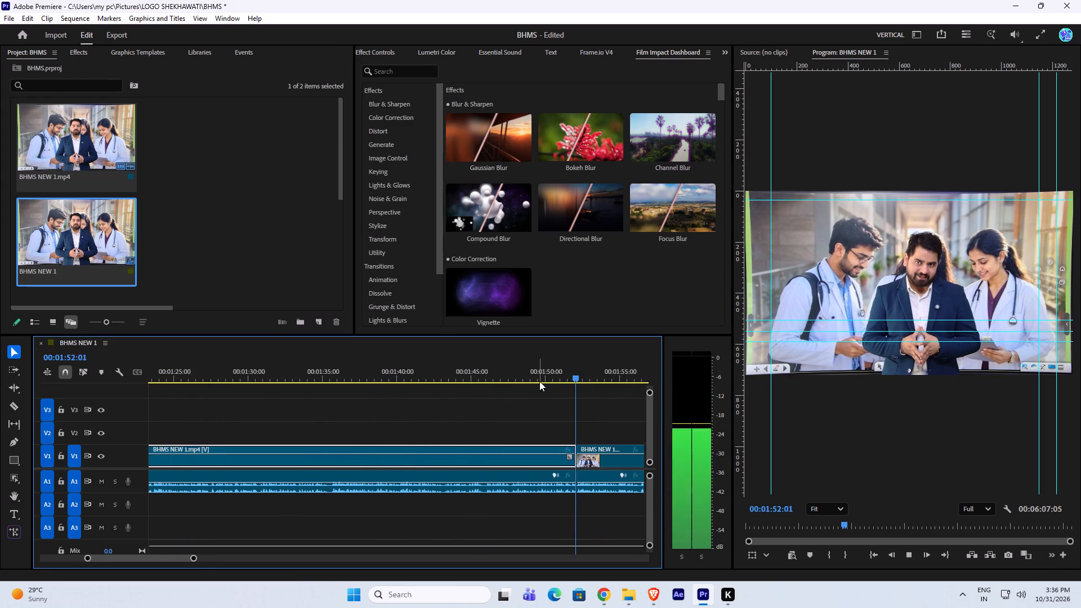
Replay the speech from about 1:35 to locate the retake's start, and split the video and audio at 00:01:35:12.
{"action": "left_click_drag", "start_coordinate": [335, 381], "coordinate": [332, 376]}
{"action": "left_click", "coordinate": [330, 374]}
{"action": "key", "text": "space"}
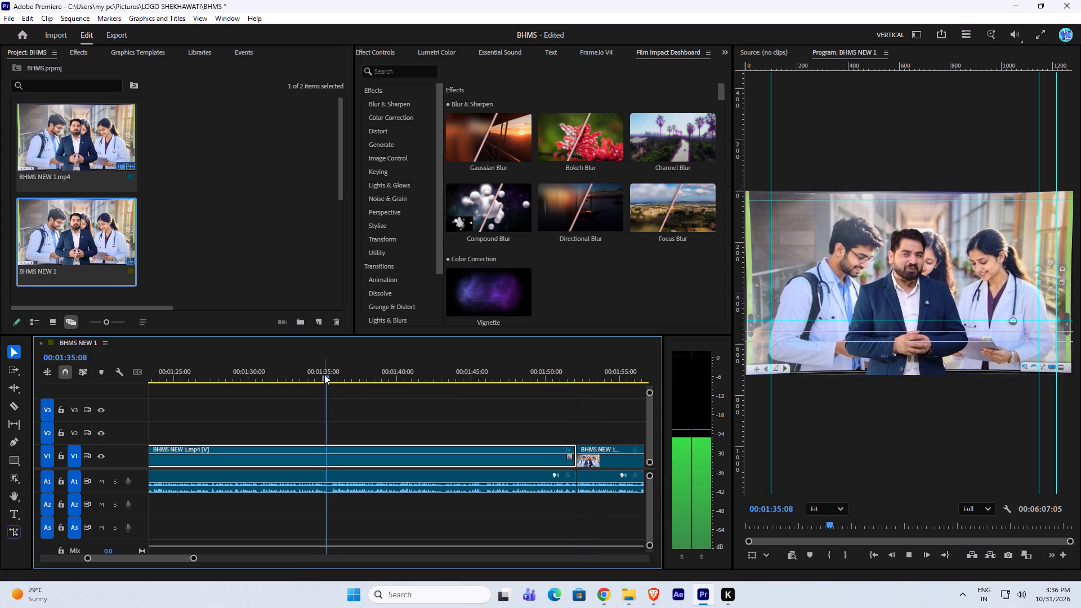
{"action": "scroll", "coordinate": [336, 405], "scroll_direction": "up", "scroll_amount": 12, "text": "alt"}
{"action": "key", "text": "space"}
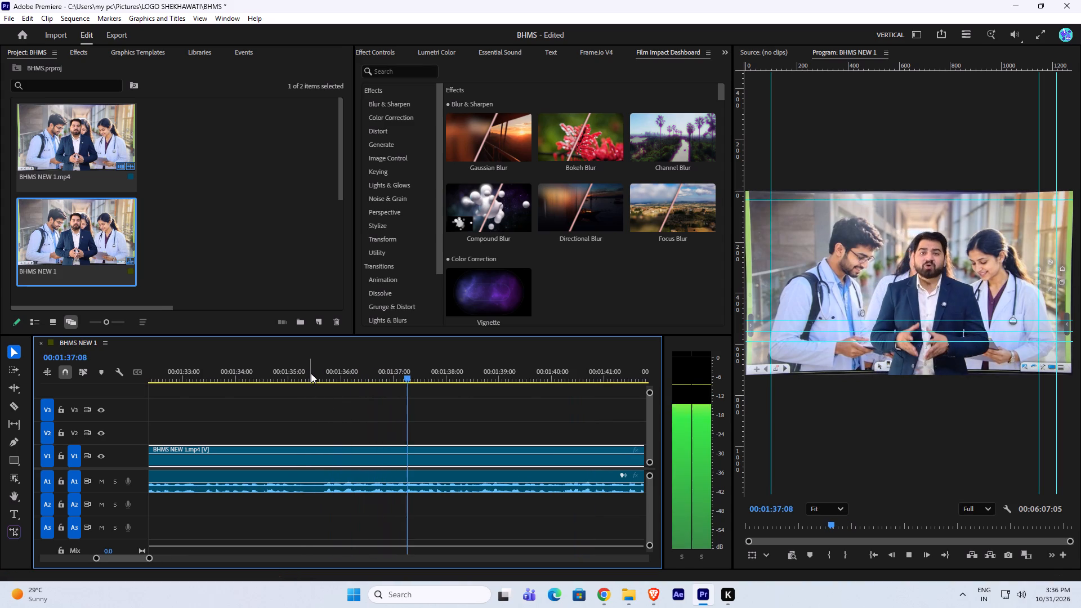
{"action": "left_click", "coordinate": [311, 372]}
{"action": "key", "text": "c"}
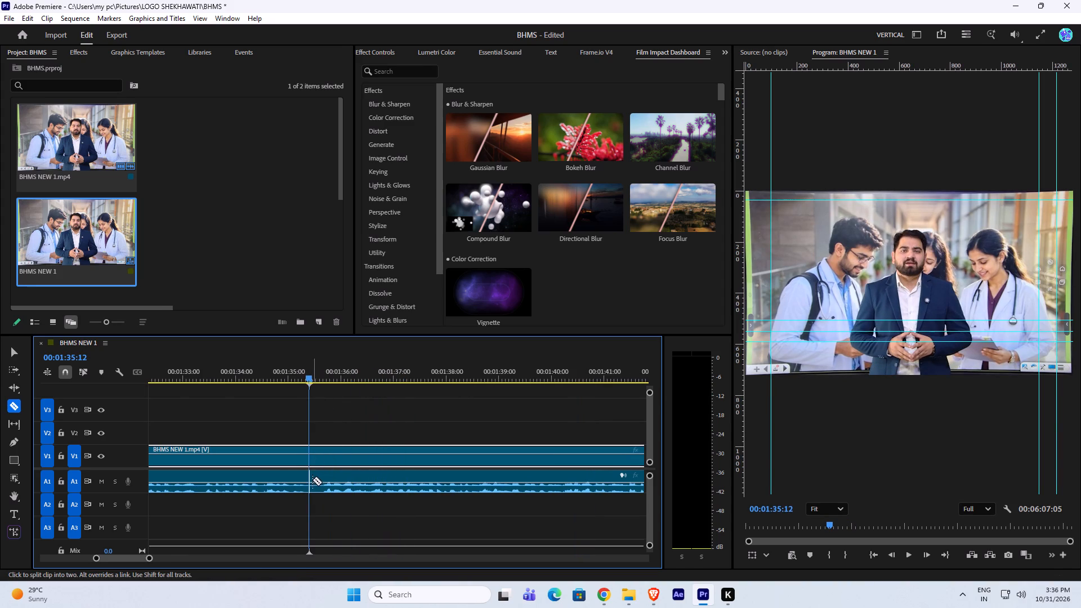
{"action": "left_click", "coordinate": [313, 481]}
{"action": "left_click", "coordinate": [307, 453]}
{"action": "key", "text": "v"}
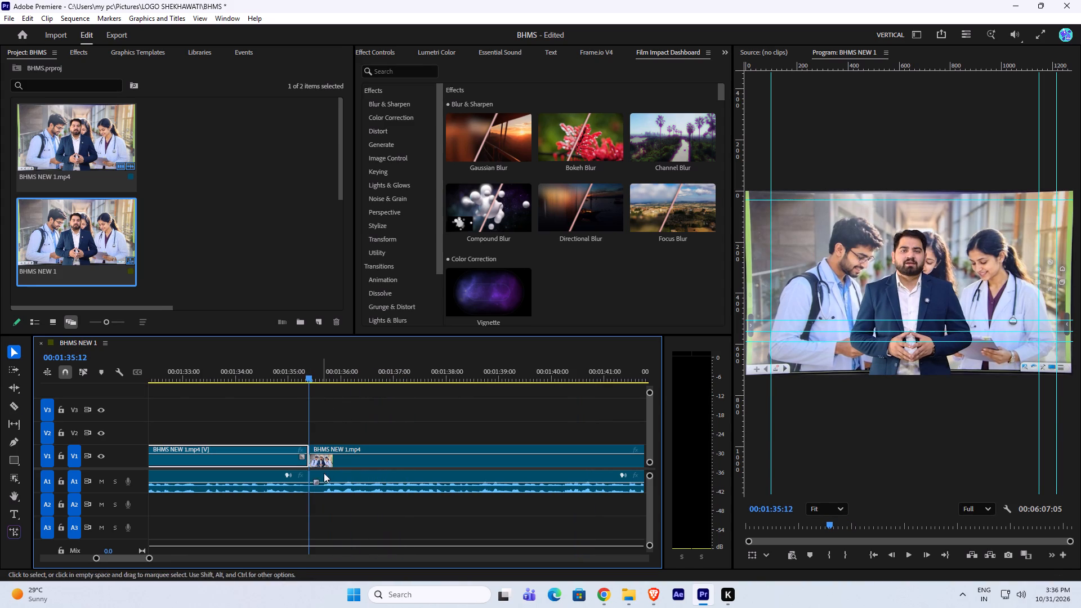
Ripple delete the video and audio segment between the cuts at 00:01:35:12 and 00:01:52:03.
{"action": "left_click_drag", "start_coordinate": [358, 435], "coordinate": [380, 510]}
{"action": "key", "text": "shift+Delete"}
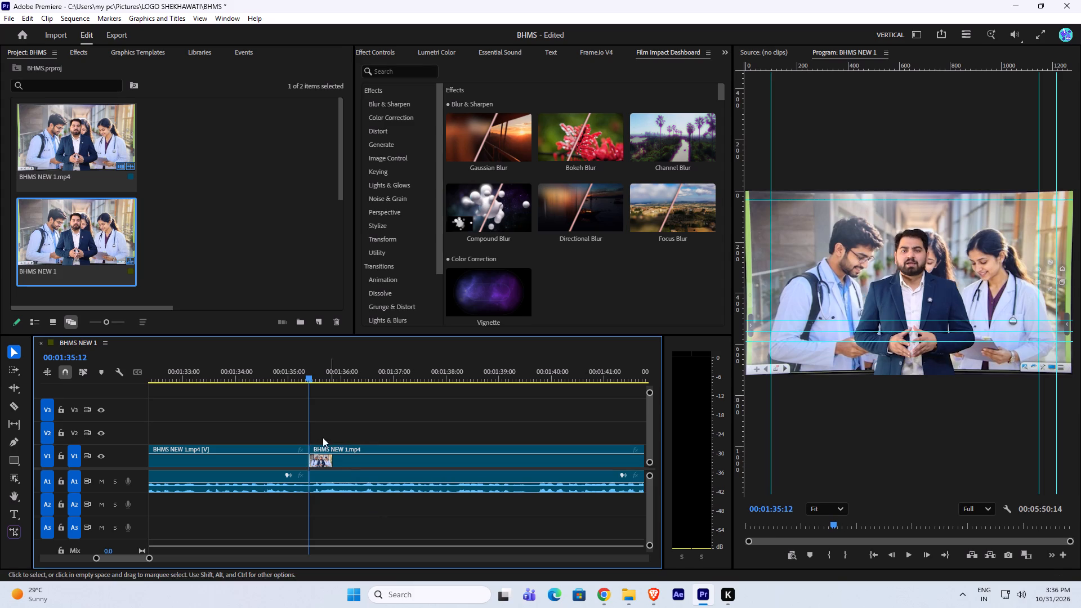
Play across the new join at 00:01:35:12 and listen on to about 1:53 for further retakes.
{"action": "left_click", "coordinate": [214, 375]}
{"action": "key", "text": "space"}
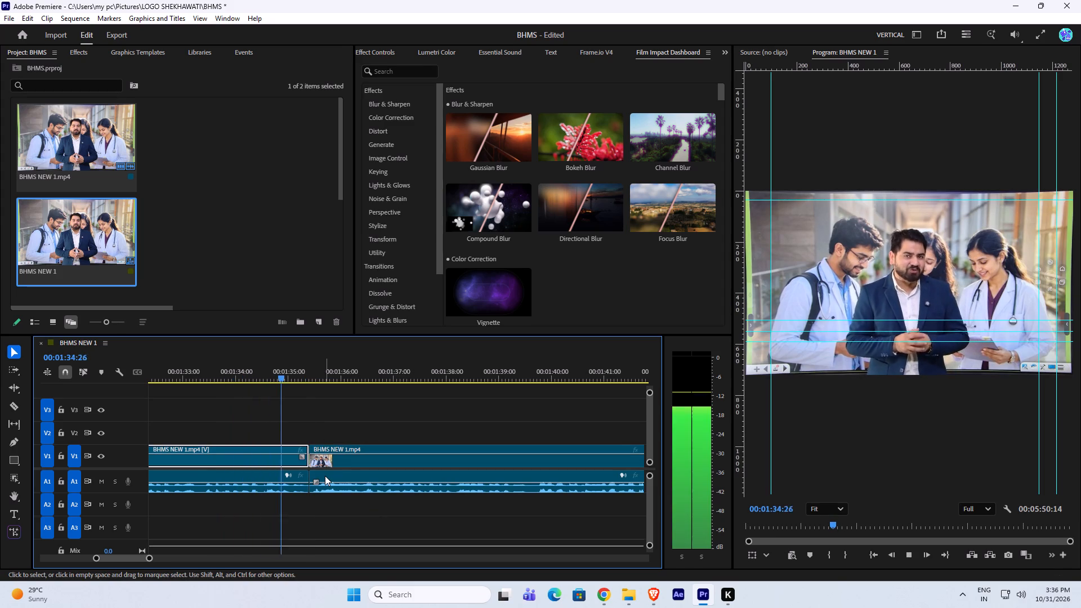
{"action": "scroll", "coordinate": [324, 478], "scroll_direction": "down", "scroll_amount": 9, "text": "alt"}
{"action": "key", "text": "l"}
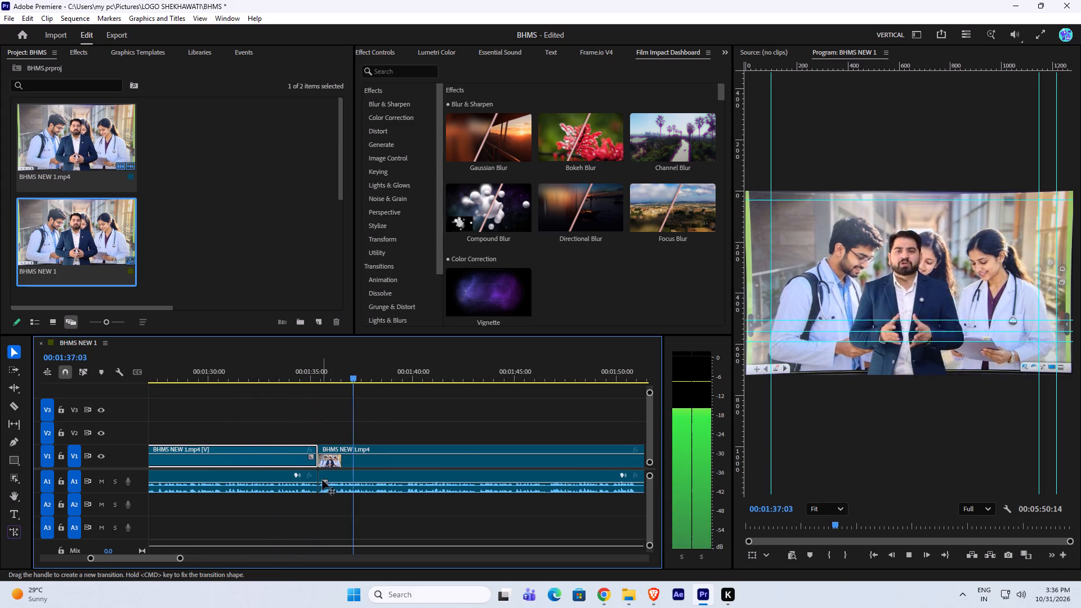
{"action": "left_click", "coordinate": [311, 373]}
{"action": "key", "text": "space"}
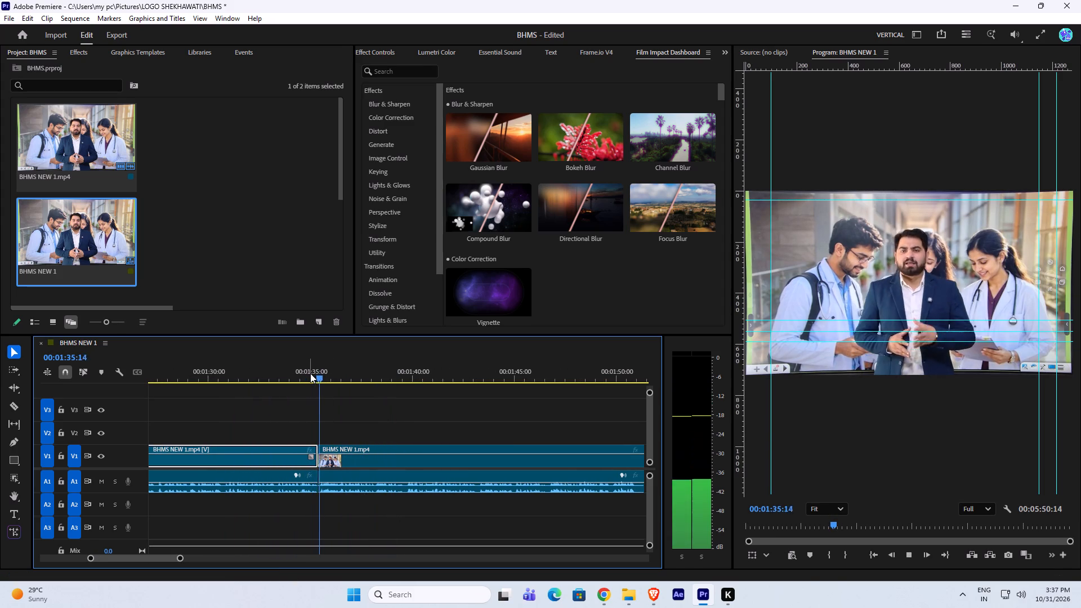
{"action": "key", "text": "l"}
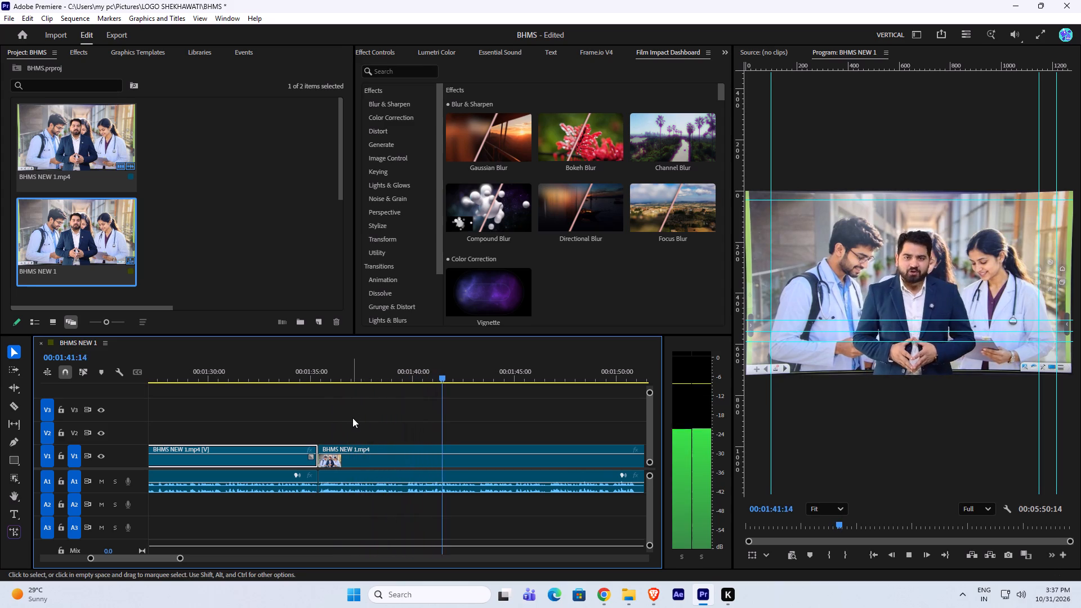
{"action": "scroll", "coordinate": [374, 439], "scroll_direction": "down", "scroll_amount": 13}
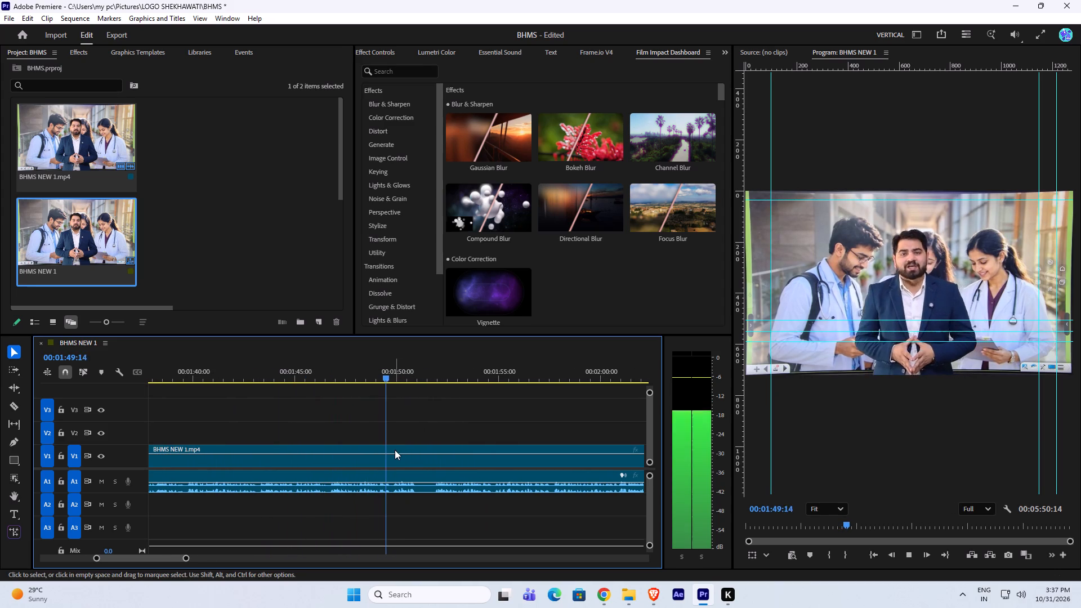
{"action": "scroll", "coordinate": [394, 450], "scroll_direction": "down", "scroll_amount": 6}
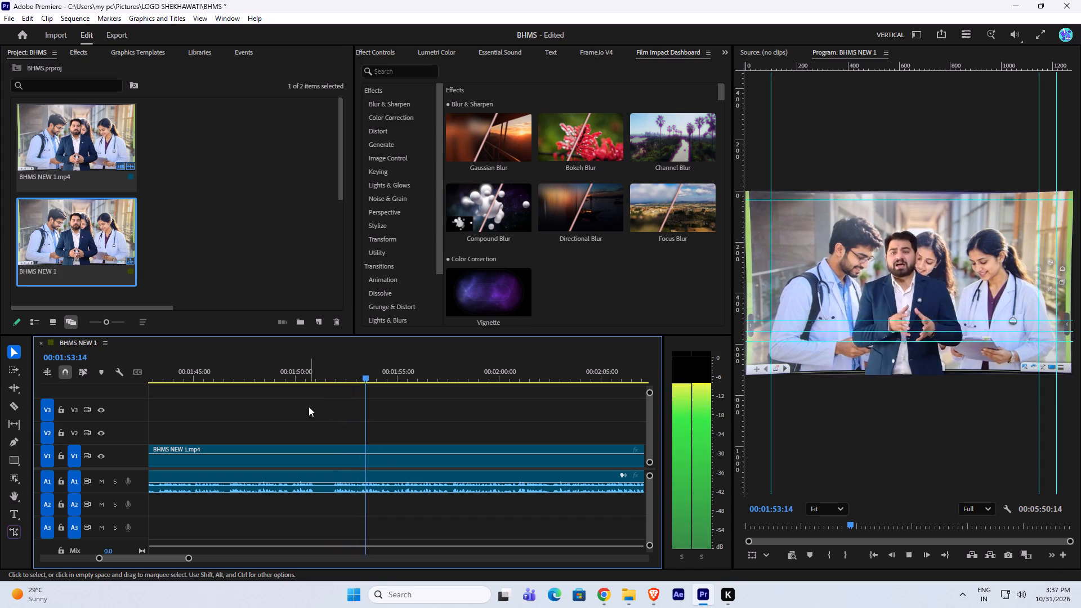
Replay the speech around 1:46 to locate the repeated line, and split the video and audio at 00:01:46:21.
{"action": "key", "text": "space"}
{"action": "left_click_drag", "start_coordinate": [237, 377], "coordinate": [230, 377]}
{"action": "key", "text": "space"}
{"action": "key", "text": "space"}
{"action": "key", "text": "space"}
{"action": "left_click", "coordinate": [230, 377]}
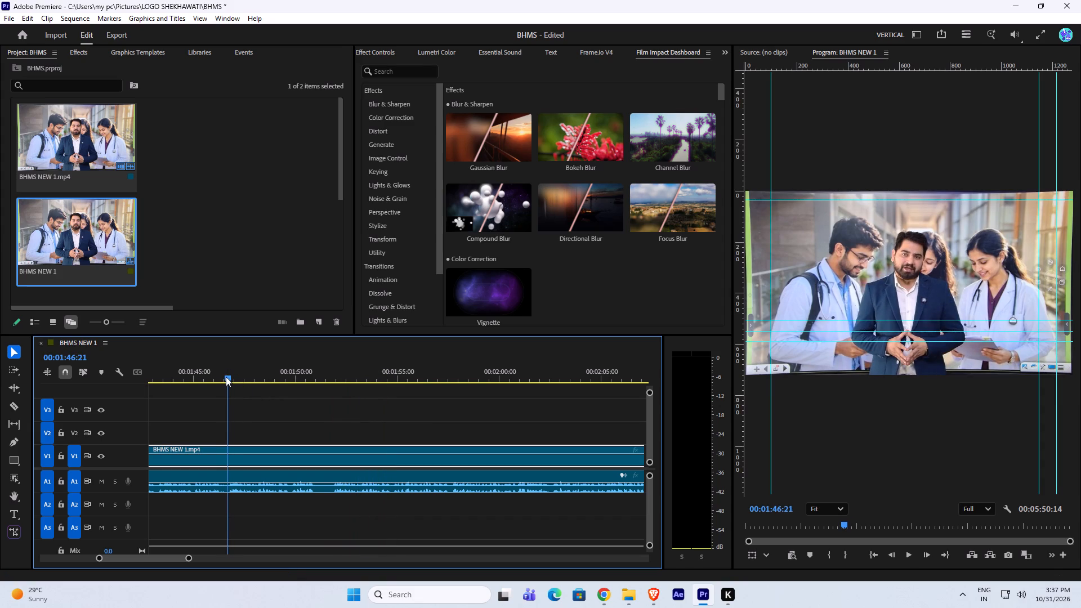
{"action": "key", "text": "v"}
{"action": "key", "text": "c"}
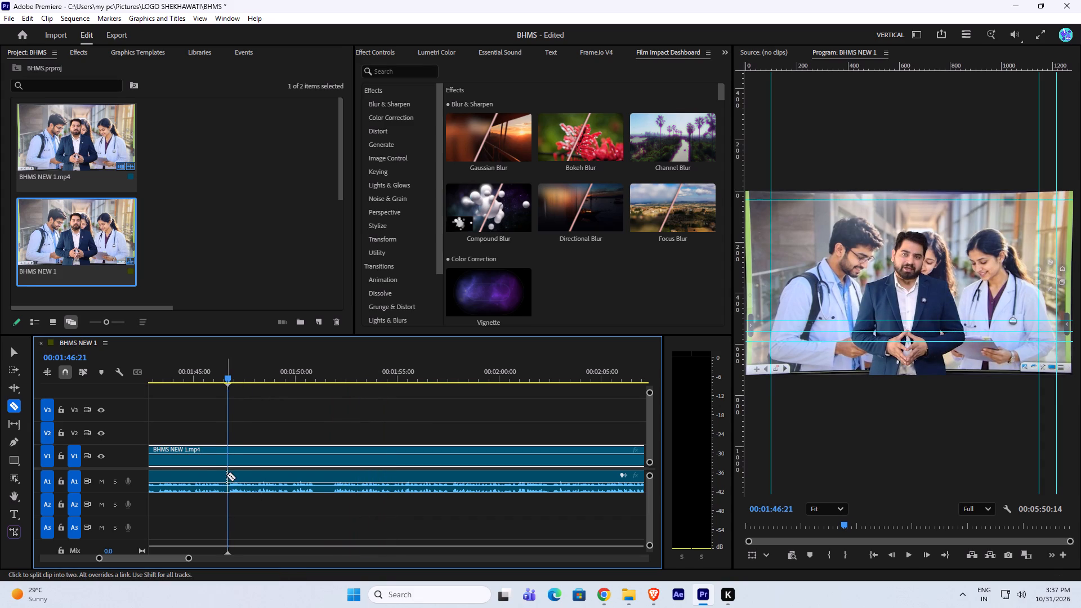
{"action": "left_click", "coordinate": [226, 475]}
{"action": "left_click", "coordinate": [226, 450]}
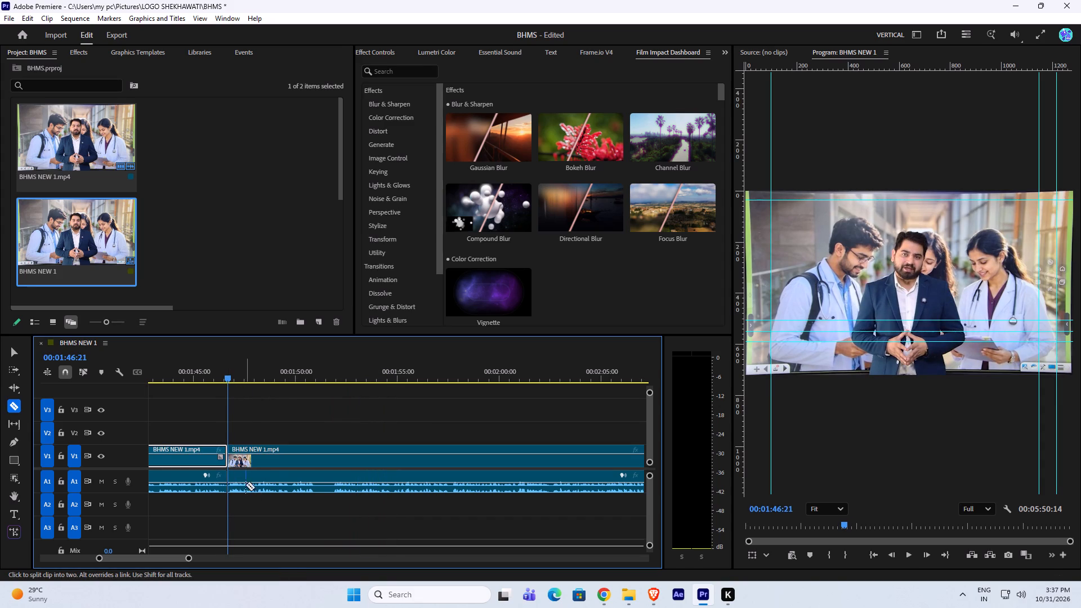
Trim about 5 seconds off the start of the clip after the 00:01:46:21 cut and slide it back to close the gap.
{"action": "key", "text": "v"}
{"action": "left_click_drag", "start_coordinate": [261, 427], "coordinate": [278, 506]}
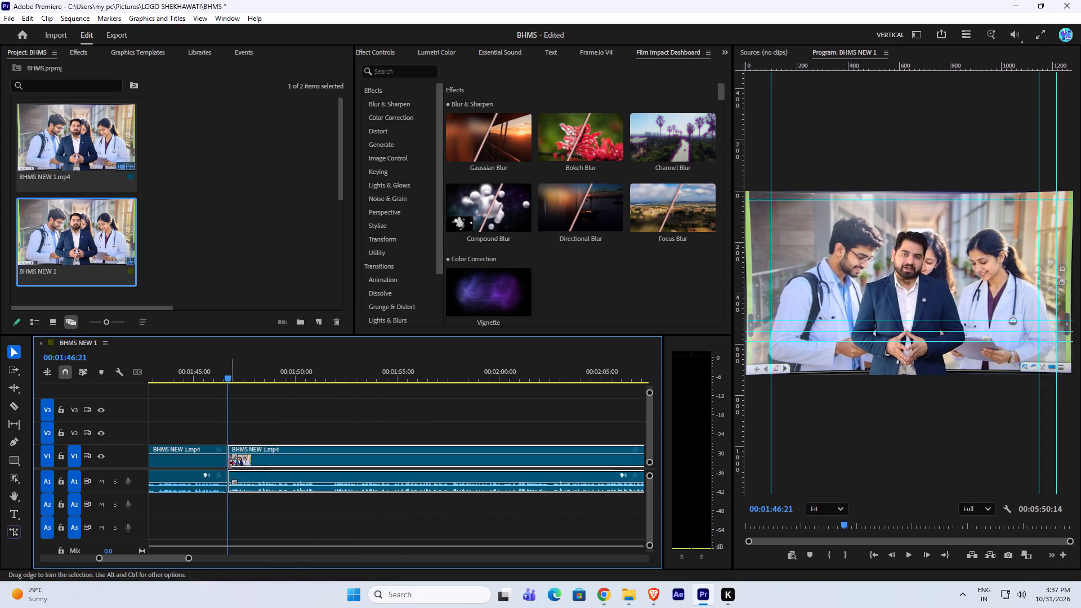
{"action": "left_click_drag", "start_coordinate": [229, 457], "coordinate": [329, 514]}
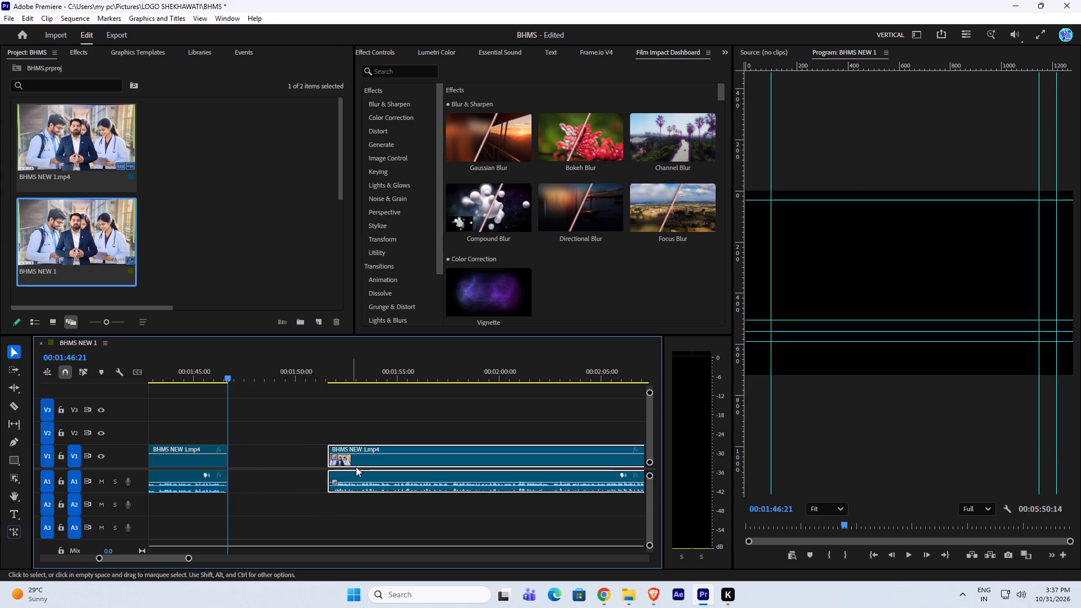
{"action": "left_click_drag", "start_coordinate": [380, 462], "coordinate": [282, 463]}
Play across the join at 00:01:46:21, inspect its waveform, and listen on to about 2:15 for retakes.
{"action": "left_click_drag", "start_coordinate": [220, 379], "coordinate": [199, 373]}
{"action": "key", "text": "space"}
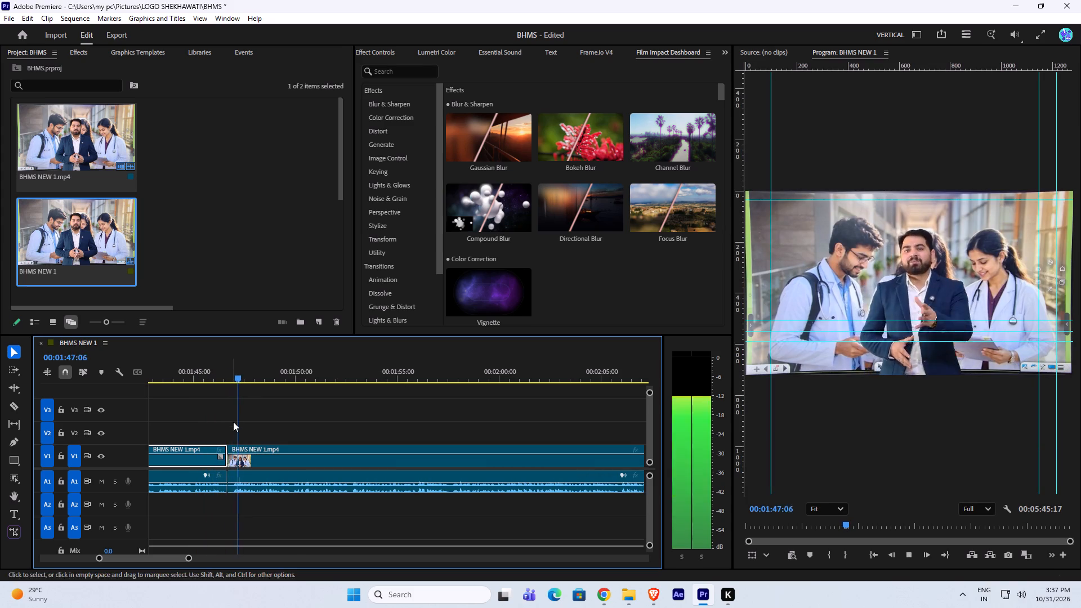
{"action": "scroll", "coordinate": [243, 507], "scroll_direction": "up", "scroll_amount": 11, "text": "alt"}
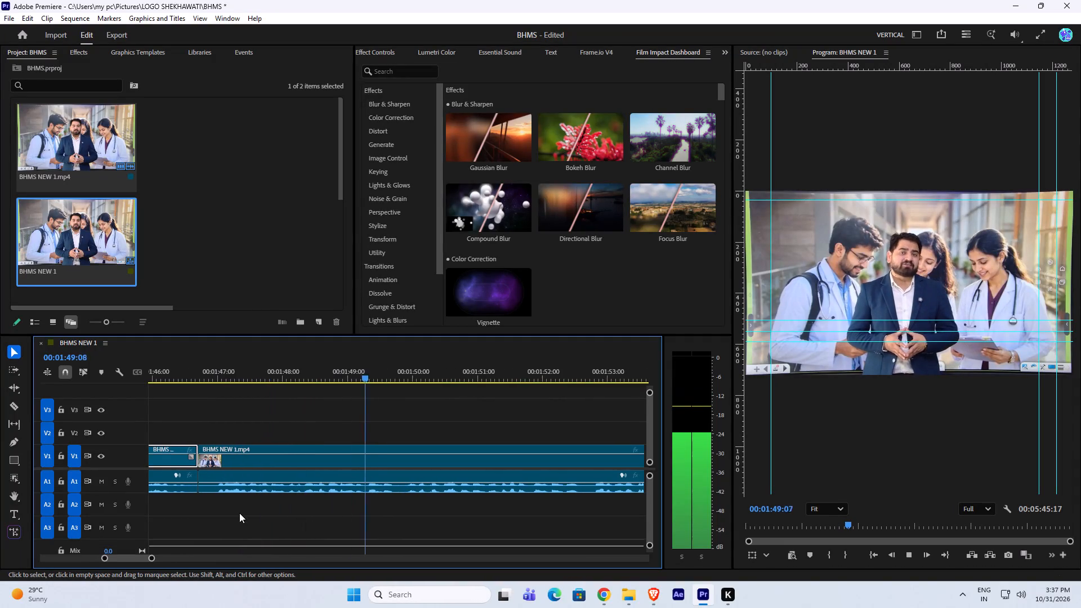
{"action": "left_click_drag", "start_coordinate": [233, 529], "coordinate": [221, 453]}
{"action": "scroll", "coordinate": [243, 489], "scroll_direction": "down", "scroll_amount": 11, "text": "alt"}
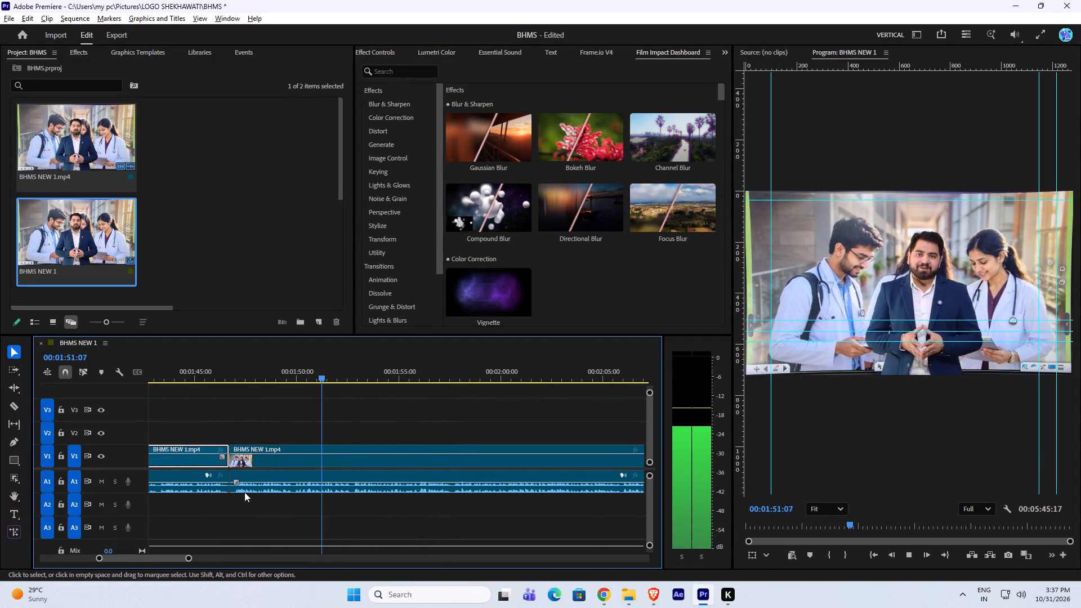
{"action": "scroll", "coordinate": [244, 491], "scroll_direction": "down", "scroll_amount": 14, "text": "alt"}
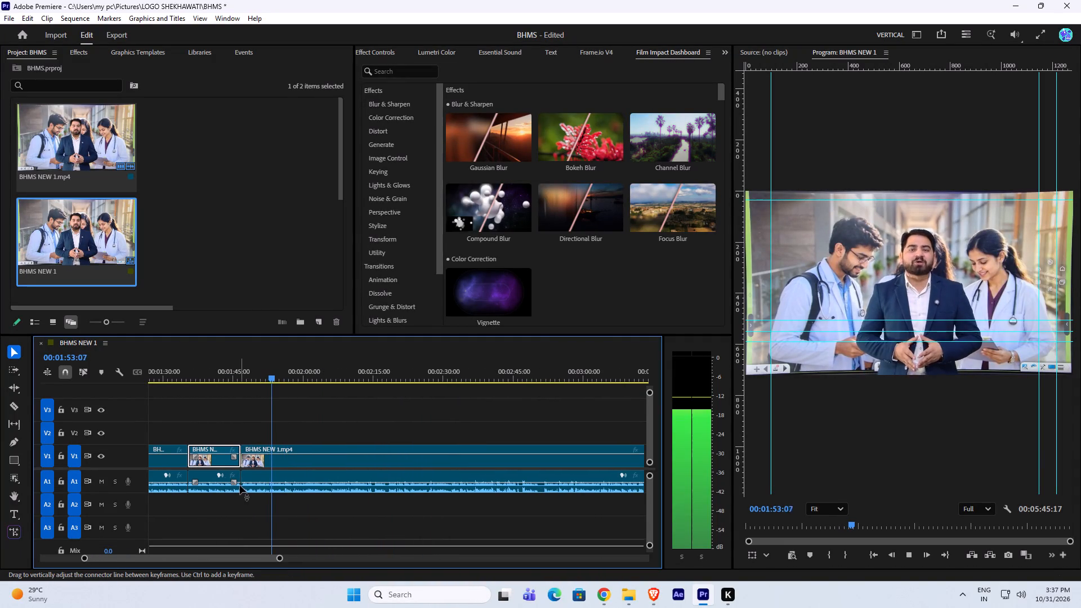
{"action": "key", "text": "l"}
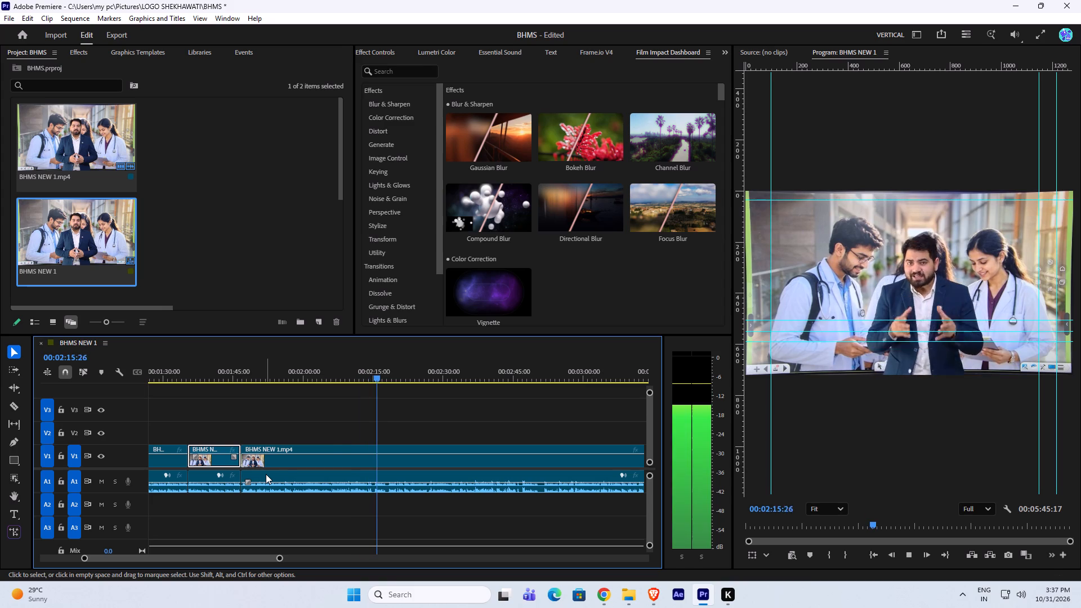
Replay the speech from about 2:11 to 2:18 while examining its waveform for a repeated line.
{"action": "key", "text": "space"}
{"action": "left_click", "coordinate": [358, 375]}
{"action": "key", "text": "space"}
{"action": "scroll", "coordinate": [368, 415], "scroll_direction": "up", "scroll_amount": 7, "text": "alt"}
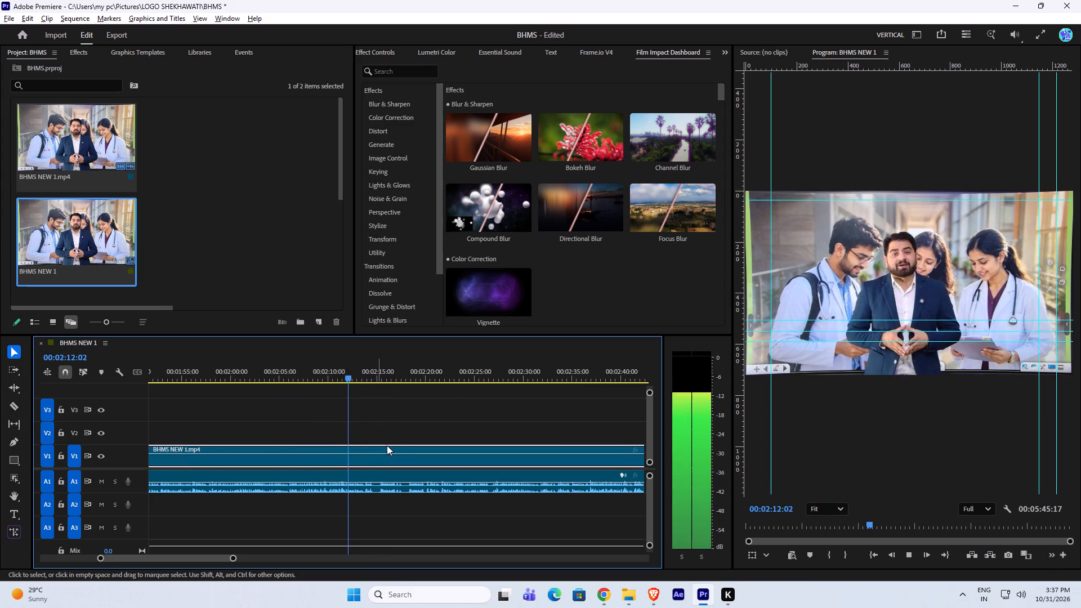
{"action": "scroll", "coordinate": [388, 446], "scroll_direction": "up", "scroll_amount": 8, "text": "alt"}
{"action": "scroll", "coordinate": [294, 428], "scroll_direction": "up", "scroll_amount": 2, "text": "alt"}
{"action": "scroll", "coordinate": [293, 431], "scroll_direction": "down", "scroll_amount": 9, "text": "alt"}
{"action": "scroll", "coordinate": [247, 440], "scroll_direction": "up", "scroll_amount": 3, "text": "alt"}
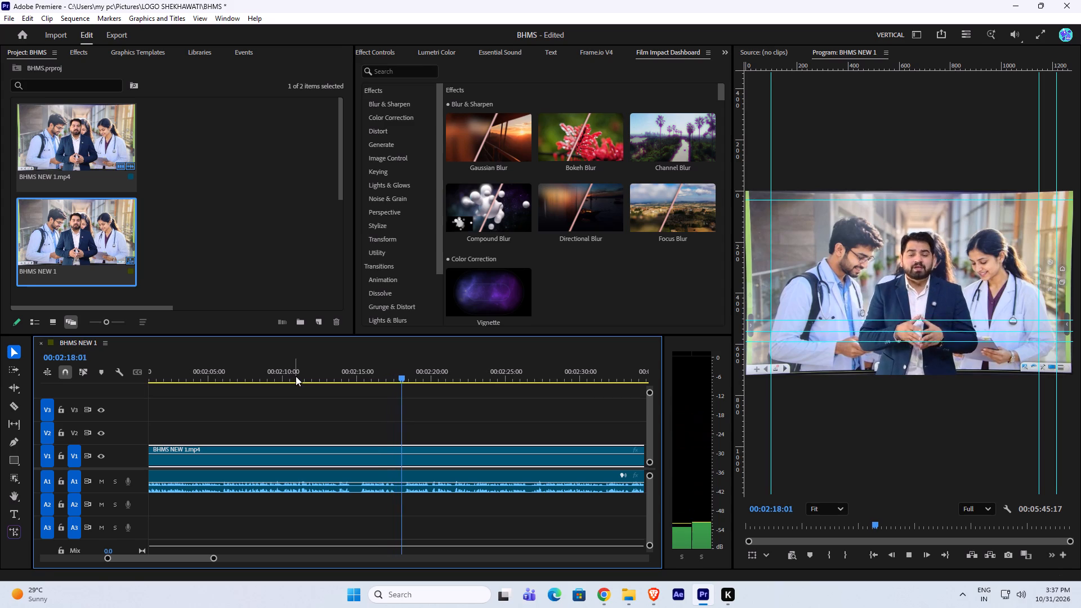
Replay the speech from about 2:07 to 2:13 and examine its waveform for the repeated line.
{"action": "left_click_drag", "start_coordinate": [318, 378], "coordinate": [254, 377]}
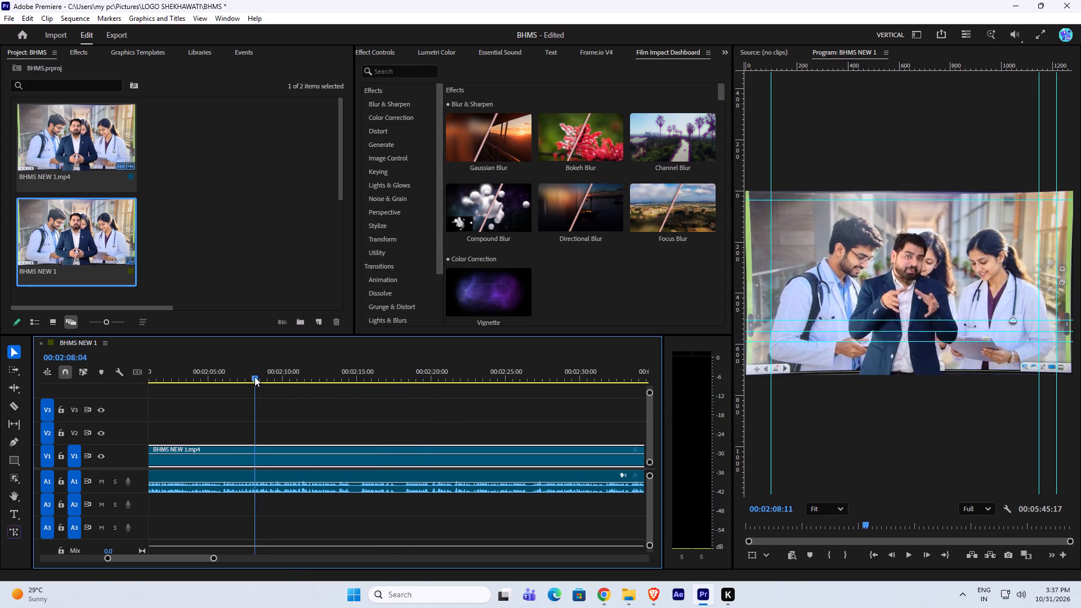
{"action": "left_click_drag", "start_coordinate": [254, 377], "coordinate": [243, 375]}
{"action": "key", "text": "space"}
{"action": "scroll", "coordinate": [342, 422], "scroll_direction": "up", "scroll_amount": 7, "text": "alt"}
{"action": "scroll", "coordinate": [386, 426], "scroll_direction": "down", "scroll_amount": 7, "text": "alt"}
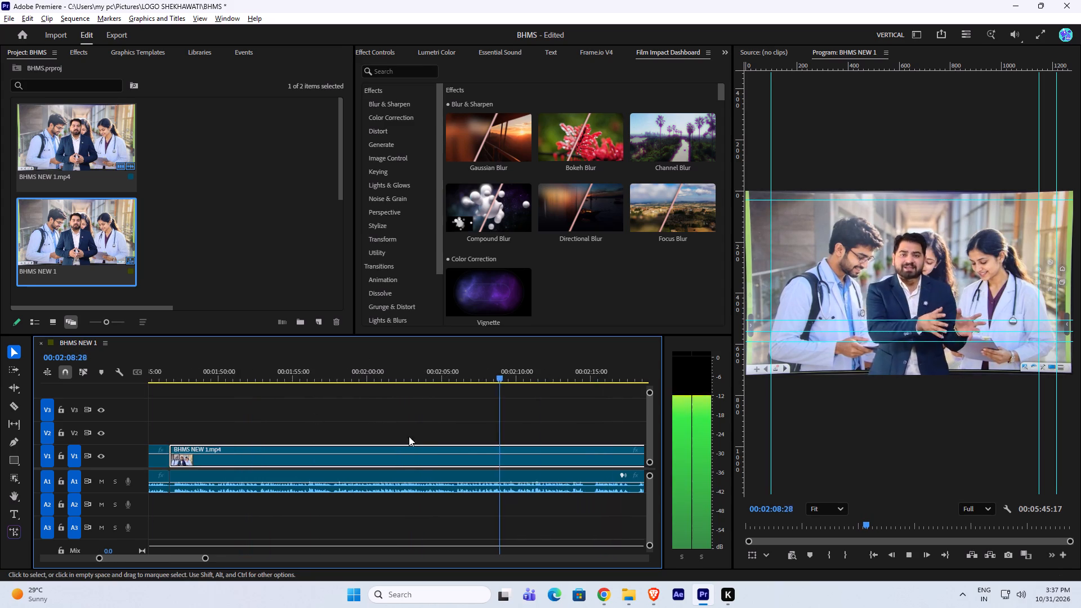
{"action": "scroll", "coordinate": [578, 451], "scroll_direction": "up", "scroll_amount": 8, "text": "alt"}
{"action": "scroll", "coordinate": [479, 449], "scroll_direction": "up", "scroll_amount": 9, "text": "alt"}
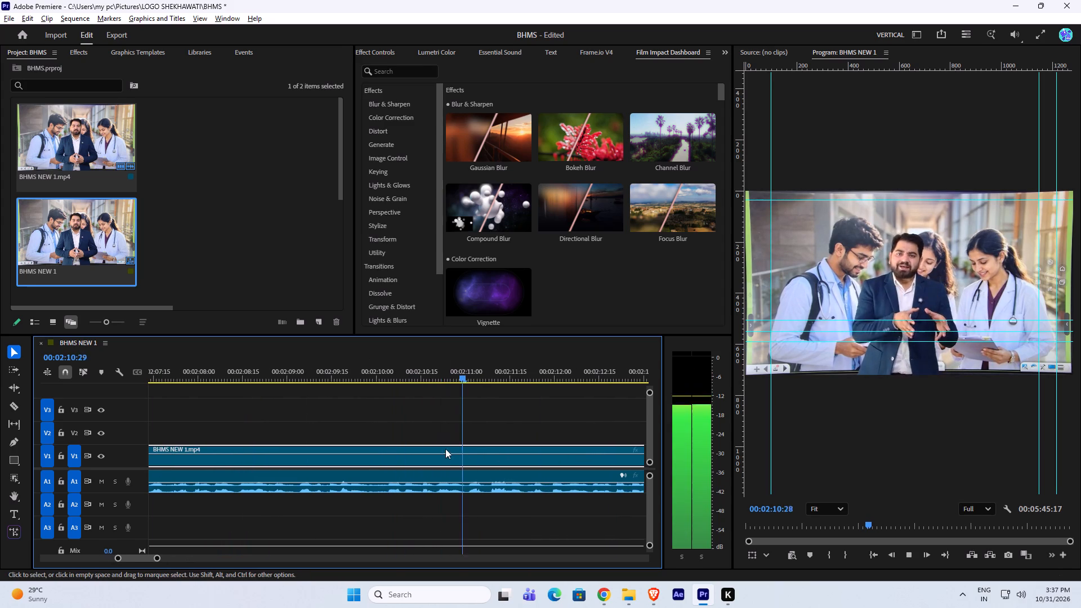
{"action": "scroll", "coordinate": [392, 411], "scroll_direction": "down", "scroll_amount": 11, "text": "alt"}
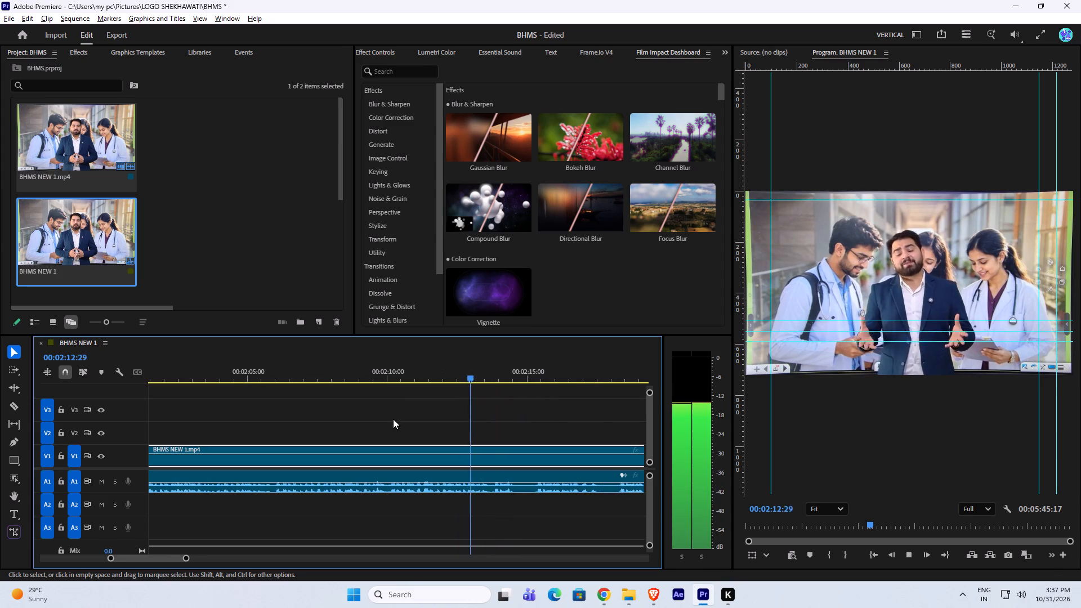
{"action": "scroll", "coordinate": [404, 418], "scroll_direction": "up", "scroll_amount": 3, "text": "alt"}
{"action": "key", "text": "space"}
Pinpoint the start of the repeated line around 2:10 by replaying it, and split the video and audio at 00:02:09:28.
{"action": "double_click", "coordinate": [381, 372]}
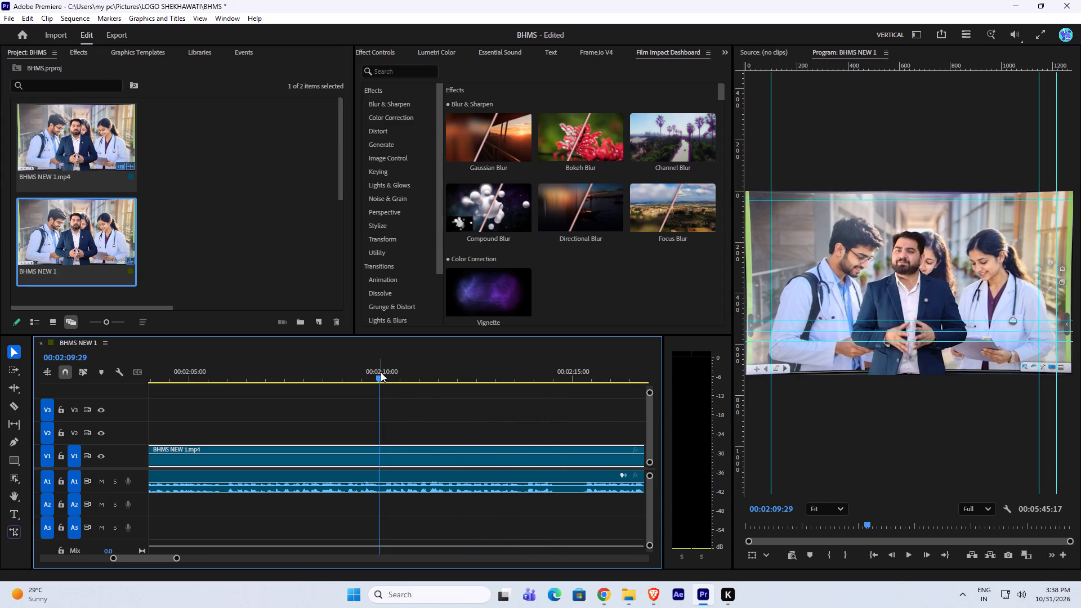
{"action": "key", "text": "space"}
{"action": "key", "text": "space"}
{"action": "left_click_drag", "start_coordinate": [387, 372], "coordinate": [337, 375]}
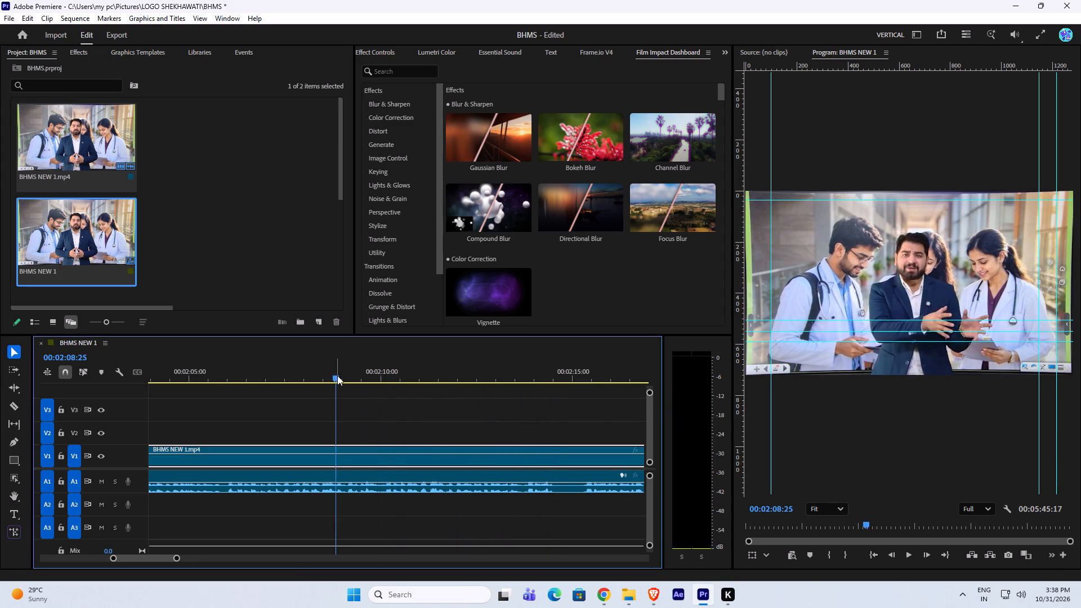
{"action": "key", "text": "space"}
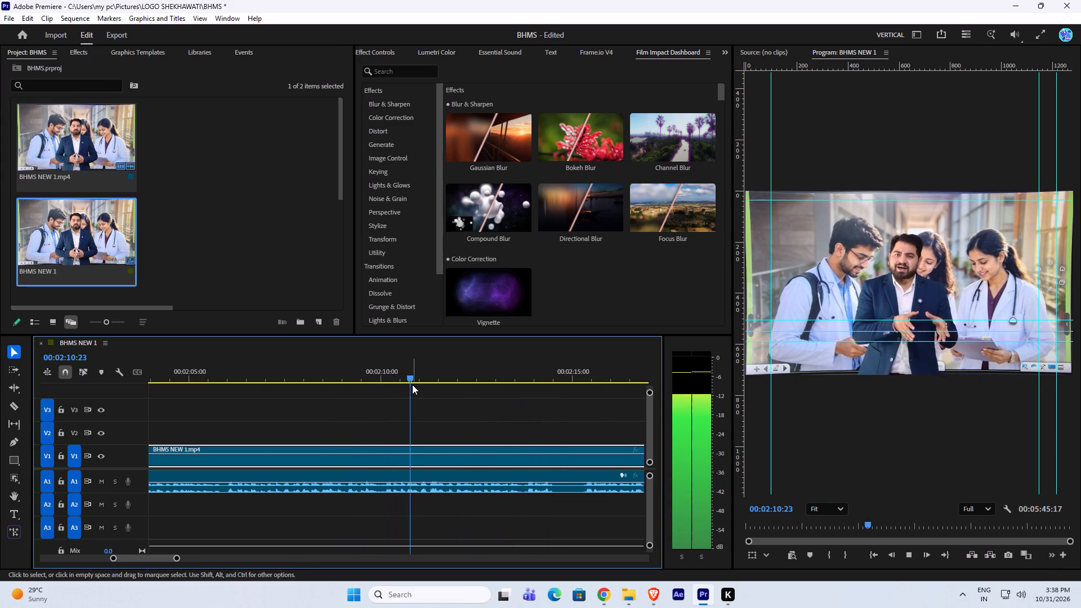
{"action": "key", "text": "space"}
{"action": "left_click_drag", "start_coordinate": [391, 379], "coordinate": [379, 378]}
{"action": "key", "text": "space"}
{"action": "key", "text": "space"}
{"action": "left_click", "coordinate": [386, 379]}
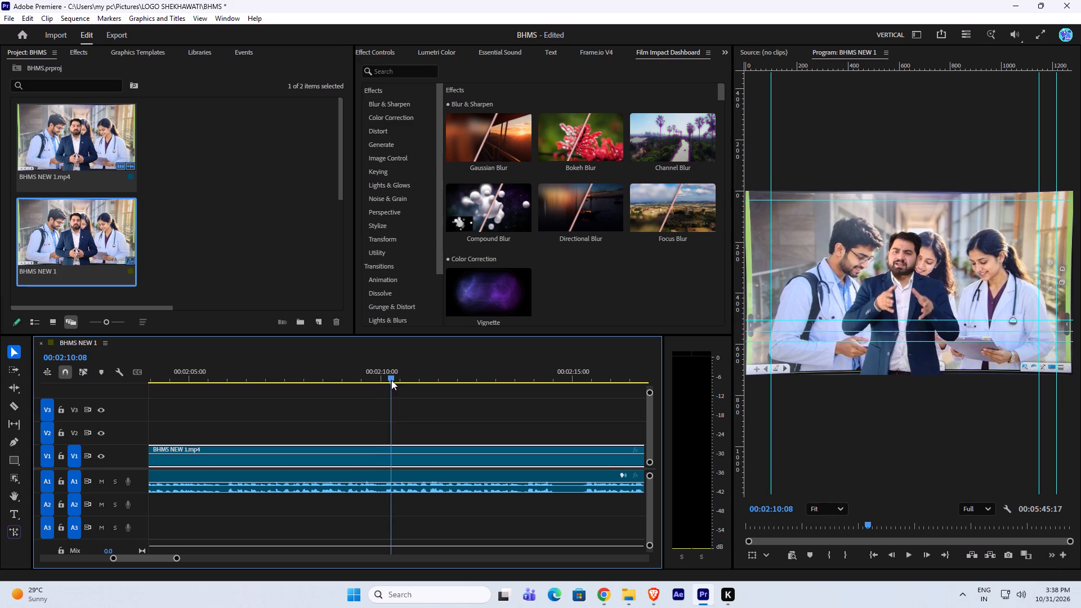
{"action": "key", "text": "space"}
{"action": "left_click", "coordinate": [387, 380]}
{"action": "key", "text": "space"}
{"action": "left_click_drag", "start_coordinate": [385, 381], "coordinate": [385, 381]}
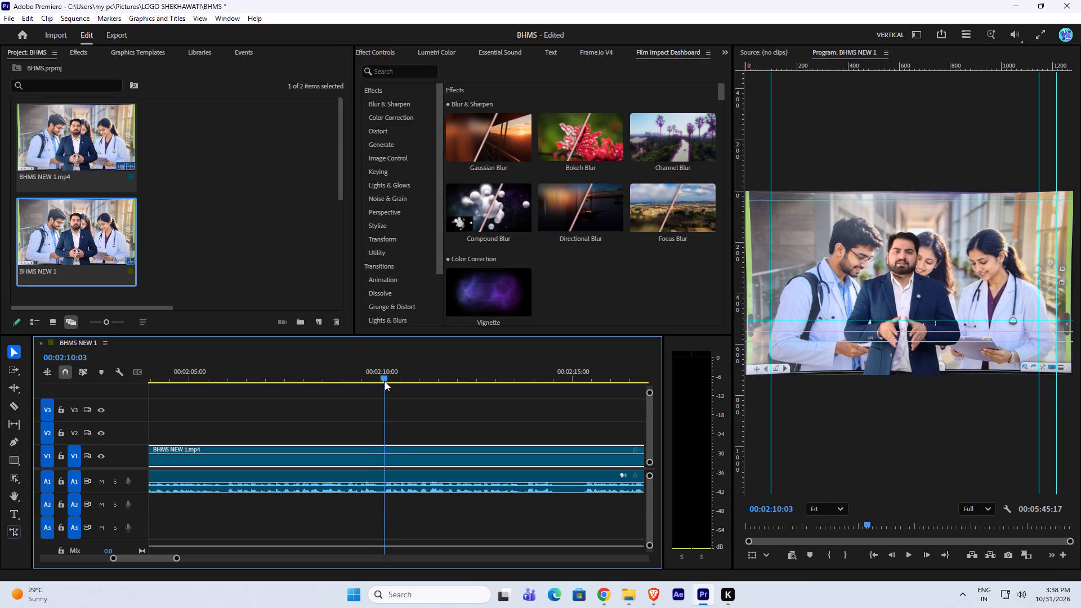
{"action": "left_click_drag", "start_coordinate": [385, 381], "coordinate": [379, 382]}
{"action": "left_click", "coordinate": [379, 382]}
{"action": "key", "text": "c"}
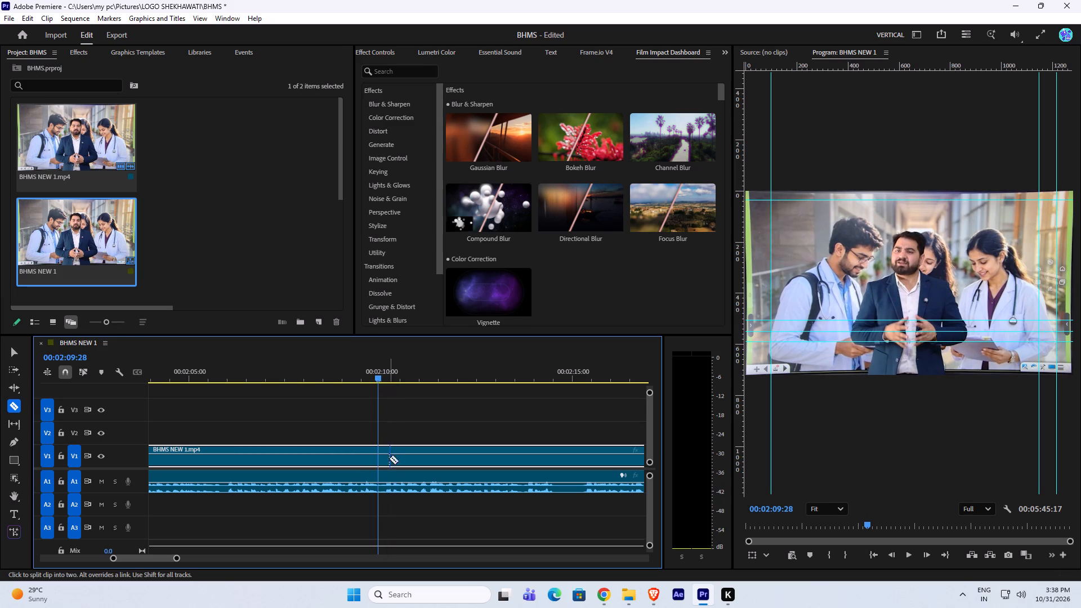
{"action": "left_click", "coordinate": [378, 481]}
{"action": "left_click", "coordinate": [379, 456]}
{"action": "type", "text": "v"}
Listen on from the 00:02:09:28 cut to about 2:26 and replay the section around 2:17 to find where the retake begins.
{"action": "key", "text": "space"}
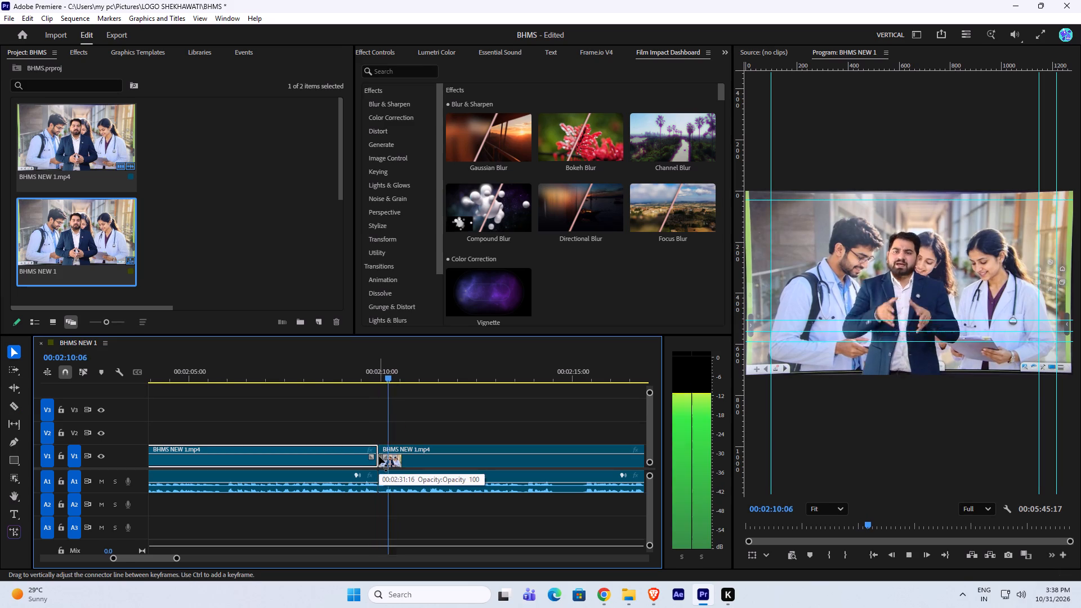
{"action": "scroll", "coordinate": [379, 456], "scroll_direction": "down", "scroll_amount": 17, "text": "alt"}
{"action": "scroll", "coordinate": [409, 463], "scroll_direction": "up", "scroll_amount": 11, "text": "alt"}
{"action": "left_click_drag", "start_coordinate": [394, 534], "coordinate": [376, 472]}
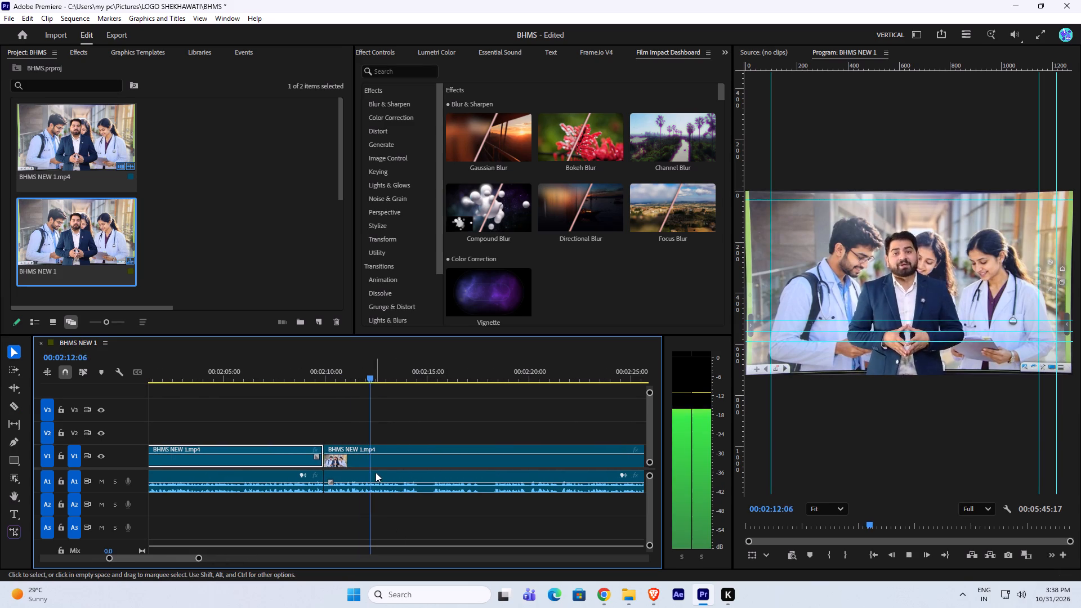
{"action": "left_click_drag", "start_coordinate": [376, 472], "coordinate": [370, 453]}
{"action": "key", "text": "k"}
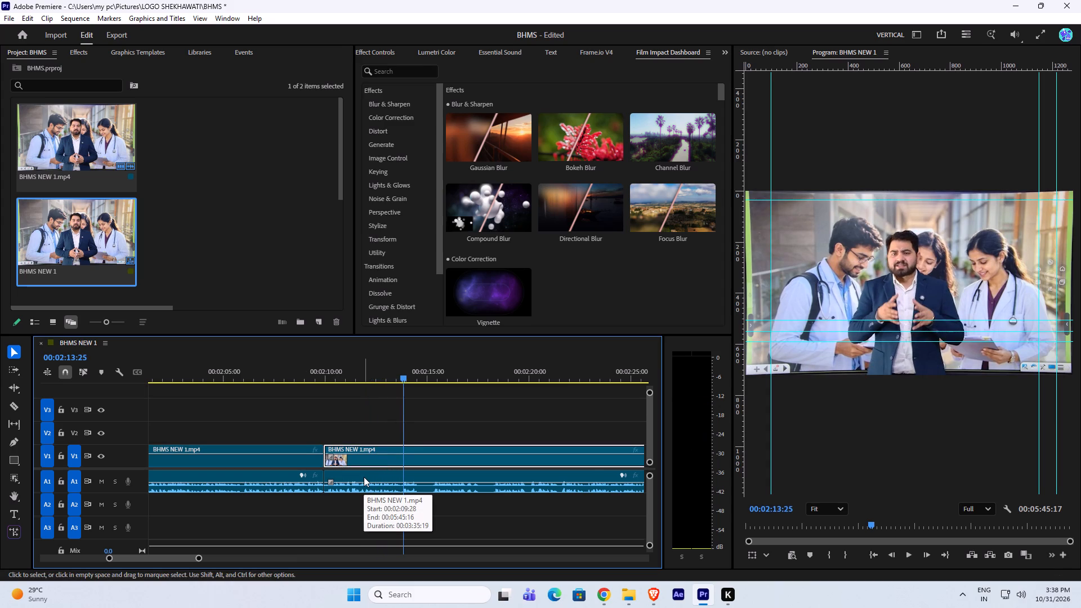
{"action": "key", "text": "space"}
{"action": "type", "text": "l"}
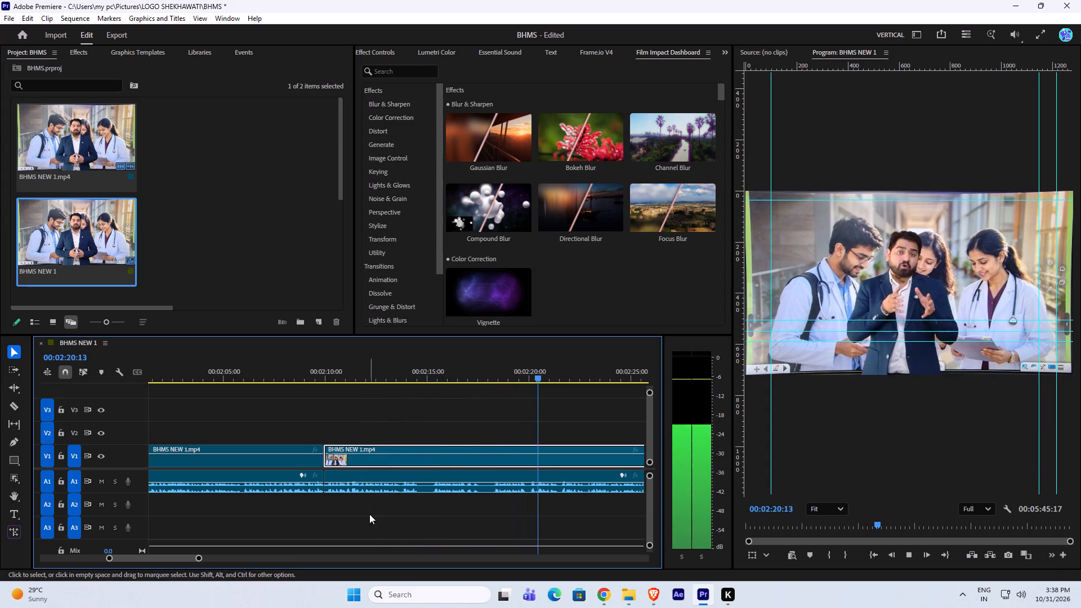
{"action": "left_click_drag", "start_coordinate": [368, 513], "coordinate": [358, 455]}
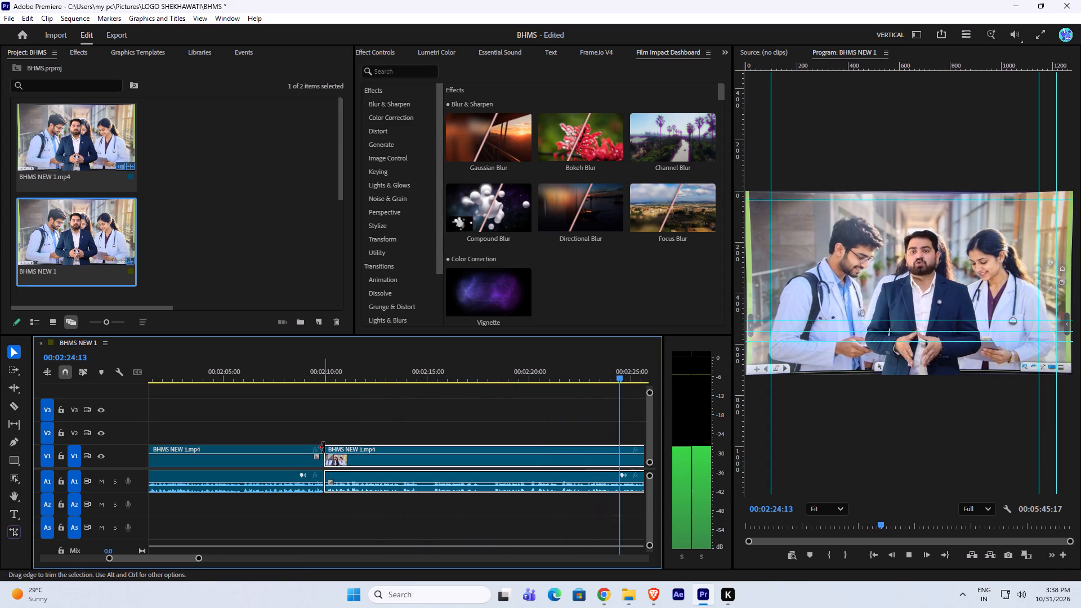
{"action": "key", "text": "space"}
{"action": "scroll", "coordinate": [325, 452], "scroll_direction": "down", "scroll_amount": 10, "text": "alt"}
{"action": "left_click_drag", "start_coordinate": [256, 385], "coordinate": [248, 378]}
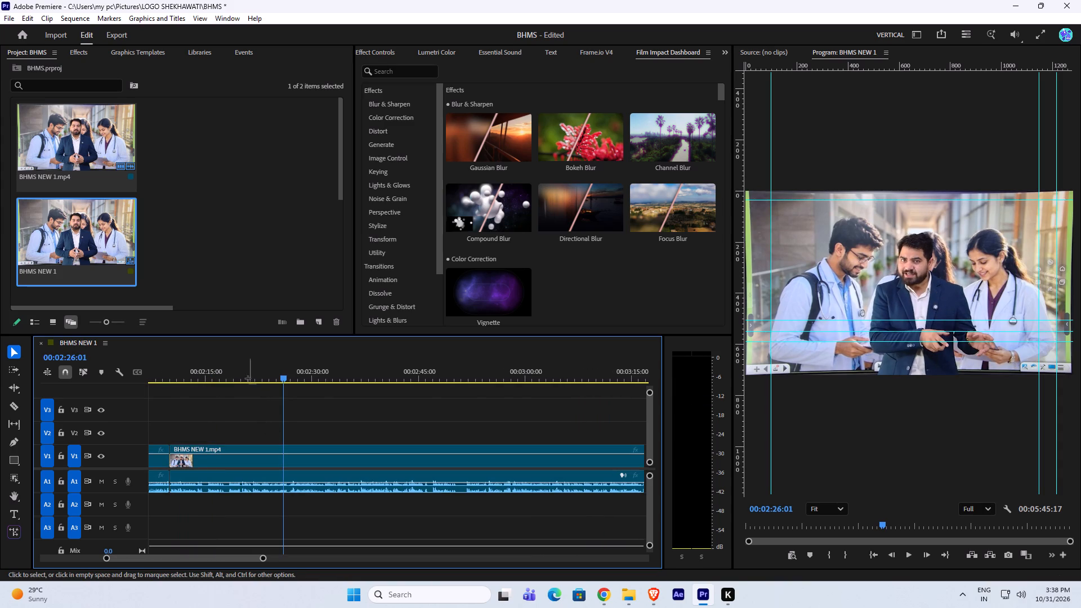
{"action": "left_click_drag", "start_coordinate": [248, 378], "coordinate": [245, 377]}
{"action": "left_click_drag", "start_coordinate": [242, 377], "coordinate": [236, 377]}
{"action": "key", "text": "space"}
{"action": "scroll", "coordinate": [215, 419], "scroll_direction": "up", "scroll_amount": 7, "text": "alt"}
{"action": "scroll", "coordinate": [204, 467], "scroll_direction": "down", "scroll_amount": 8, "text": "alt"}
{"action": "scroll", "coordinate": [180, 473], "scroll_direction": "up", "scroll_amount": 8, "text": "alt"}
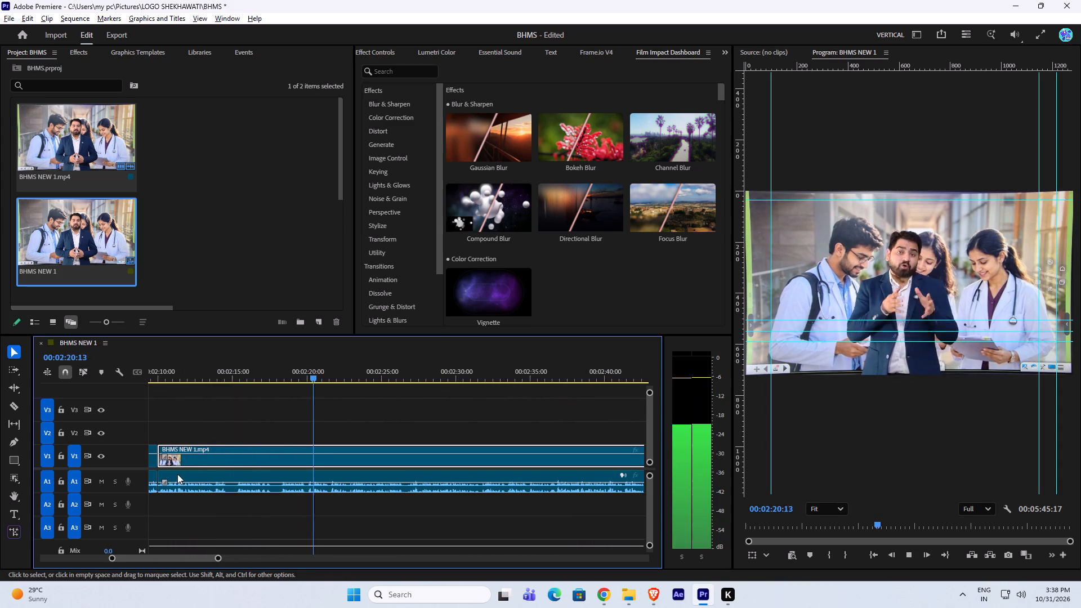
{"action": "left_click_drag", "start_coordinate": [287, 371], "coordinate": [260, 373]}
{"action": "key", "text": "space"}
Trim about 8 seconds off the start of the video and audio after the 00:02:09:28 cut and ripple delete the gap.
{"action": "left_click_drag", "start_coordinate": [218, 429], "coordinate": [212, 507]}
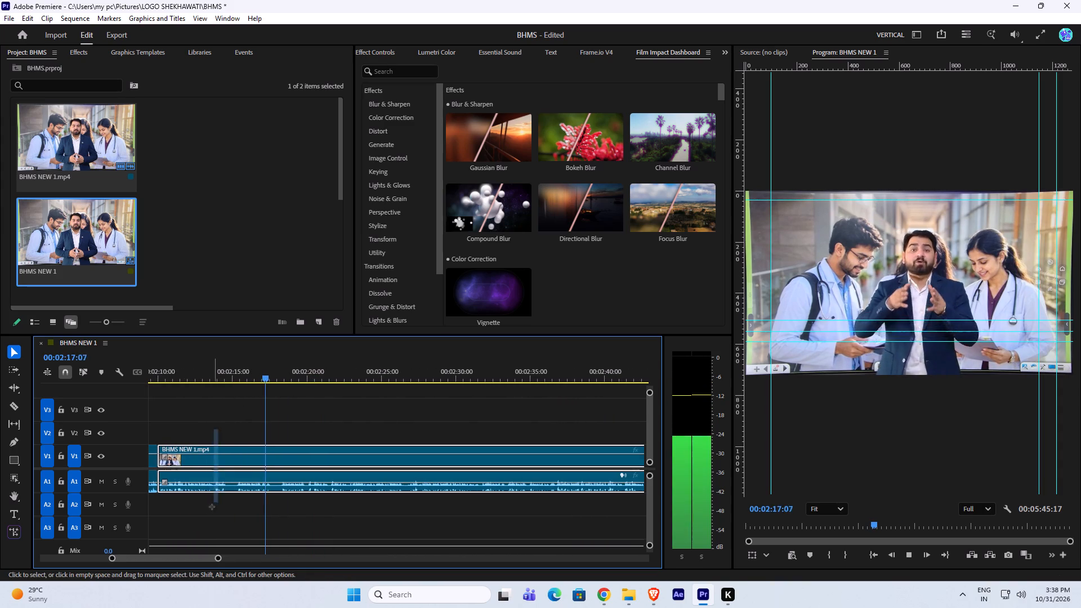
{"action": "left_click_drag", "start_coordinate": [212, 507], "coordinate": [208, 511]}
{"action": "left_click", "coordinate": [158, 451]}
{"action": "left_click_drag", "start_coordinate": [180, 424], "coordinate": [180, 506]}
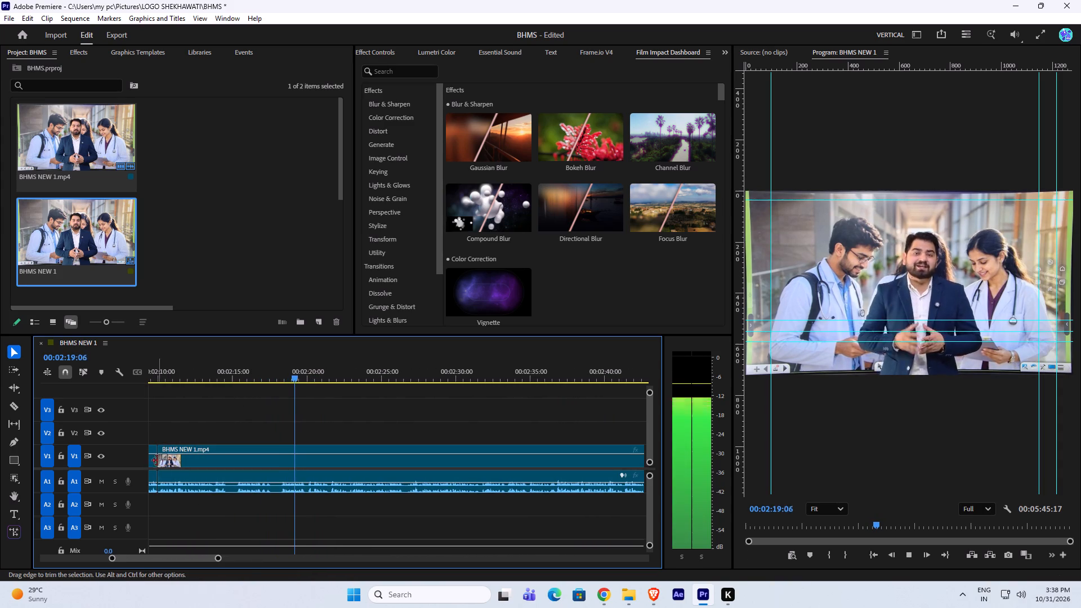
{"action": "left_click_drag", "start_coordinate": [170, 433], "coordinate": [175, 494]}
{"action": "left_click_drag", "start_coordinate": [161, 448], "coordinate": [287, 518]}
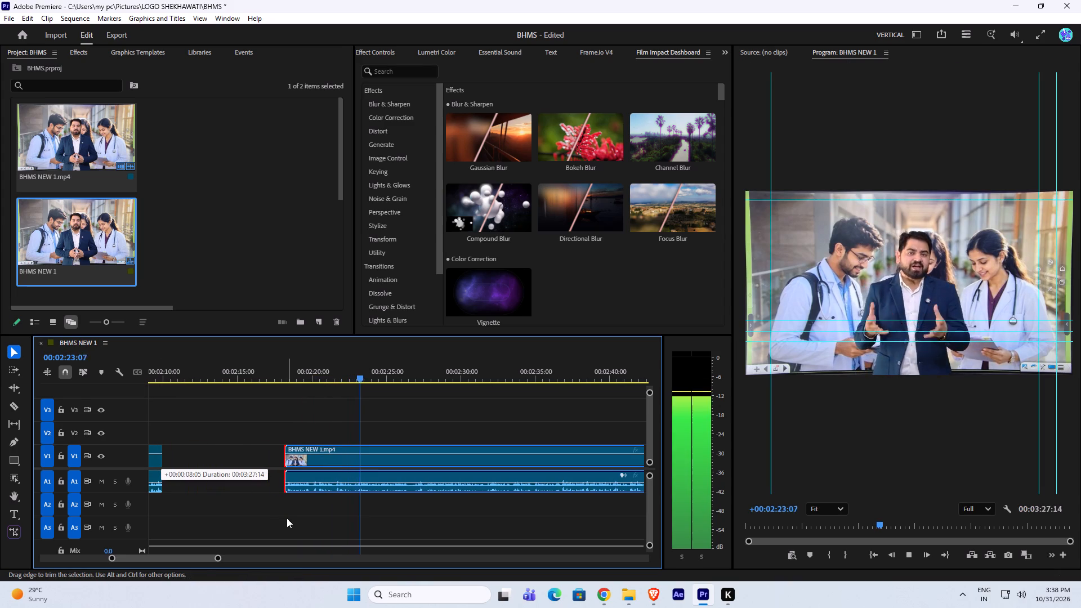
{"action": "left_click_drag", "start_coordinate": [287, 518], "coordinate": [288, 520]}
{"action": "left_click", "coordinate": [256, 483]}
{"action": "key", "text": "shift+Delete"}
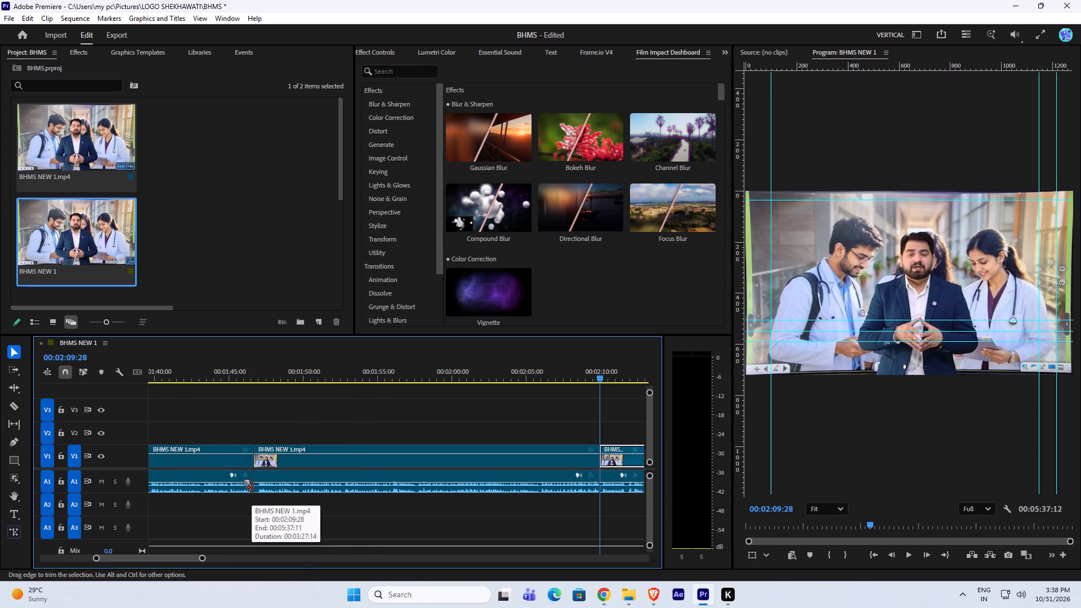
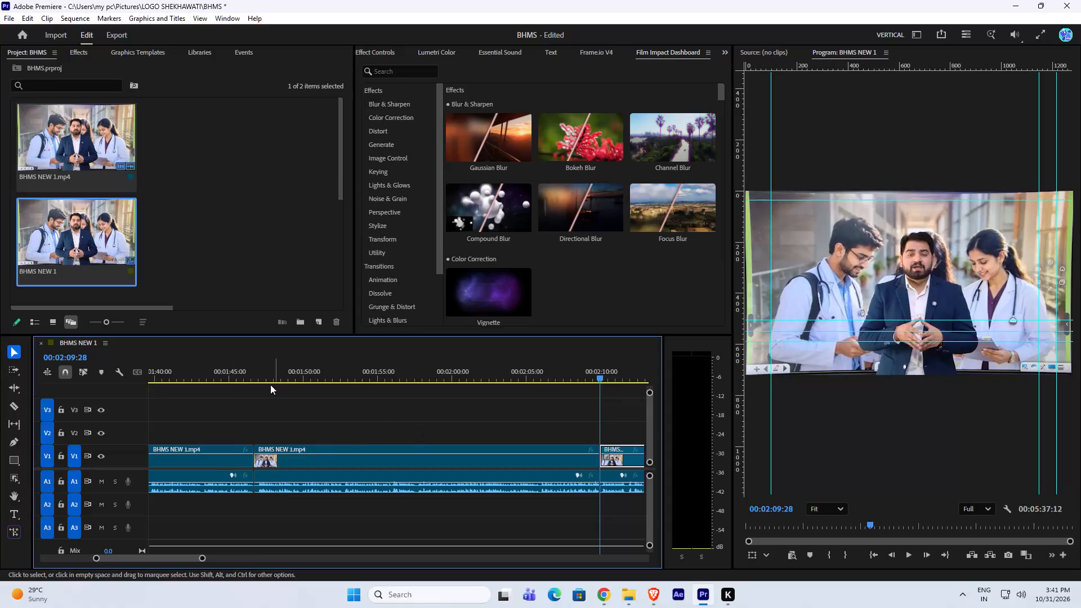
Listen from about 1:46 up to the cut at 00:02:09:28 and replay the join from about 2:08 to 2:12.
{"action": "left_click", "coordinate": [239, 369]}
{"action": "key", "text": "space"}
{"action": "key", "text": "l"}
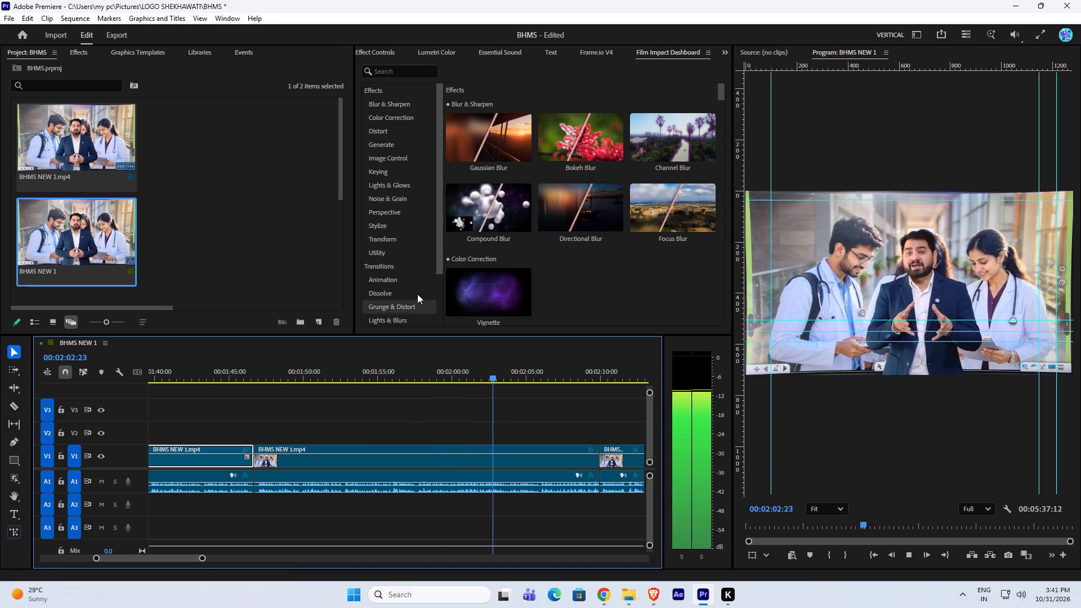
{"action": "scroll", "coordinate": [507, 451], "scroll_direction": "down", "scroll_amount": 6, "text": "alt"}
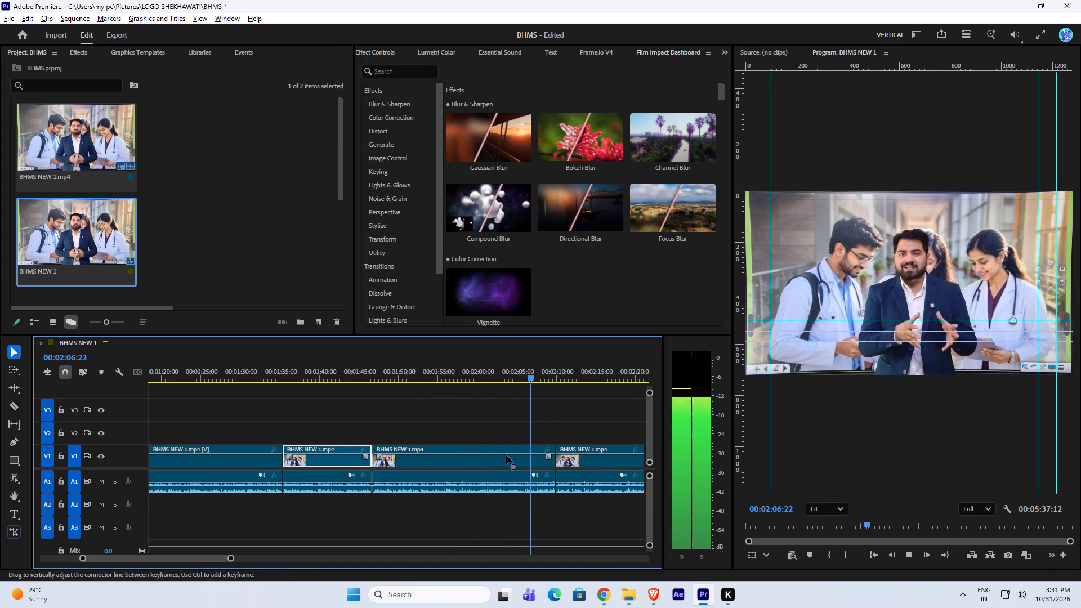
{"action": "scroll", "coordinate": [533, 449], "scroll_direction": "down", "scroll_amount": 3, "text": "alt"}
{"action": "scroll", "coordinate": [576, 437], "scroll_direction": "up", "scroll_amount": 6, "text": "alt"}
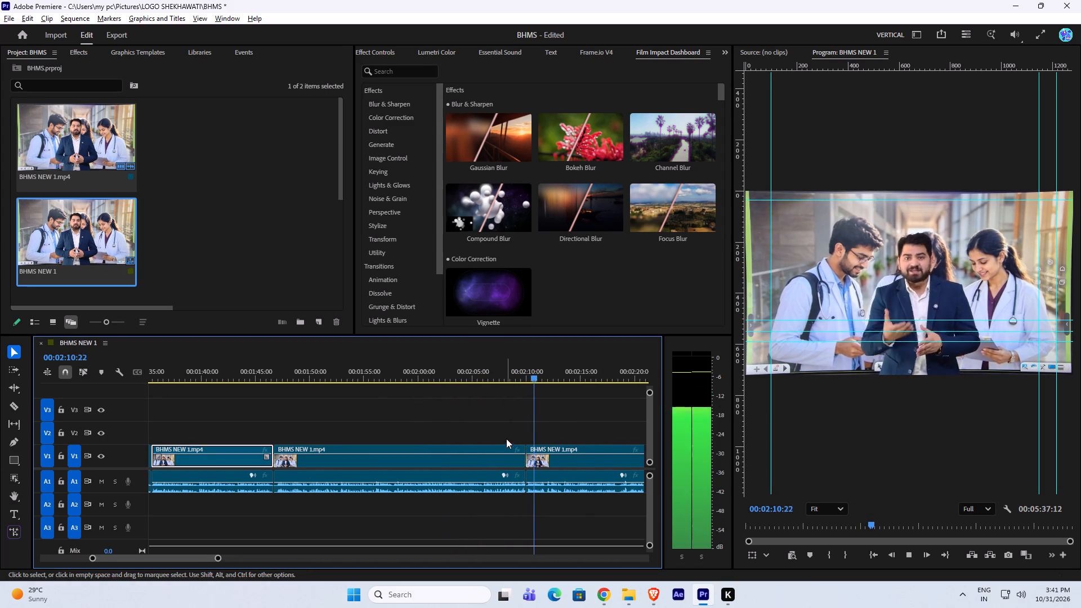
{"action": "scroll", "coordinate": [507, 435], "scroll_direction": "up", "scroll_amount": 8, "text": "alt"}
{"action": "scroll", "coordinate": [516, 439], "scroll_direction": "down", "scroll_amount": 5, "text": "alt"}
{"action": "left_click", "coordinate": [511, 375]}
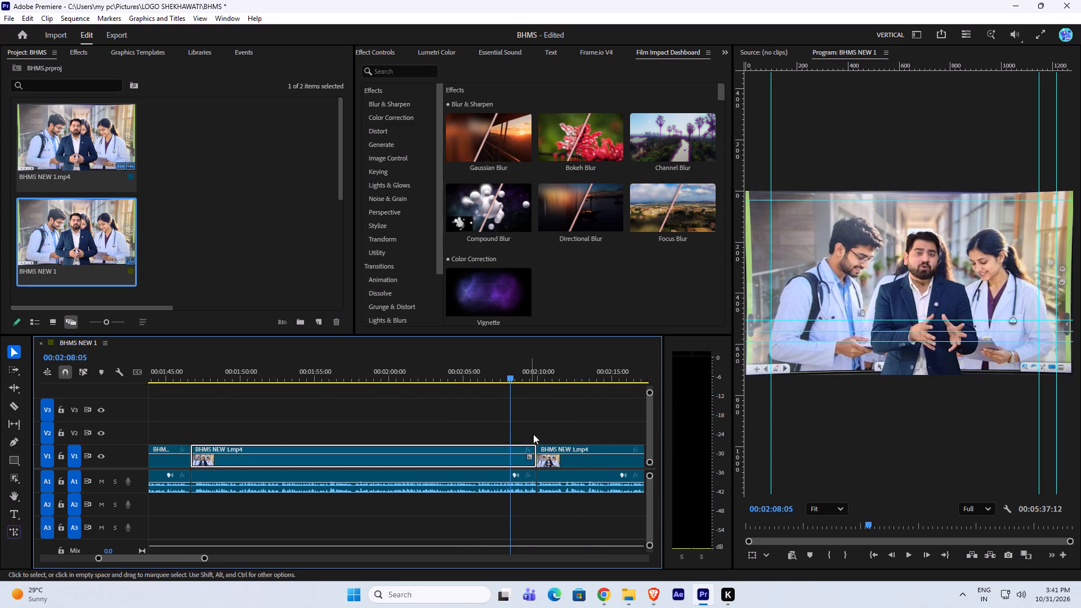
{"action": "key", "text": "space"}
{"action": "scroll", "coordinate": [541, 467], "scroll_direction": "up", "scroll_amount": 15, "text": "alt"}
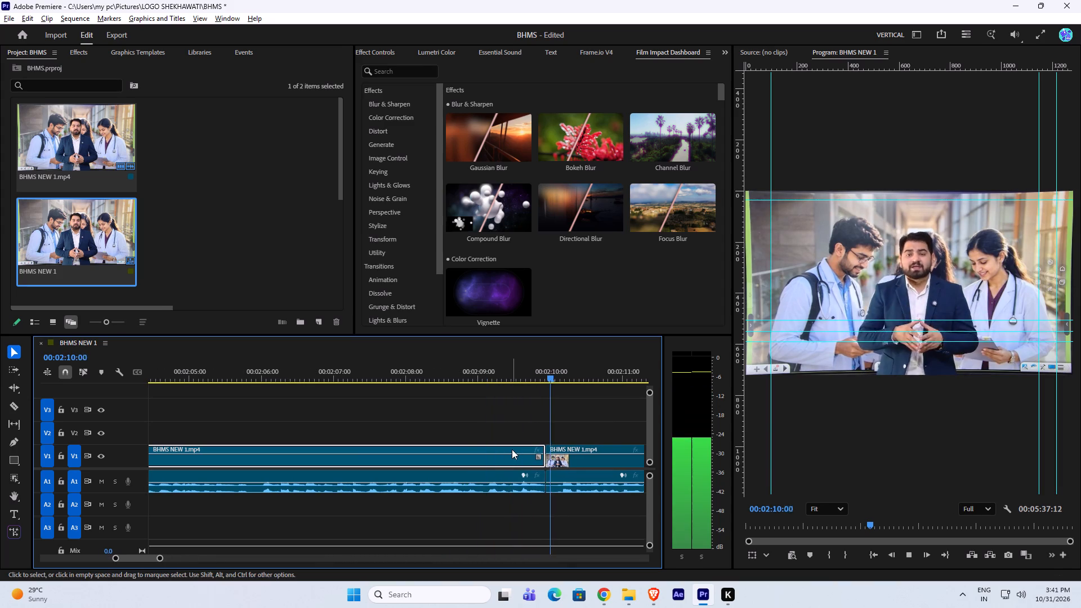
{"action": "scroll", "coordinate": [518, 459], "scroll_direction": "down", "scroll_amount": 12, "text": "alt"}
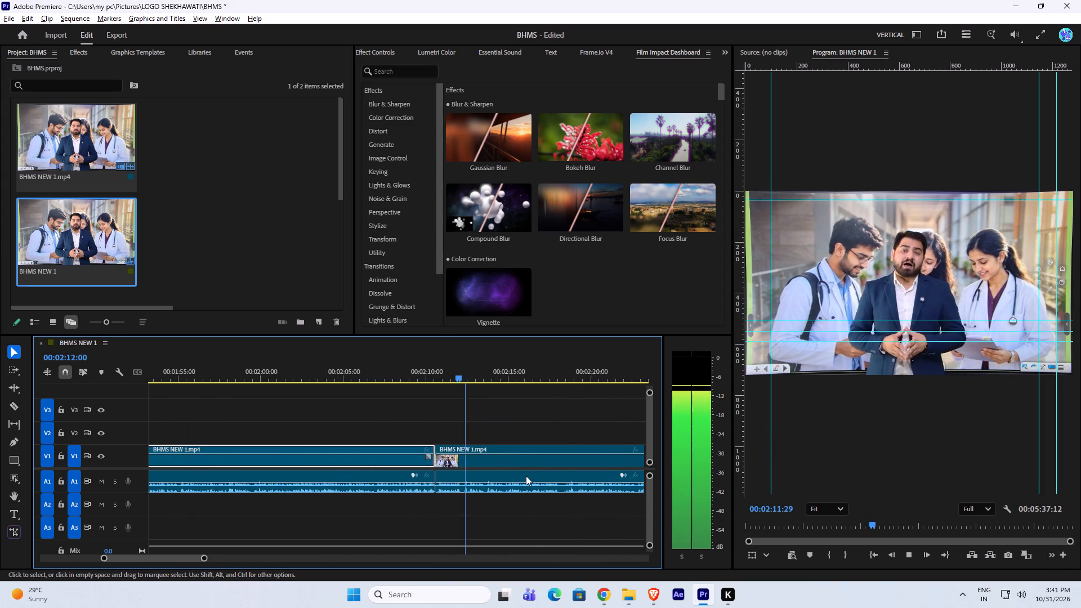
{"action": "scroll", "coordinate": [526, 476], "scroll_direction": "down", "scroll_amount": 11, "text": "alt"}
Listen again at faster speed from about 1:48 to 2:27, comparing the lines before and after the 00:02:09:28 cut.
{"action": "left_click_drag", "start_coordinate": [358, 375], "coordinate": [350, 374]}
{"action": "key", "text": "space"}
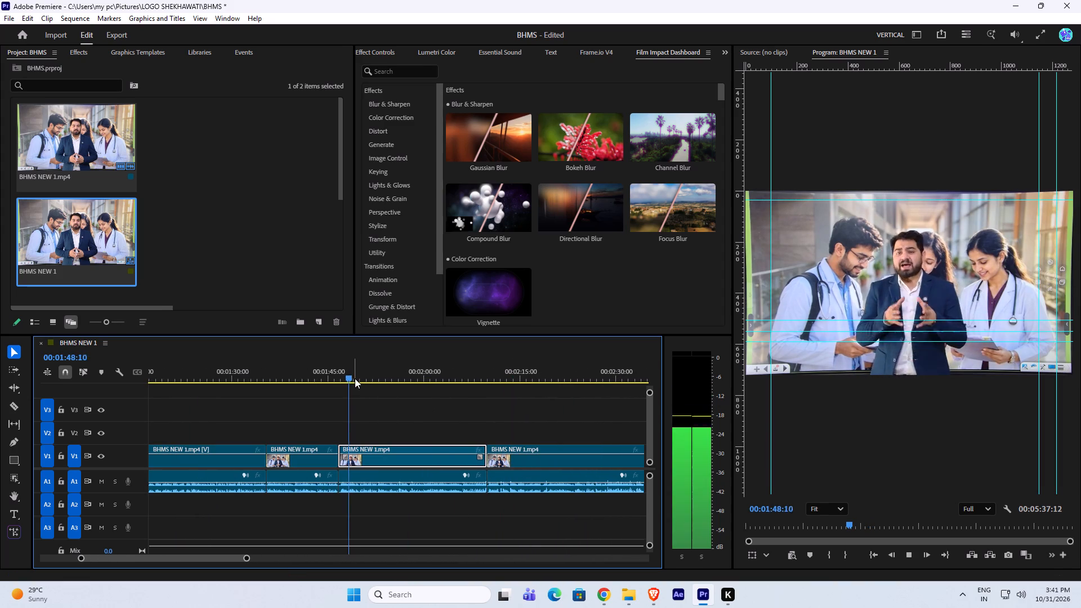
{"action": "key", "text": "l"}
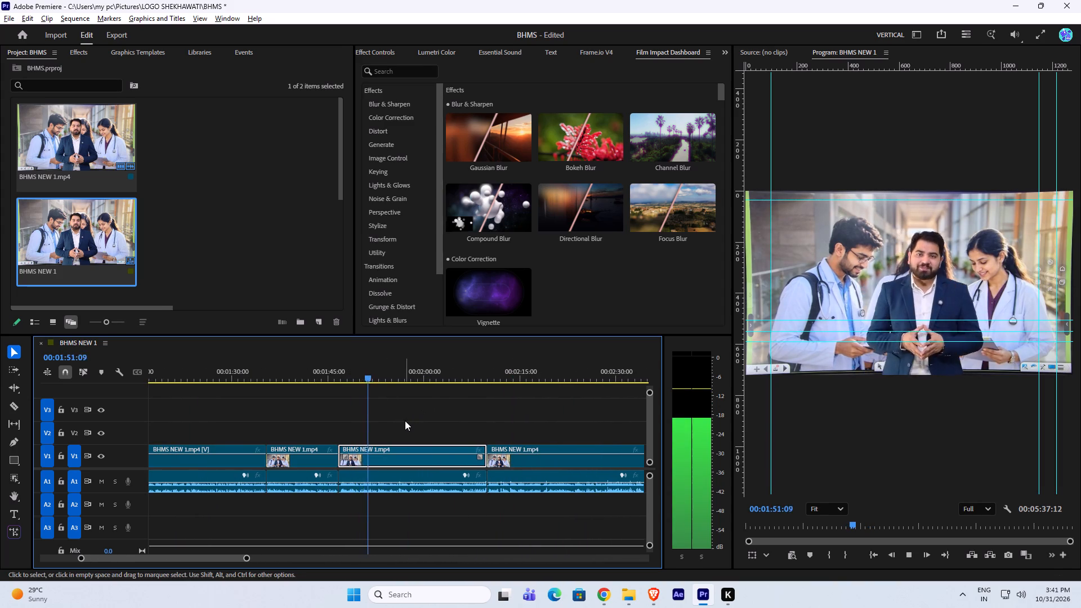
{"action": "scroll", "coordinate": [405, 420], "scroll_direction": "up", "scroll_amount": 10, "text": "alt"}
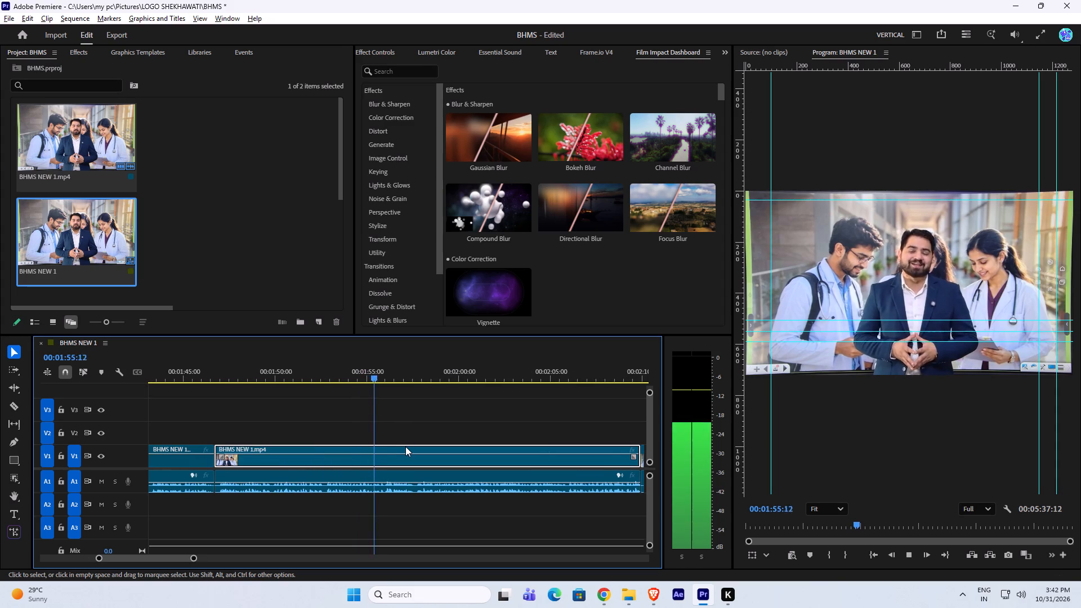
{"action": "scroll", "coordinate": [432, 457], "scroll_direction": "down", "scroll_amount": 2, "text": "alt"}
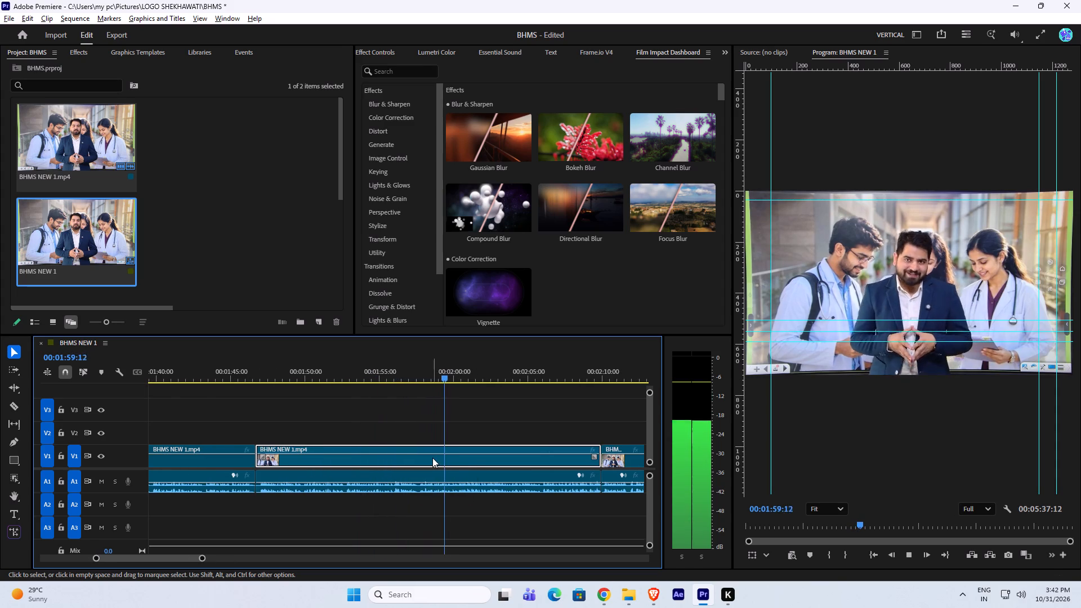
{"action": "scroll", "coordinate": [502, 475], "scroll_direction": "up", "scroll_amount": 3, "text": "alt"}
{"action": "scroll", "coordinate": [499, 477], "scroll_direction": "down", "scroll_amount": 4, "text": "alt"}
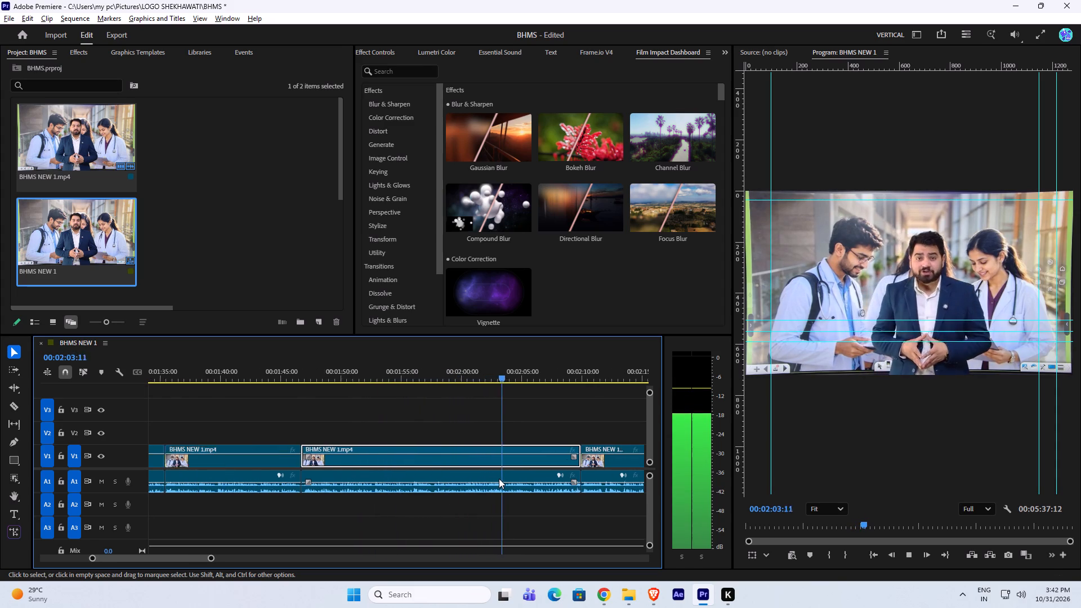
{"action": "scroll", "coordinate": [499, 479], "scroll_direction": "down", "scroll_amount": 2, "text": "alt"}
{"action": "scroll", "coordinate": [553, 479], "scroll_direction": "up", "scroll_amount": 7, "text": "alt"}
{"action": "scroll", "coordinate": [544, 477], "scroll_direction": "down", "scroll_amount": 8, "text": "alt"}
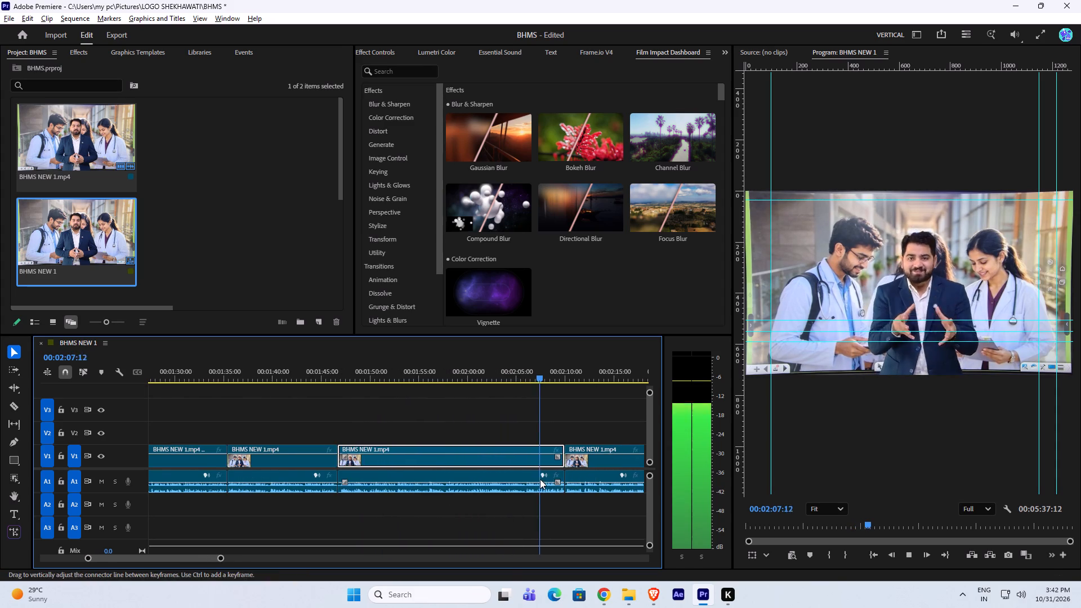
{"action": "scroll", "coordinate": [584, 493], "scroll_direction": "up", "scroll_amount": 5, "text": "alt"}
{"action": "scroll", "coordinate": [532, 490], "scroll_direction": "down", "scroll_amount": 10, "text": "alt"}
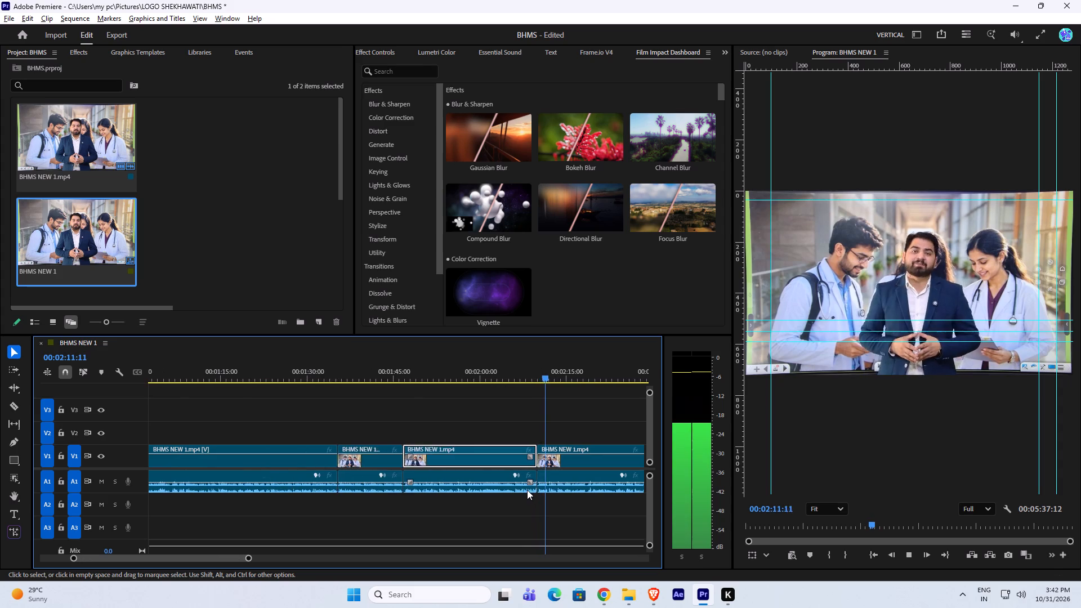
{"action": "scroll", "coordinate": [525, 490], "scroll_direction": "up", "scroll_amount": 5, "text": "alt"}
{"action": "scroll", "coordinate": [524, 491], "scroll_direction": "down", "scroll_amount": 11, "text": "alt"}
{"action": "scroll", "coordinate": [574, 498], "scroll_direction": "up", "scroll_amount": 4, "text": "alt"}
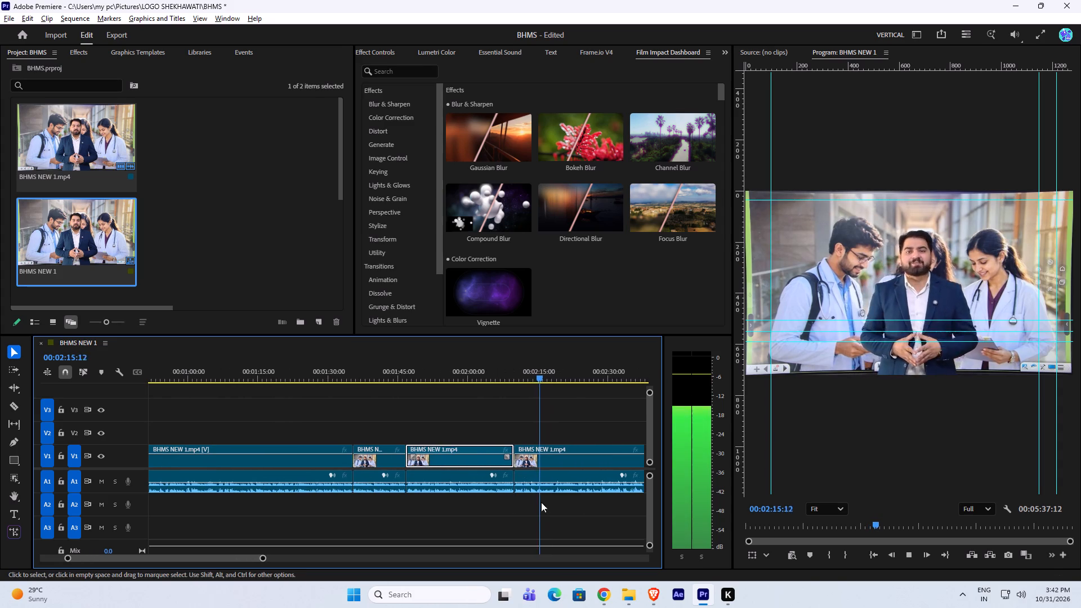
{"action": "scroll", "coordinate": [512, 502], "scroll_direction": "up", "scroll_amount": 5, "text": "alt"}
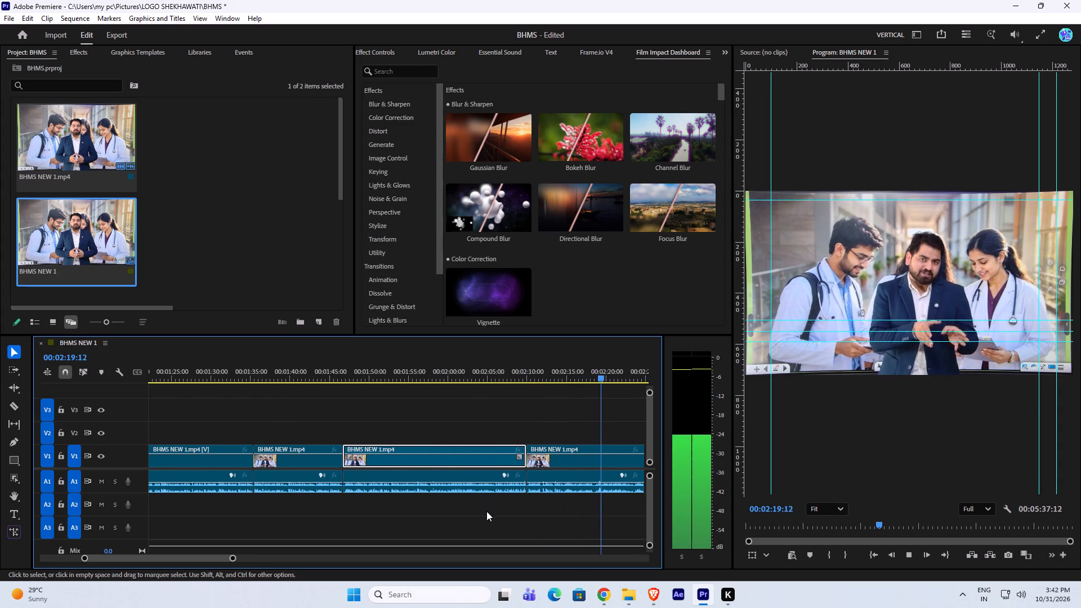
{"action": "scroll", "coordinate": [506, 509], "scroll_direction": "up", "scroll_amount": 3, "text": "alt"}
{"action": "scroll", "coordinate": [500, 506], "scroll_direction": "down", "scroll_amount": 4, "text": "alt"}
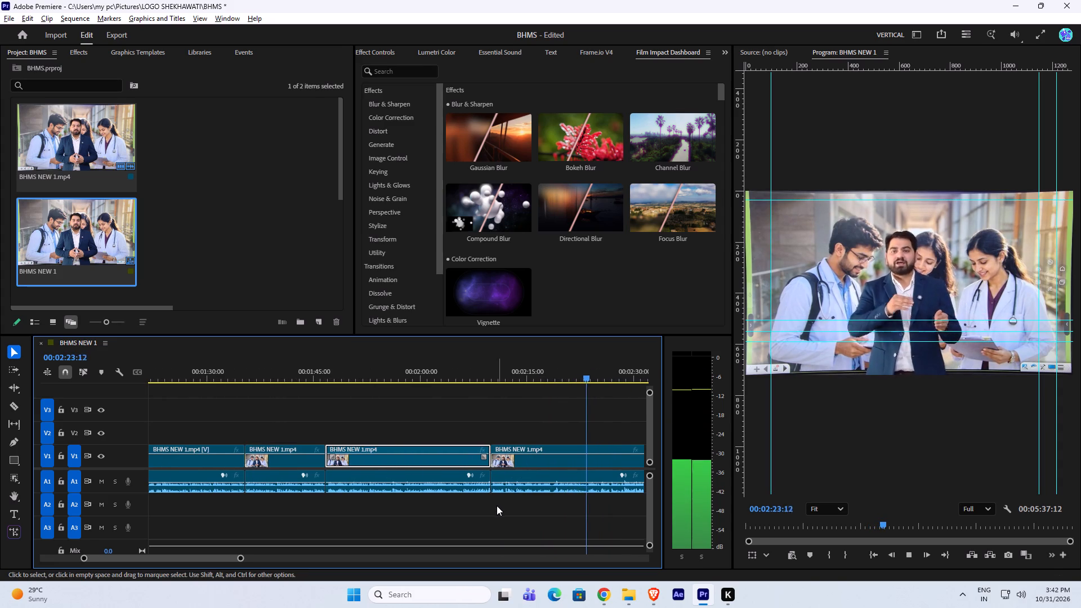
{"action": "scroll", "coordinate": [467, 506], "scroll_direction": "up", "scroll_amount": 2, "text": "alt"}
{"action": "scroll", "coordinate": [421, 471], "scroll_direction": "down", "scroll_amount": 7, "text": "alt"}
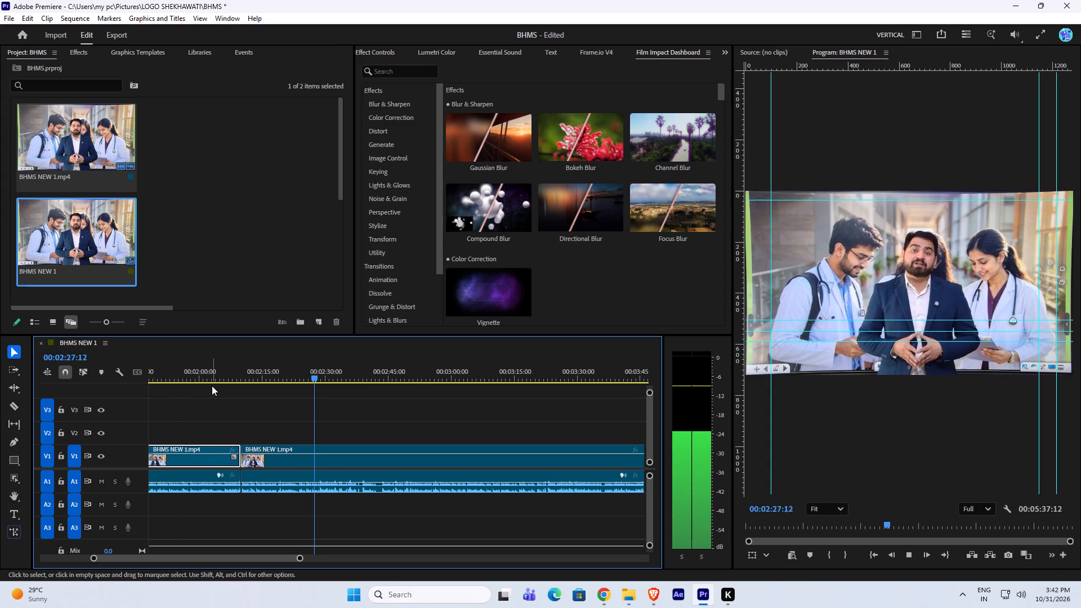
Replay the lead-in to the 00:02:09:28 cut, trim the preceding clip's video and audio end back to 00:02:05:28, and ripple delete the gap.
{"action": "left_click", "coordinate": [207, 372]}
{"action": "key", "text": "space"}
{"action": "scroll", "coordinate": [231, 413], "scroll_direction": "up", "scroll_amount": 9, "text": "alt"}
{"action": "scroll", "coordinate": [418, 409], "scroll_direction": "down", "scroll_amount": 6, "text": "alt"}
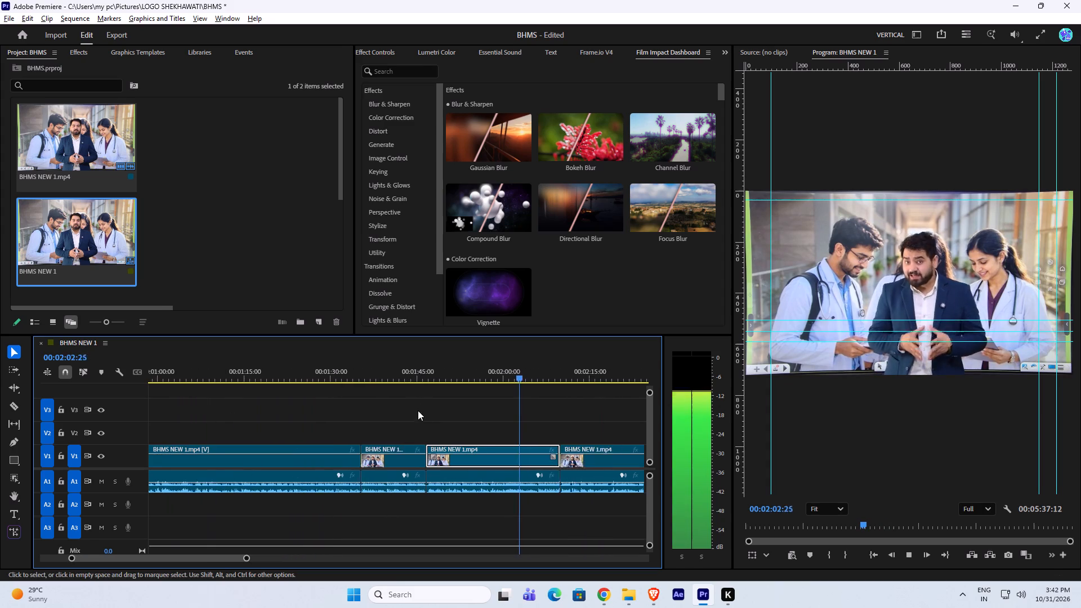
{"action": "scroll", "coordinate": [600, 412], "scroll_direction": "up", "scroll_amount": 13, "text": "alt"}
{"action": "scroll", "coordinate": [492, 507], "scroll_direction": "up", "scroll_amount": 6, "text": "alt"}
{"action": "key", "text": "space"}
{"action": "left_click", "coordinate": [461, 516]}
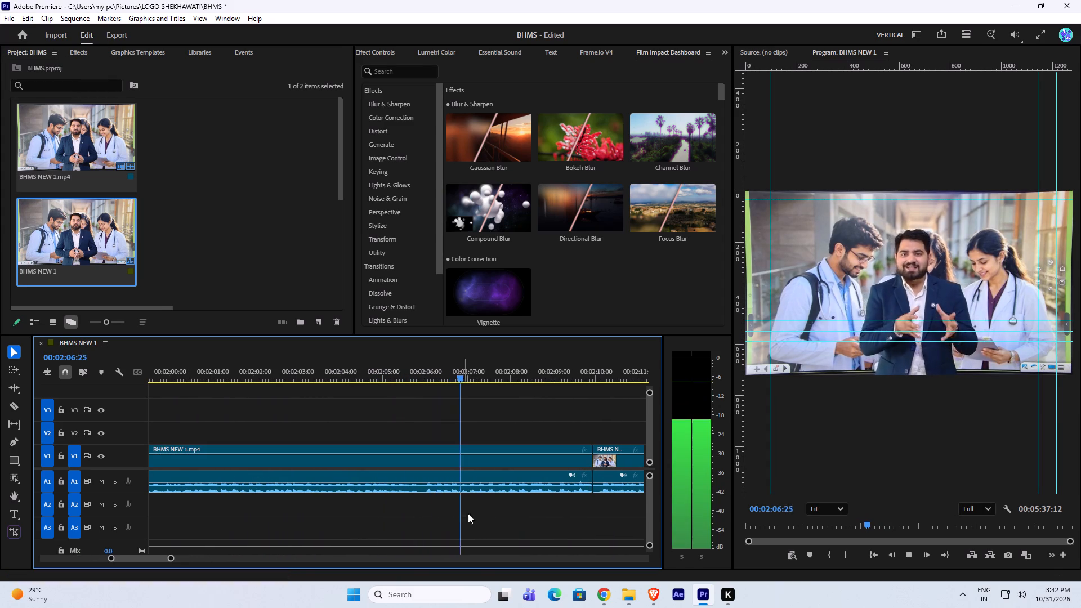
{"action": "left_click_drag", "start_coordinate": [487, 513], "coordinate": [507, 454]}
{"action": "key", "text": "space"}
{"action": "left_click_drag", "start_coordinate": [591, 448], "coordinate": [442, 456]}
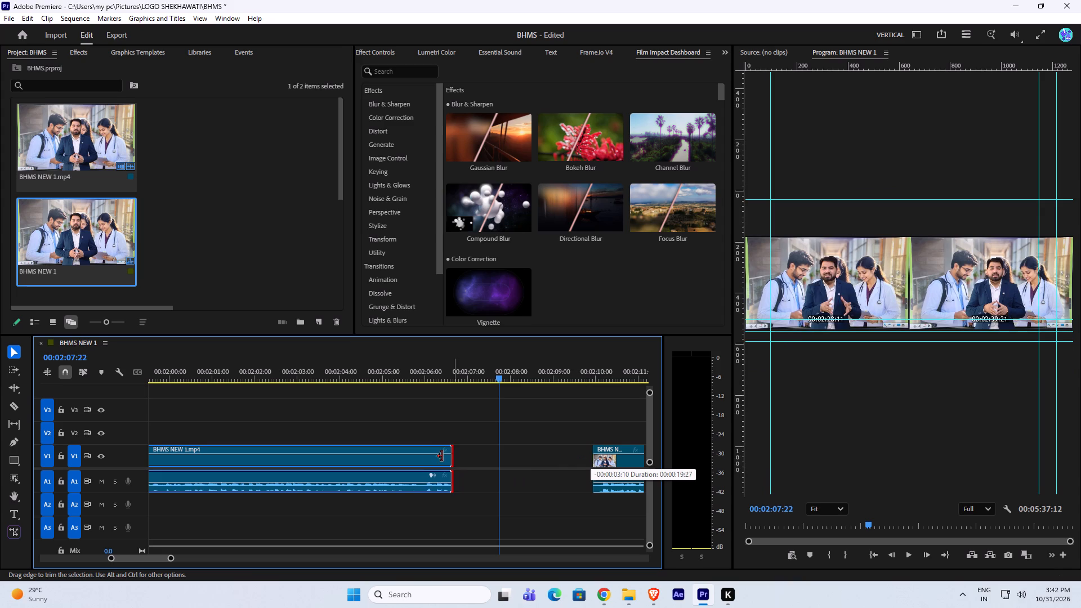
{"action": "left_click_drag", "start_coordinate": [442, 456], "coordinate": [420, 454]}
{"action": "left_click", "coordinate": [462, 451]}
{"action": "key", "text": "shift+Delete"}
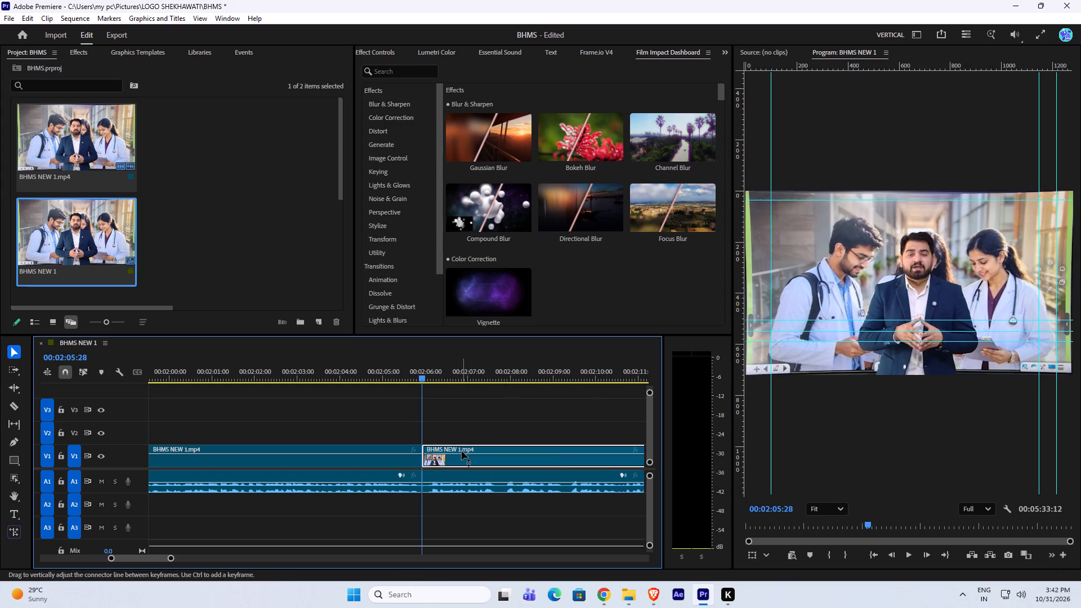
Play across the join at 00:02:05:28 to check it and listen on to about 2:16.
{"action": "left_click", "coordinate": [390, 369]}
{"action": "key", "text": "space"}
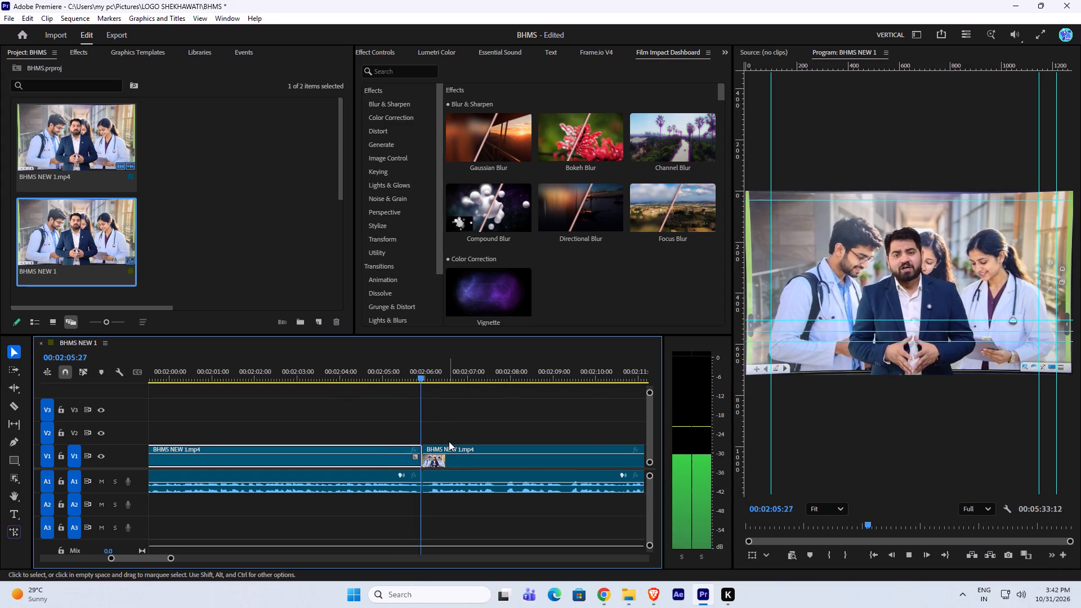
{"action": "scroll", "coordinate": [431, 493], "scroll_direction": "down", "scroll_amount": 7, "text": "alt"}
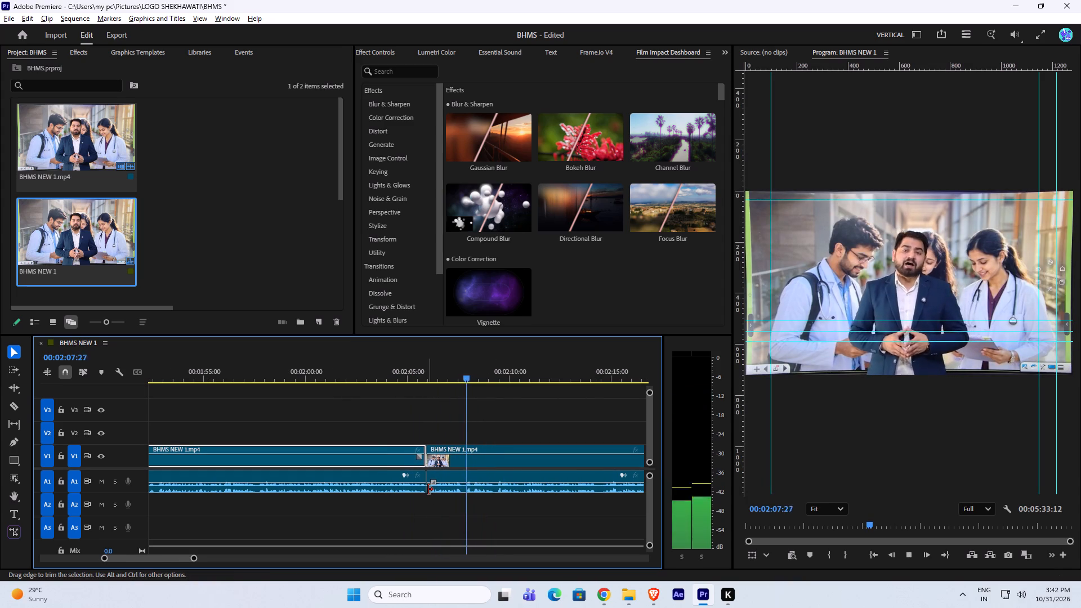
{"action": "type", "text": ";l"}
{"action": "scroll", "coordinate": [427, 484], "scroll_direction": "down", "scroll_amount": 8, "text": "alt"}
{"action": "scroll", "coordinate": [497, 479], "scroll_direction": "down", "scroll_amount": 4, "text": "alt"}
{"action": "scroll", "coordinate": [545, 478], "scroll_direction": "up", "scroll_amount": 5, "text": "alt"}
{"action": "key", "text": "space"}
{"action": "key", "text": "space"}
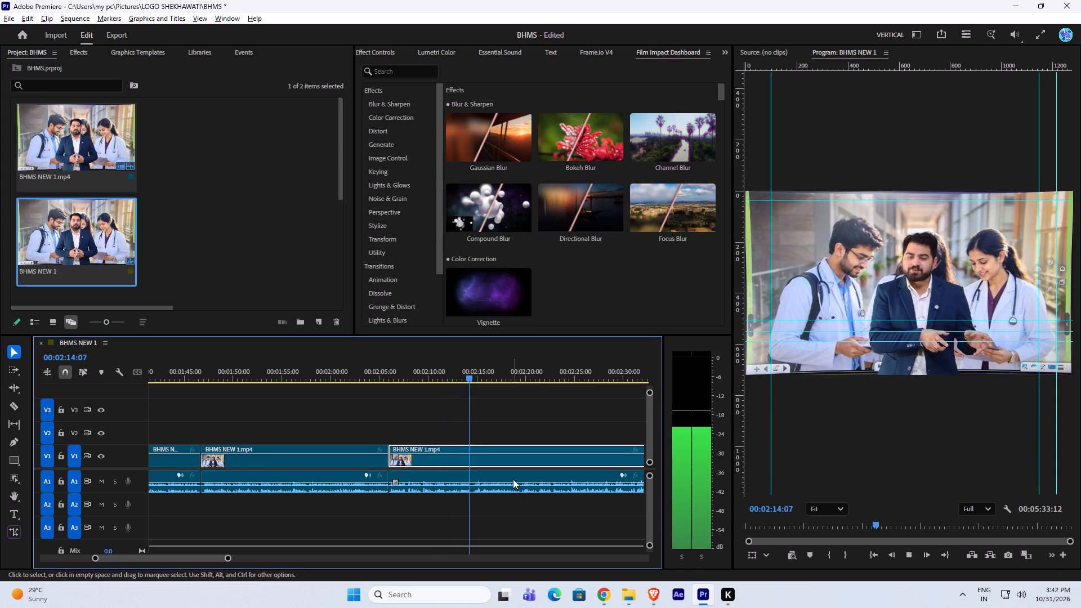
{"action": "scroll", "coordinate": [507, 475], "scroll_direction": "up", "scroll_amount": 7, "text": "alt"}
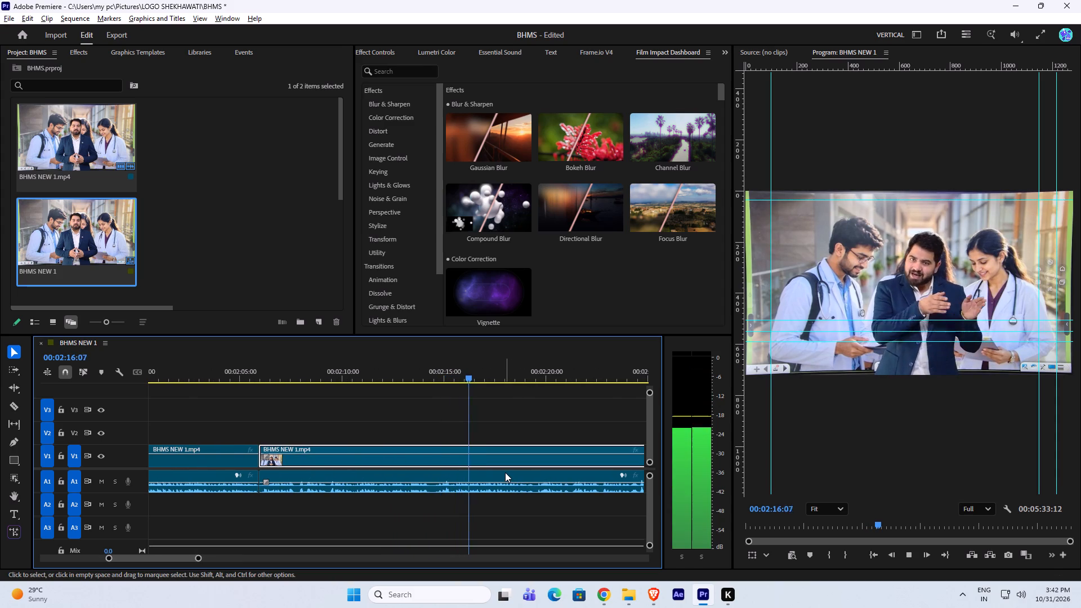
{"action": "scroll", "coordinate": [455, 473], "scroll_direction": "up", "scroll_amount": 4, "text": "alt"}
Replay from about 2:13 and listen on at faster speed to about 2:36 for further repeated lines.
{"action": "left_click", "coordinate": [376, 374]}
{"action": "key", "text": "space"}
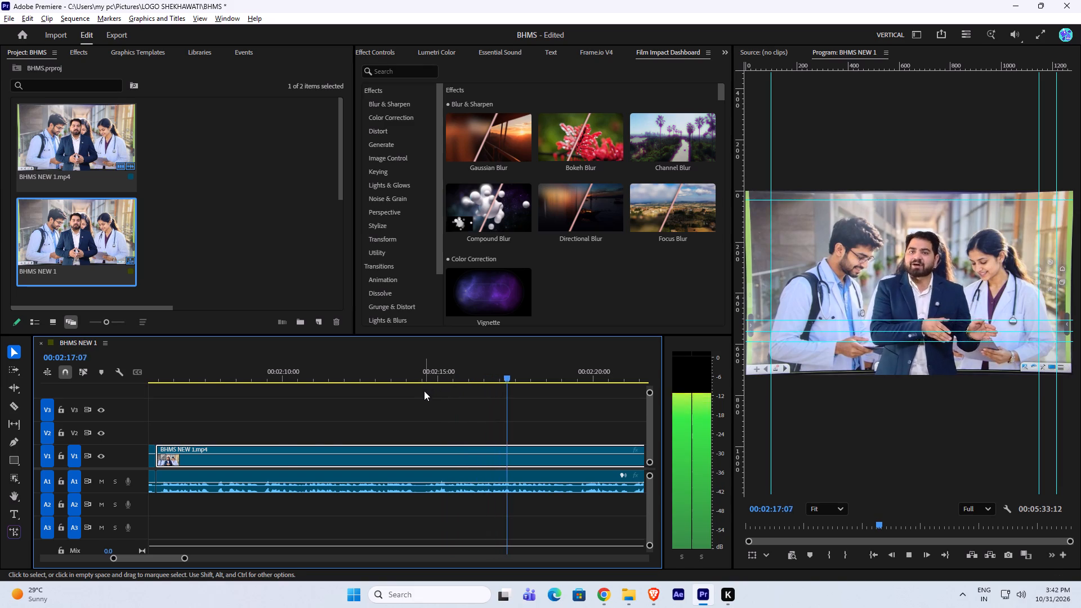
{"action": "scroll", "coordinate": [424, 403], "scroll_direction": "down", "scroll_amount": 8, "text": "alt"}
{"action": "key", "text": "l"}
{"action": "scroll", "coordinate": [424, 413], "scroll_direction": "down", "scroll_amount": 11, "text": "alt"}
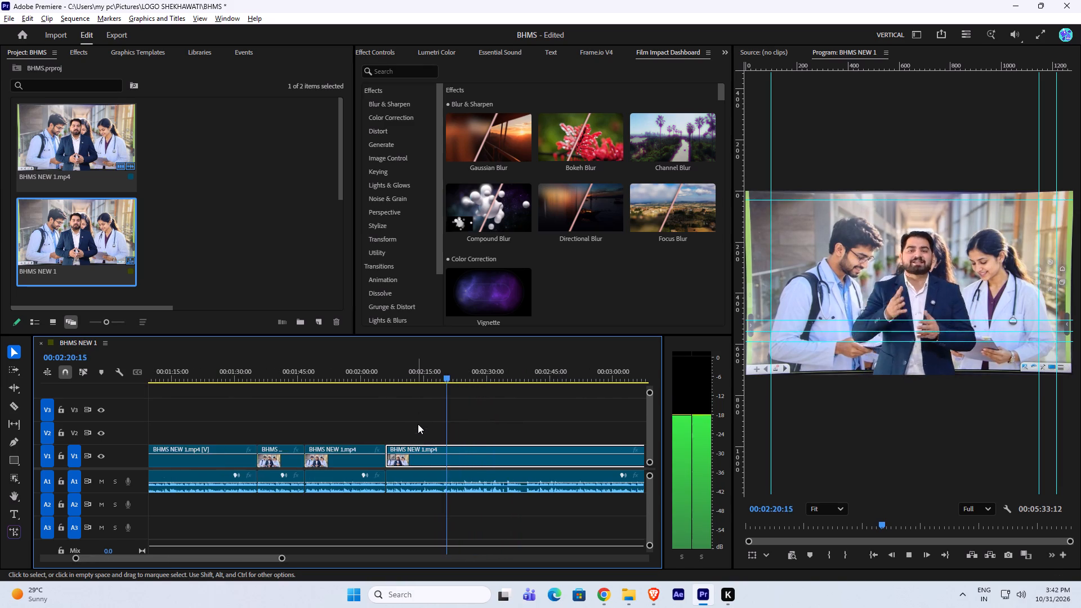
{"action": "scroll", "coordinate": [472, 446], "scroll_direction": "up", "scroll_amount": 11, "text": "alt"}
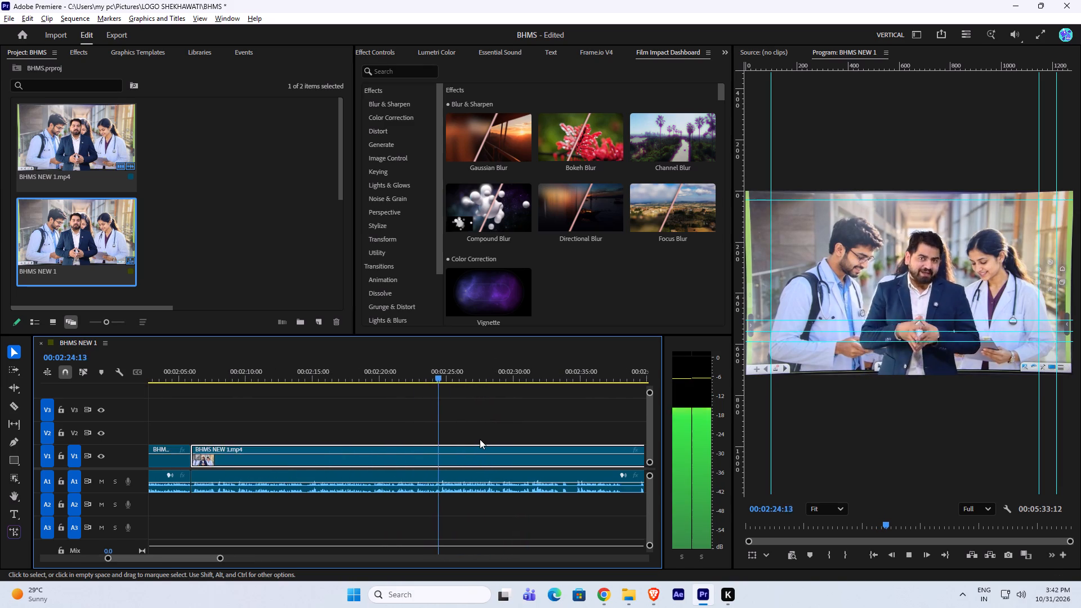
{"action": "scroll", "coordinate": [479, 440], "scroll_direction": "down", "scroll_amount": 7, "text": "alt"}
{"action": "scroll", "coordinate": [525, 450], "scroll_direction": "up", "scroll_amount": 7, "text": "alt"}
{"action": "scroll", "coordinate": [516, 455], "scroll_direction": "down", "scroll_amount": 16, "text": "alt"}
{"action": "scroll", "coordinate": [525, 459], "scroll_direction": "up", "scroll_amount": 7, "text": "alt"}
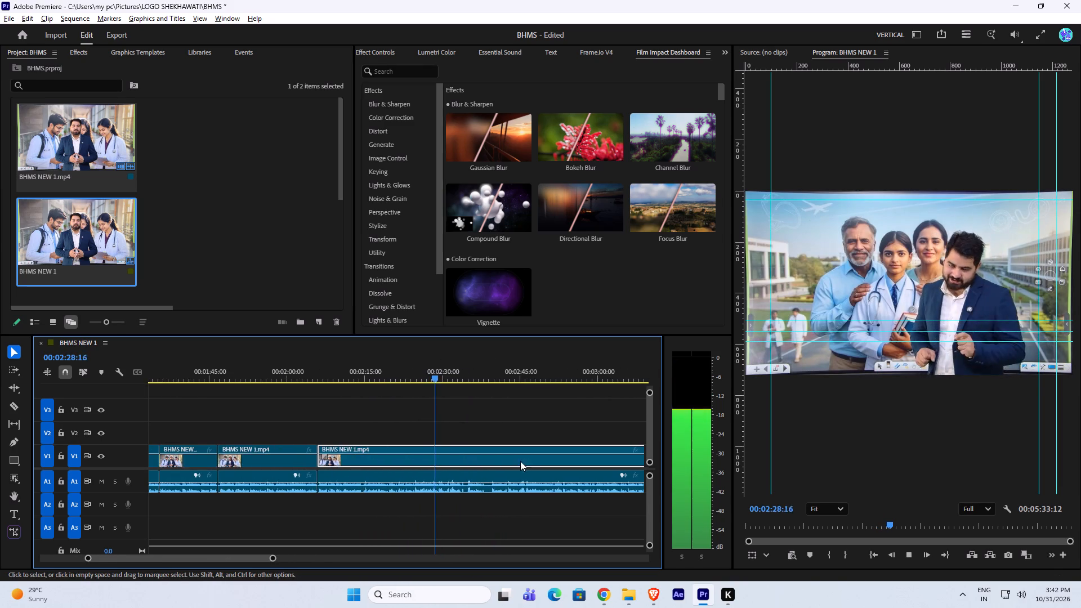
{"action": "scroll", "coordinate": [503, 465], "scroll_direction": "up", "scroll_amount": 4, "text": "alt"}
{"action": "scroll", "coordinate": [442, 465], "scroll_direction": "up", "scroll_amount": 2, "text": "alt"}
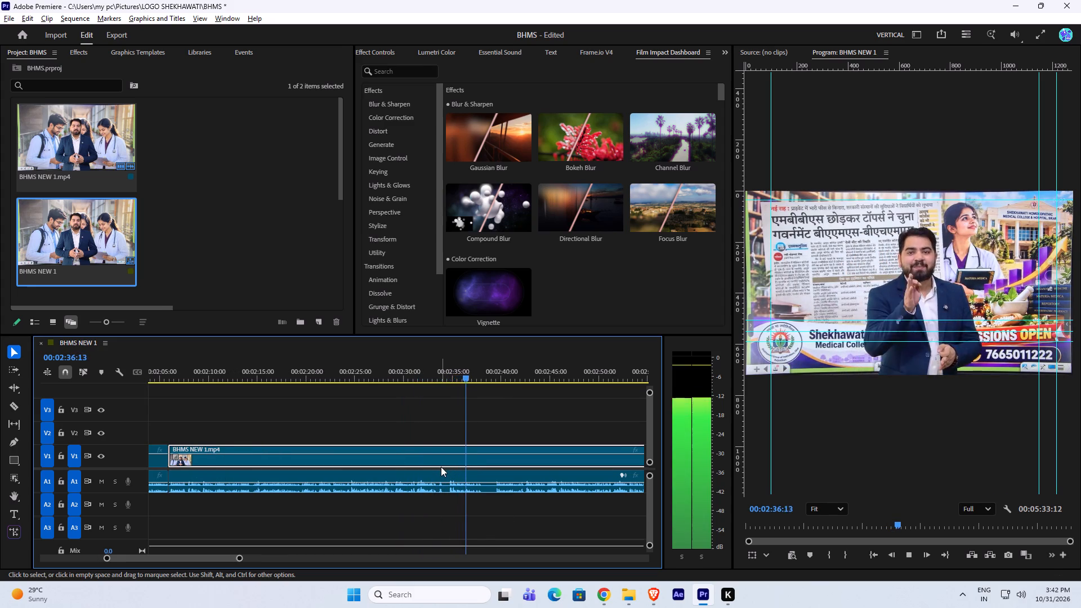
{"action": "scroll", "coordinate": [441, 467], "scroll_direction": "up", "scroll_amount": 3, "text": "alt"}
Replay from about 2:33 and listen through to about 2:39 for a repeated line.
{"action": "left_click_drag", "start_coordinate": [437, 375], "coordinate": [432, 375]}
{"action": "key", "text": "space"}
{"action": "scroll", "coordinate": [443, 419], "scroll_direction": "up", "scroll_amount": 6, "text": "alt"}
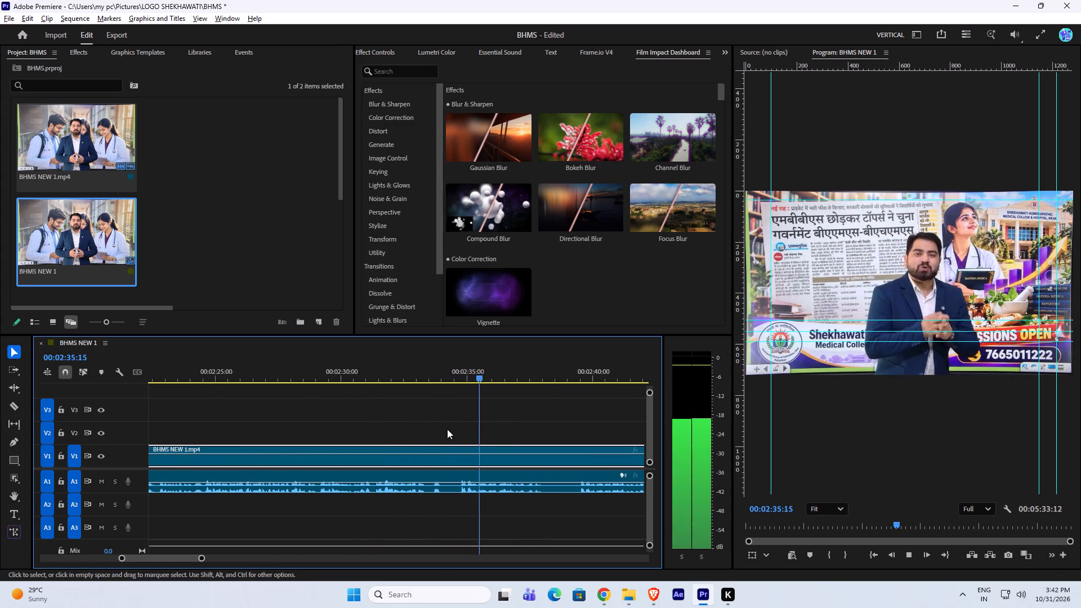
{"action": "scroll", "coordinate": [440, 439], "scroll_direction": "down", "scroll_amount": 11, "text": "alt"}
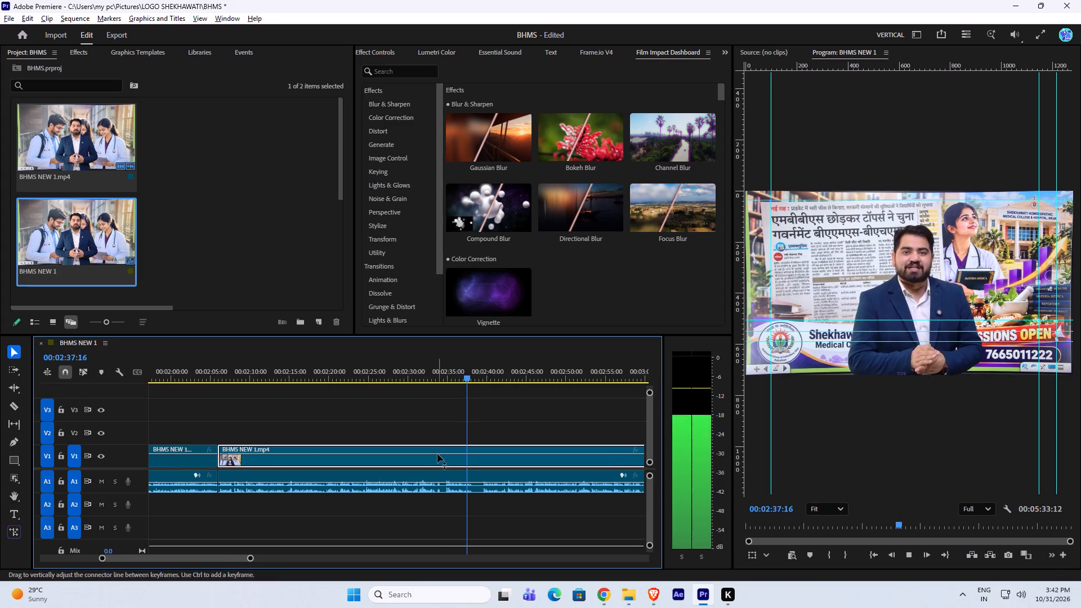
{"action": "scroll", "coordinate": [437, 457], "scroll_direction": "down", "scroll_amount": 4, "text": "alt"}
{"action": "scroll", "coordinate": [435, 461], "scroll_direction": "up", "scroll_amount": 9, "text": "alt"}
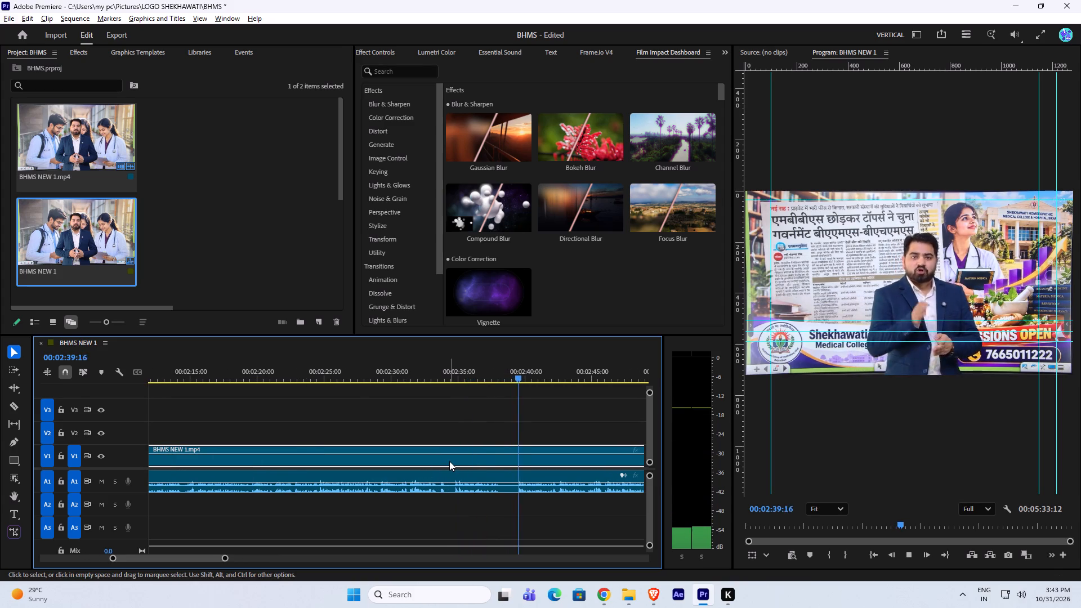
Replay from about 2:34 to find where the retake starts, split the clip's video and audio there, and roll the video cut to 00:02:34:12.
{"action": "left_click", "coordinate": [448, 374]}
{"action": "key", "text": "space"}
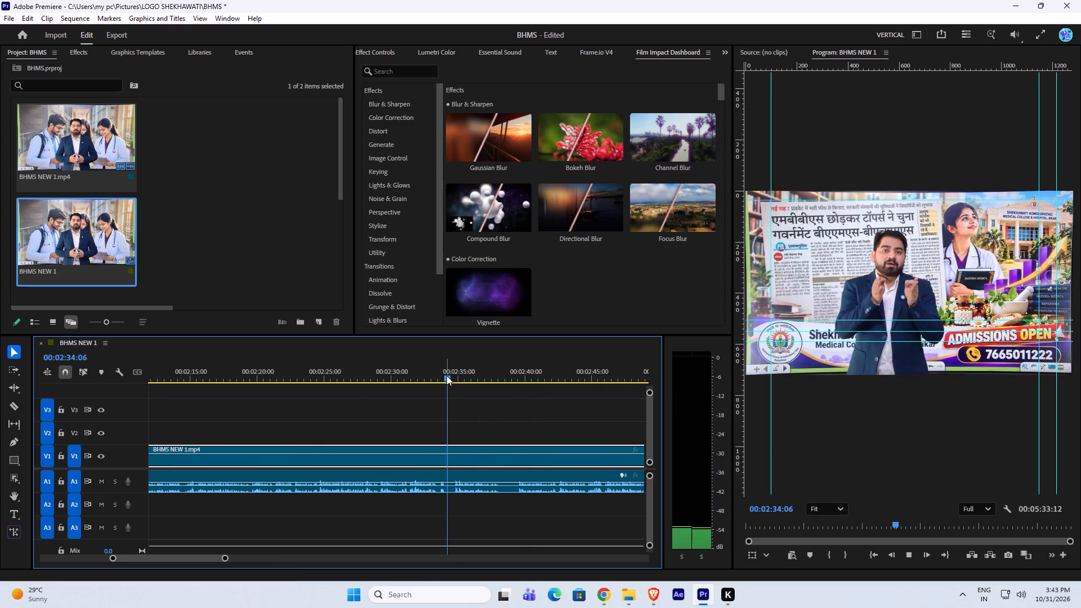
{"action": "key", "text": "space"}
{"action": "left_click", "coordinate": [450, 377]}
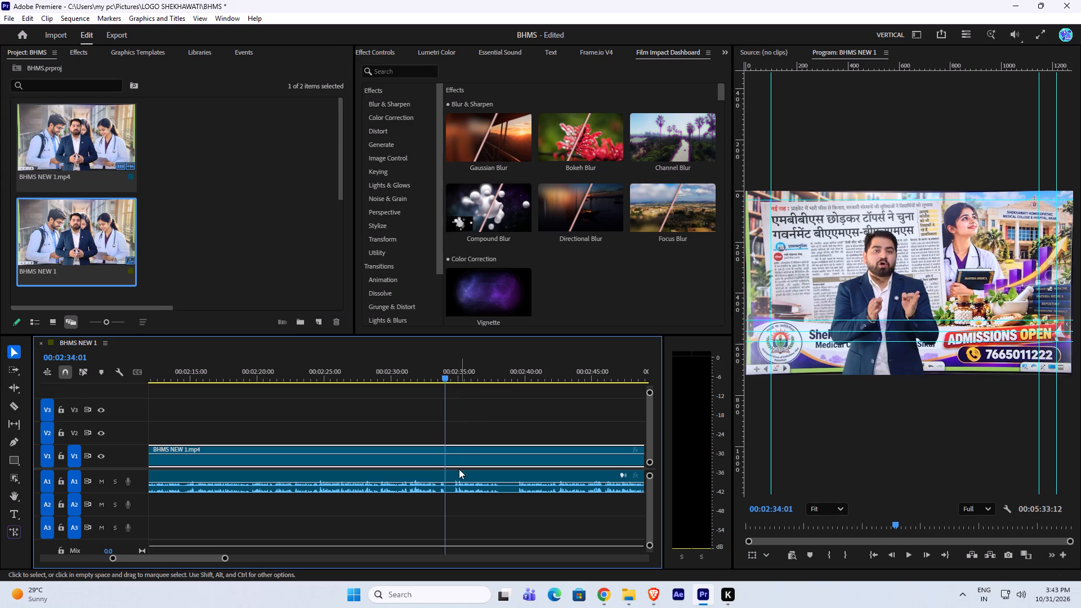
{"action": "key", "text": "c"}
{"action": "left_click", "coordinate": [446, 458]}
{"action": "left_click", "coordinate": [450, 484]}
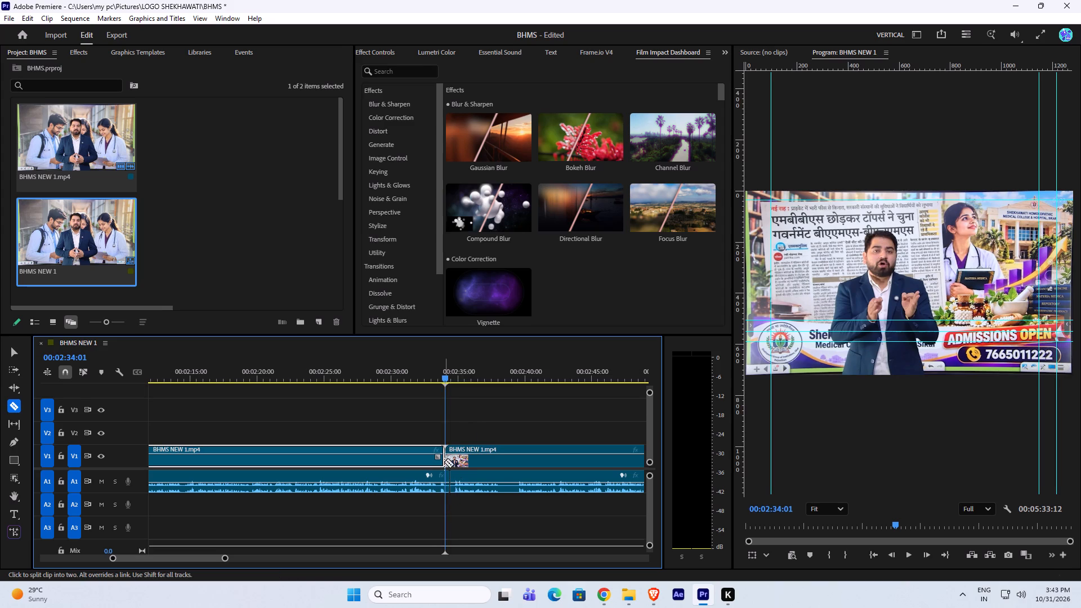
{"action": "key", "text": "v"}
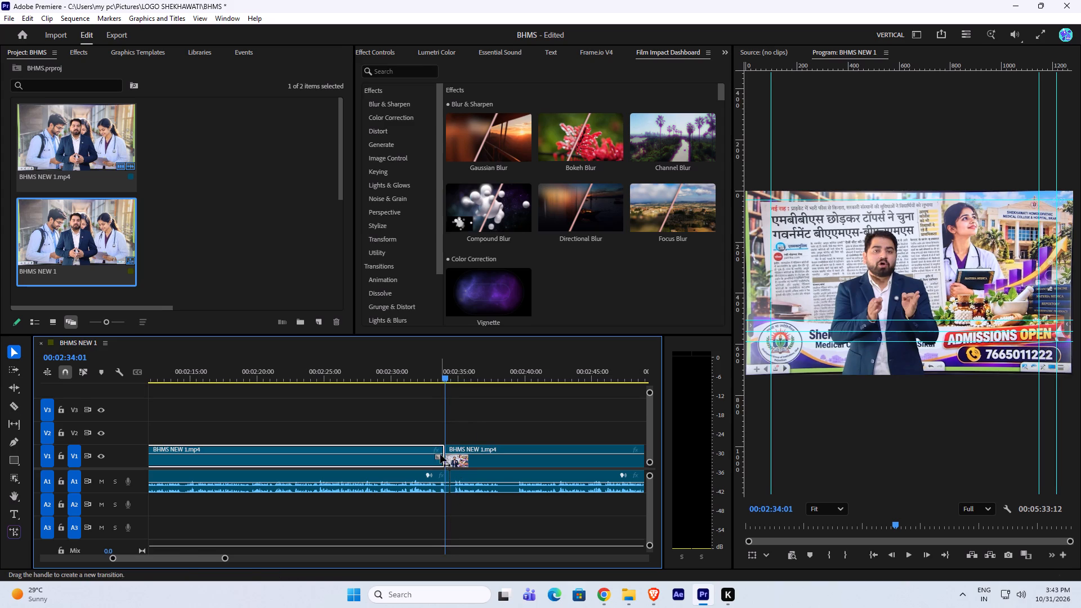
{"action": "left_click_drag", "start_coordinate": [446, 450], "coordinate": [453, 451]}
{"action": "left_click", "coordinate": [444, 450]}
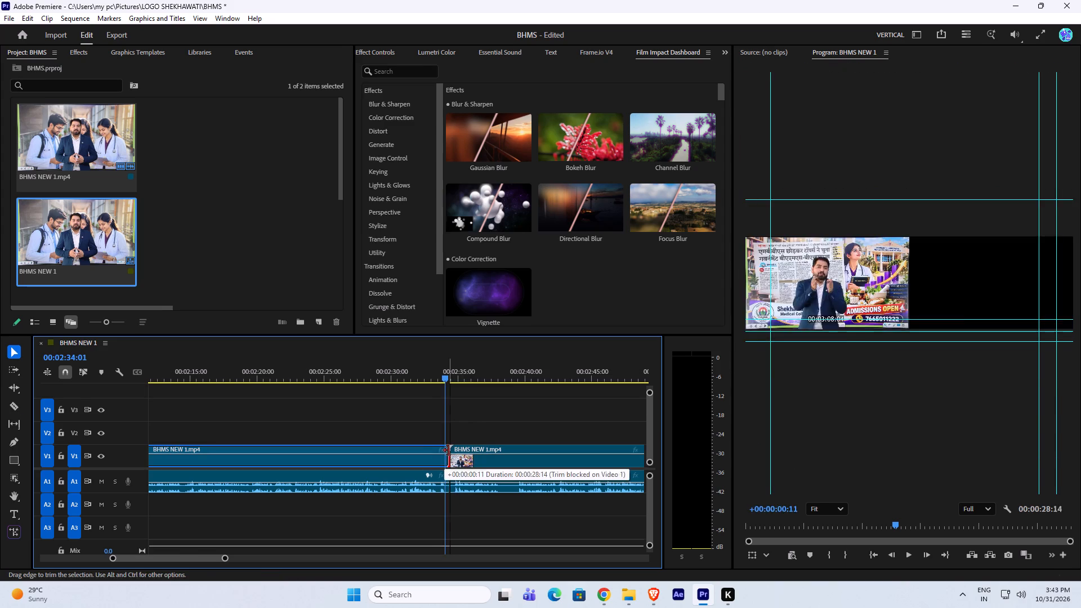
Split the video and audio at 00:02:39:11 and ripple delete the section between there and the 00:02:34:12 cut.
{"action": "left_click", "coordinate": [516, 377]}
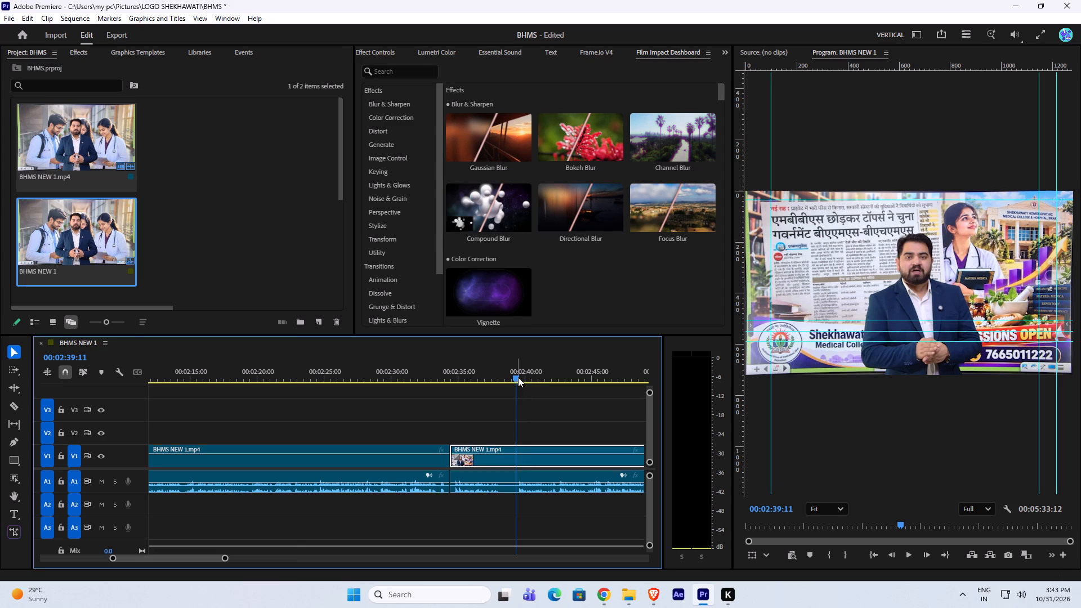
{"action": "key", "text": "c"}
{"action": "left_click", "coordinate": [515, 482]}
{"action": "left_click", "coordinate": [516, 458]}
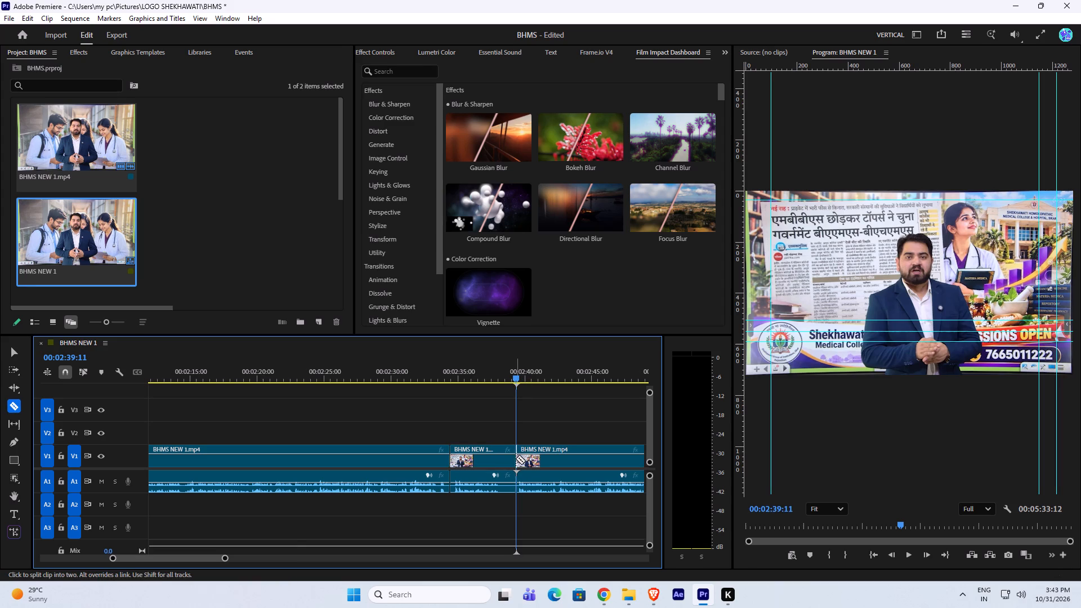
{"action": "key", "text": "v"}
{"action": "left_click_drag", "start_coordinate": [492, 517], "coordinate": [486, 461]}
{"action": "key", "text": "shift+Delete"}
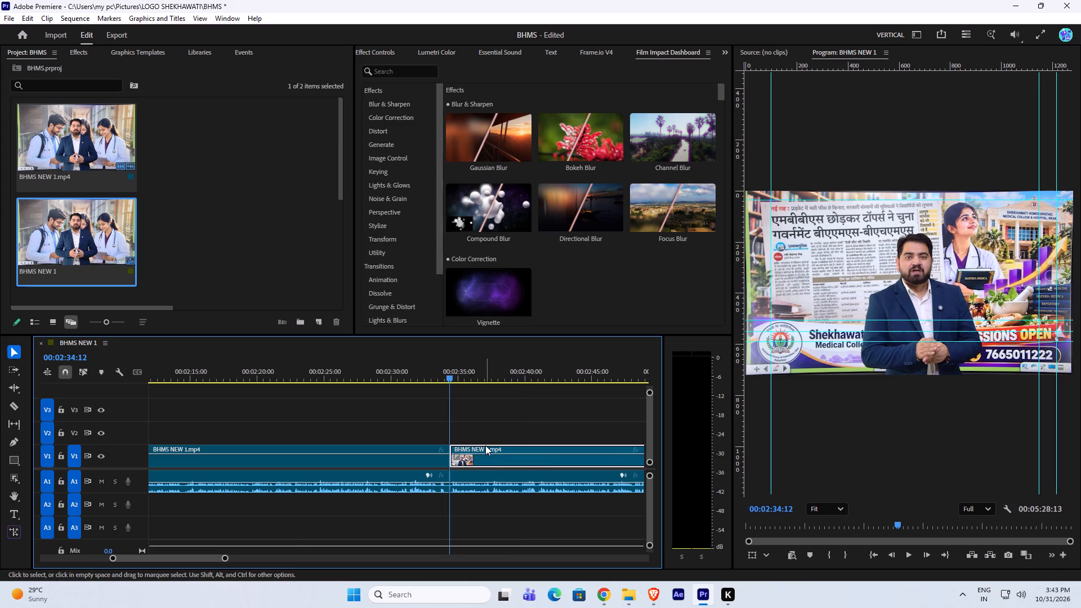
Play across the join at 00:02:34:12 to check it.
{"action": "left_click", "coordinate": [430, 370]}
{"action": "key", "text": "space"}
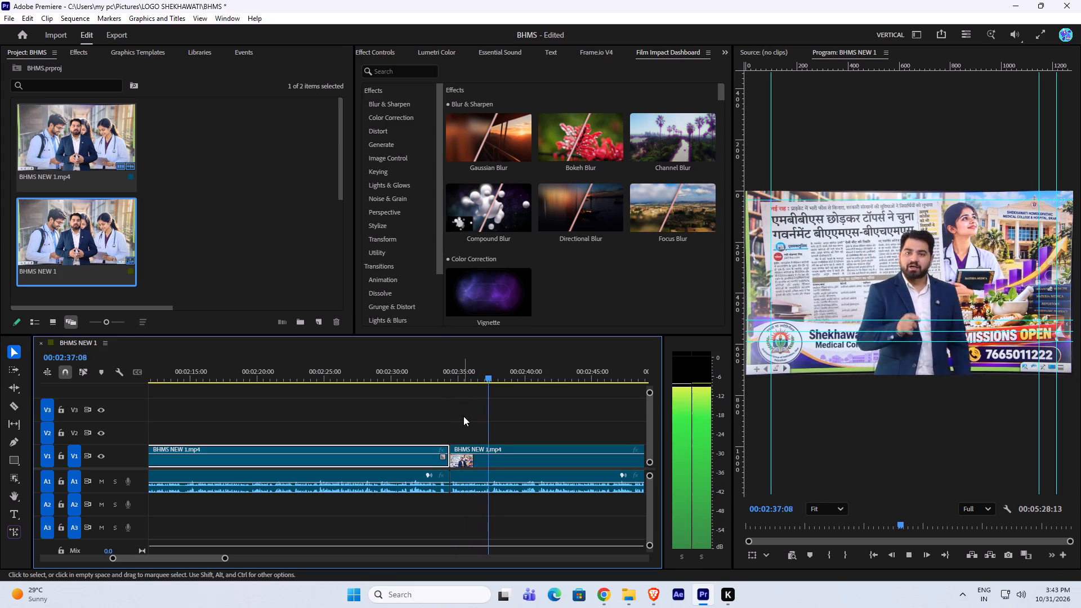
Listen on at faster speed from about 2:37 to 3:20 for further repeated lines.
{"action": "key", "text": "l"}
{"action": "scroll", "coordinate": [455, 427], "scroll_direction": "down", "scroll_amount": 7, "text": "alt"}
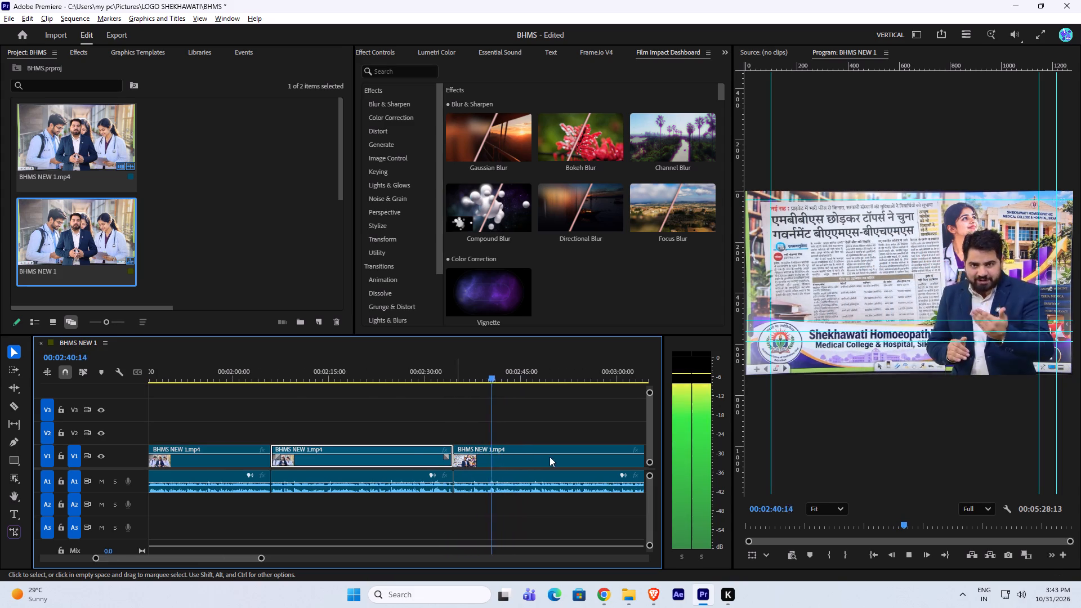
{"action": "scroll", "coordinate": [551, 457], "scroll_direction": "up", "scroll_amount": 6, "text": "alt"}
{"action": "scroll", "coordinate": [456, 466], "scroll_direction": "up", "scroll_amount": 5, "text": "alt"}
{"action": "scroll", "coordinate": [492, 462], "scroll_direction": "down", "scroll_amount": 14, "text": "alt"}
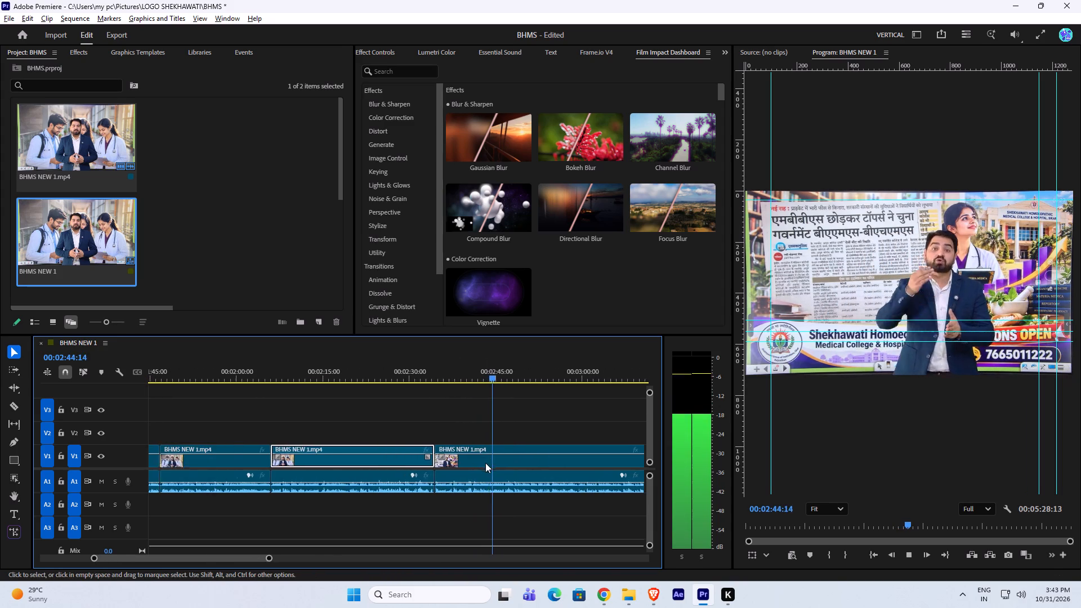
{"action": "scroll", "coordinate": [485, 463], "scroll_direction": "down", "scroll_amount": 13, "text": "alt"}
{"action": "scroll", "coordinate": [419, 466], "scroll_direction": "up", "scroll_amount": 18, "text": "alt"}
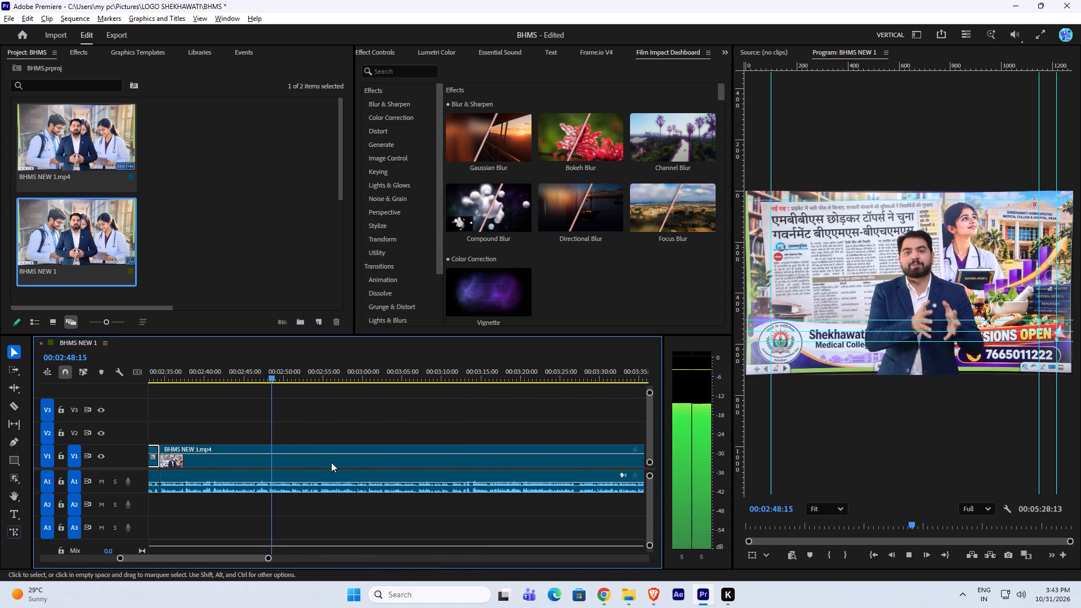
{"action": "scroll", "coordinate": [312, 462], "scroll_direction": "up", "scroll_amount": 4, "text": "alt"}
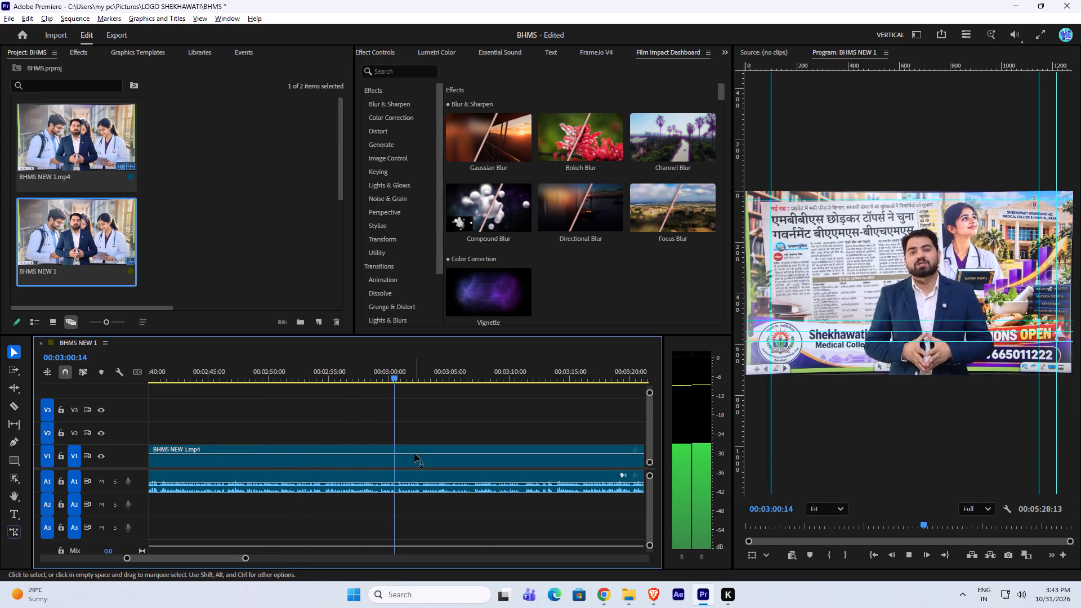
{"action": "scroll", "coordinate": [427, 443], "scroll_direction": "down", "scroll_amount": 4, "text": "alt"}
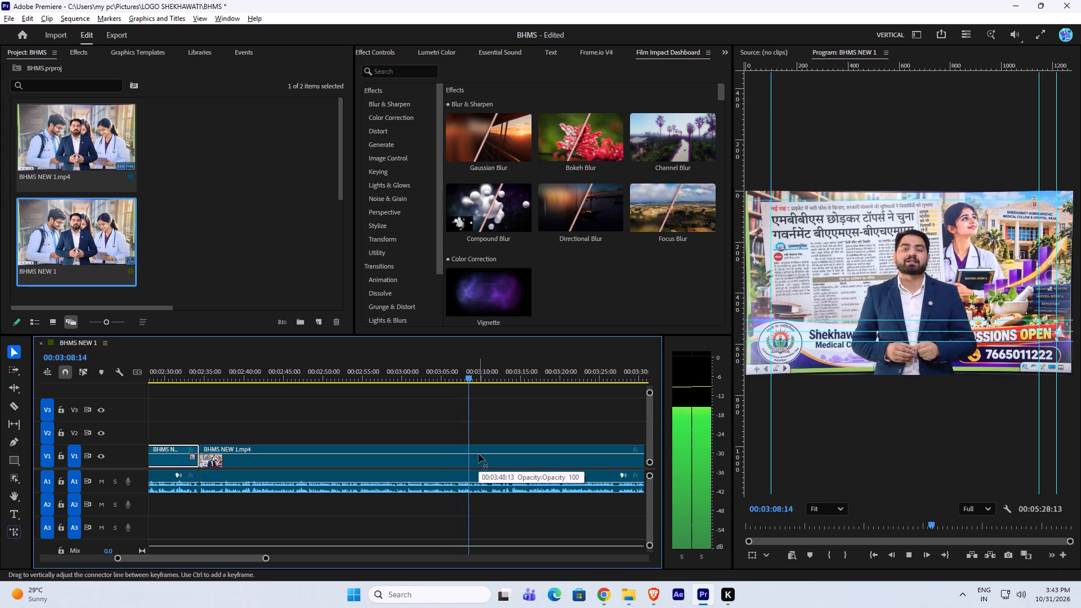
{"action": "scroll", "coordinate": [483, 479], "scroll_direction": "down", "scroll_amount": 5, "text": "alt"}
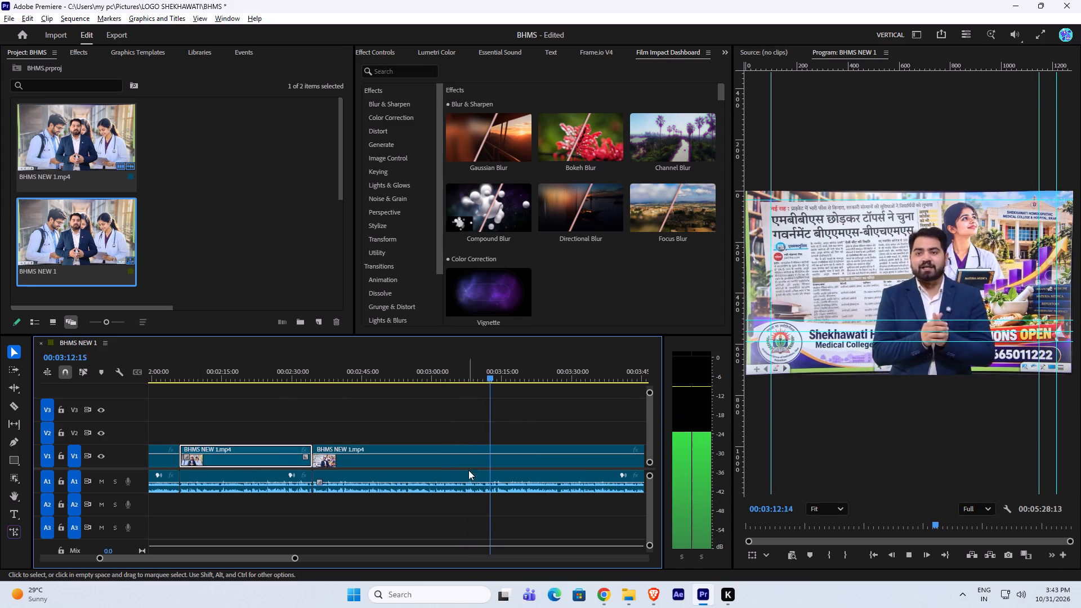
{"action": "scroll", "coordinate": [540, 432], "scroll_direction": "up", "scroll_amount": 2, "text": "alt"}
{"action": "scroll", "coordinate": [519, 443], "scroll_direction": "down", "scroll_amount": 6, "text": "alt"}
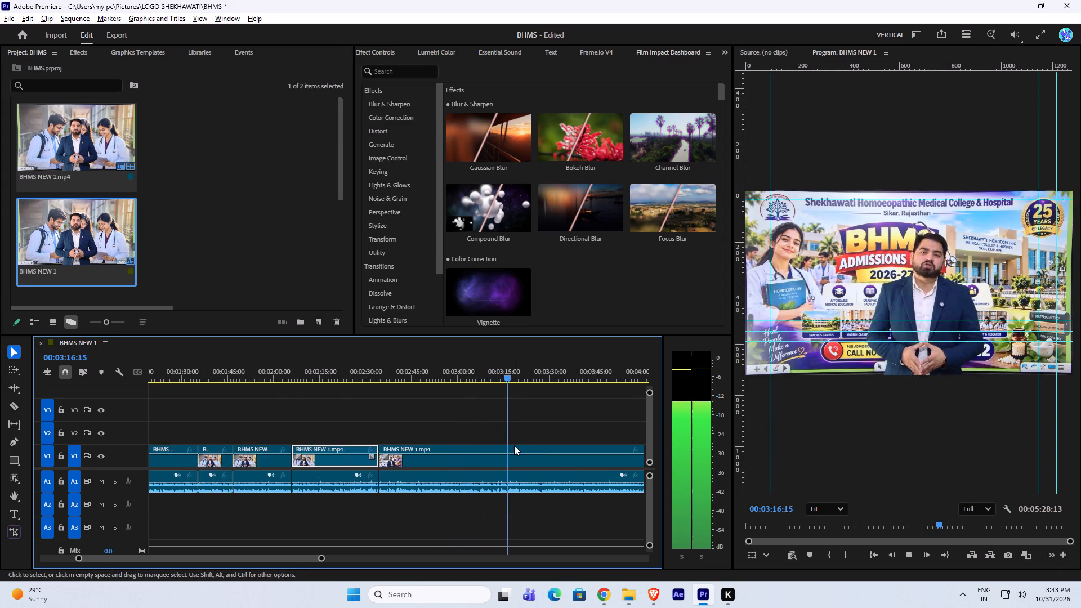
{"action": "scroll", "coordinate": [513, 445], "scroll_direction": "up", "scroll_amount": 6, "text": "alt"}
{"action": "scroll", "coordinate": [427, 435], "scroll_direction": "down", "scroll_amount": 6, "text": "alt"}
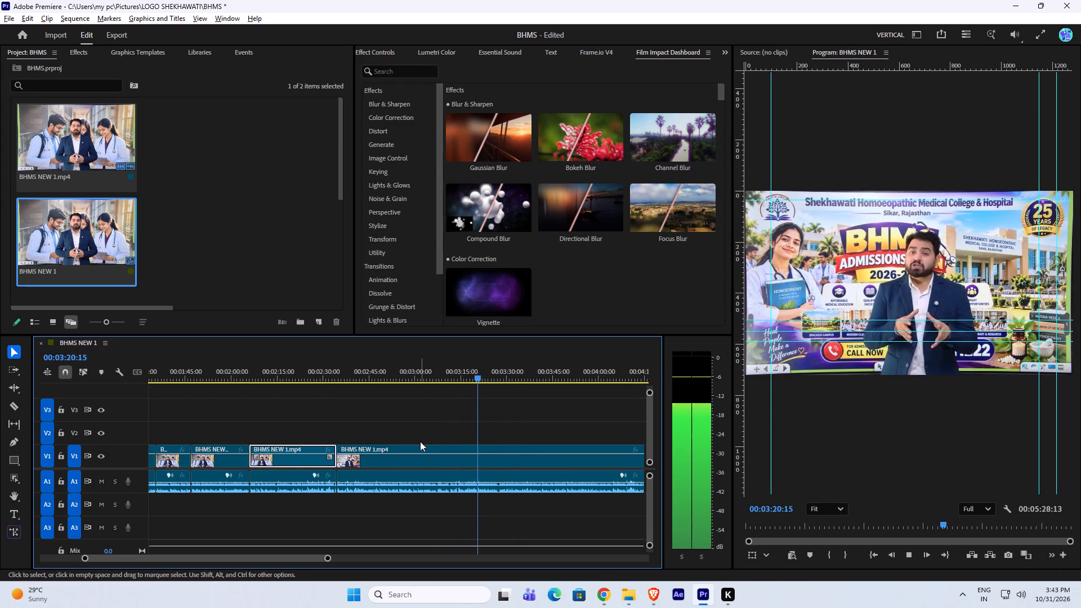
{"action": "scroll", "coordinate": [503, 434], "scroll_direction": "up", "scroll_amount": 12, "text": "alt"}
{"action": "key", "text": "space"}
Replay from about 3:15 to find the start of the repeated line and split the clip's audio and video at about 00:03:16.
{"action": "left_click", "coordinate": [413, 382]}
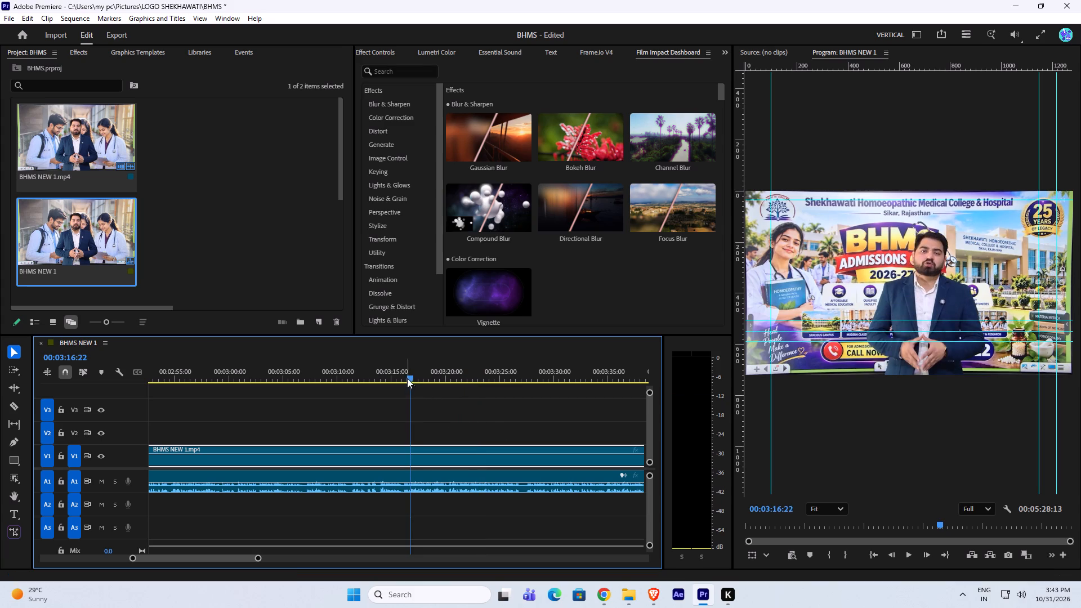
{"action": "left_click_drag", "start_coordinate": [405, 378], "coordinate": [398, 378]}
{"action": "key", "text": "space"}
{"action": "key", "text": "space"}
{"action": "scroll", "coordinate": [441, 404], "scroll_direction": "up", "scroll_amount": 12, "text": "alt"}
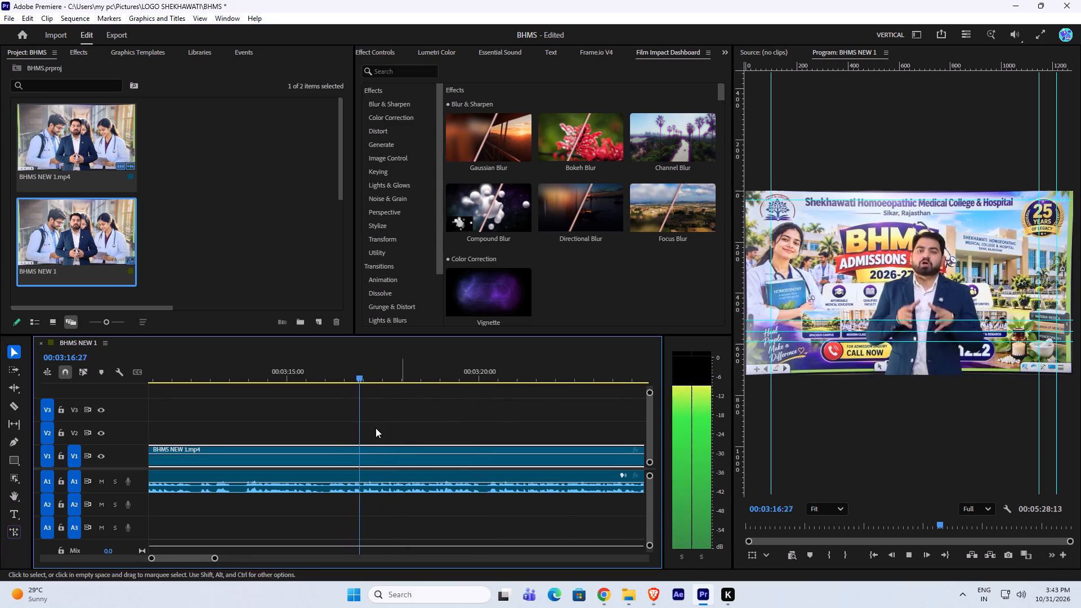
{"action": "key", "text": "c"}
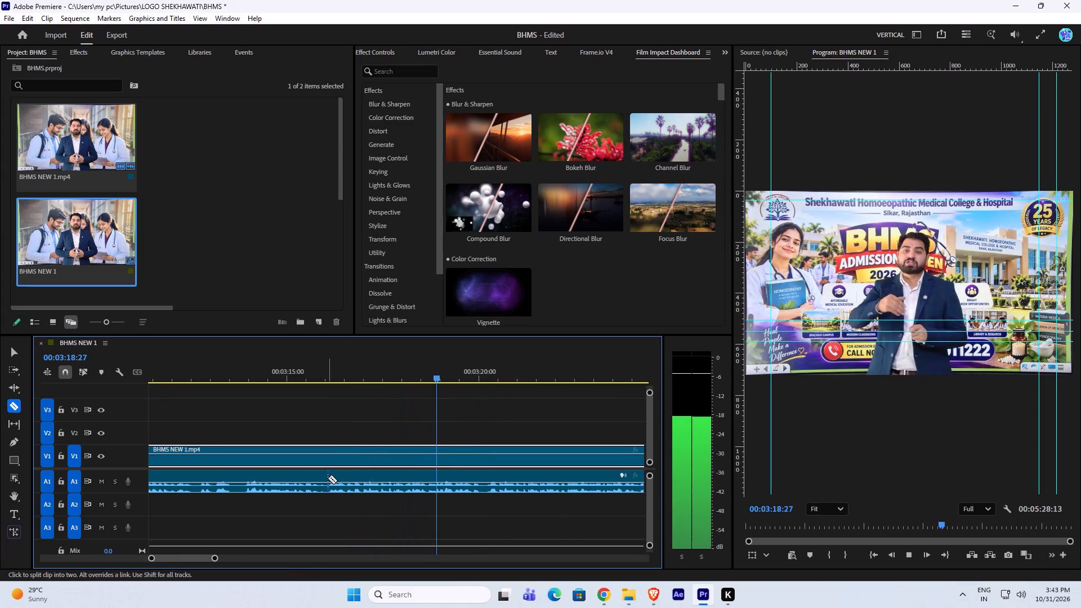
{"action": "left_click", "coordinate": [328, 478]}
{"action": "left_click", "coordinate": [329, 451]}
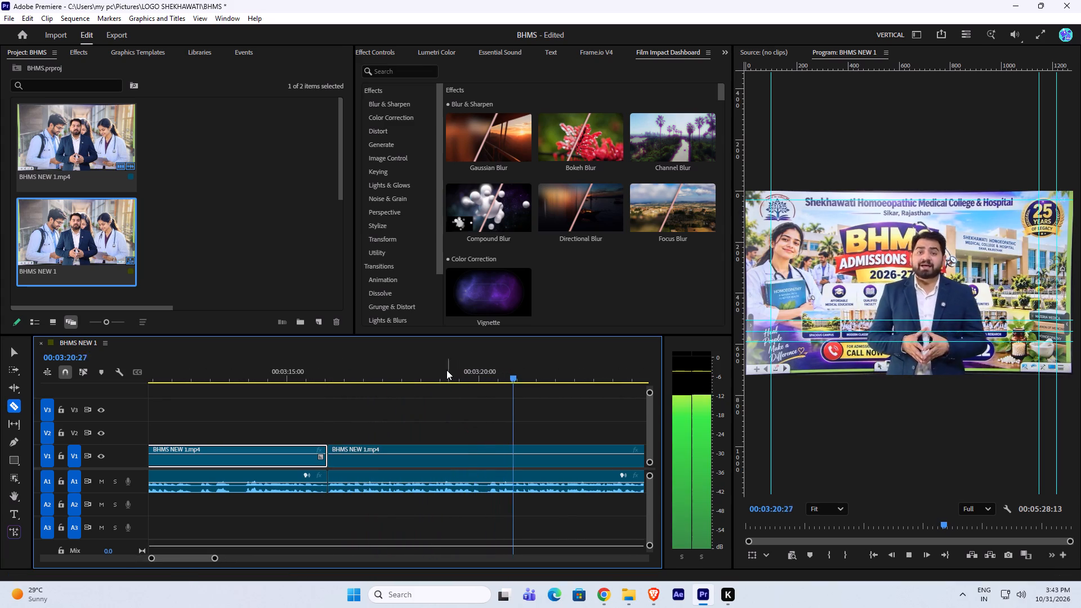
Find the end of the repeated line, split audio and video at about 00:03:19:10, and ripple delete the section back to the 00:03:16 cut.
{"action": "left_click", "coordinate": [445, 370]}
{"action": "key", "text": "space"}
{"action": "key", "text": "space"}
{"action": "left_click", "coordinate": [449, 385]}
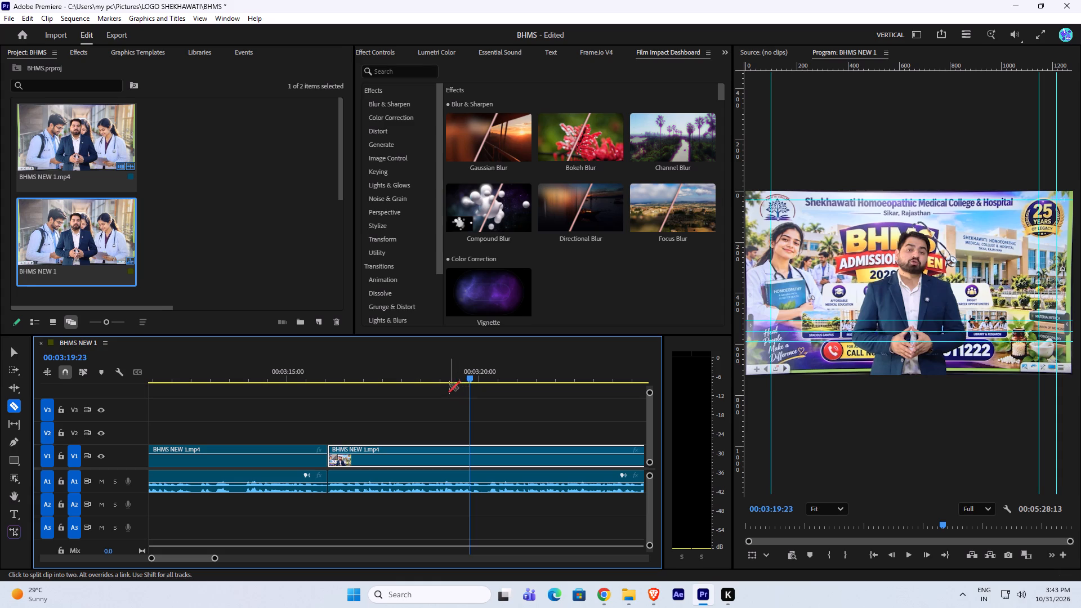
{"action": "left_click_drag", "start_coordinate": [448, 377], "coordinate": [455, 374]}
{"action": "key", "text": "space"}
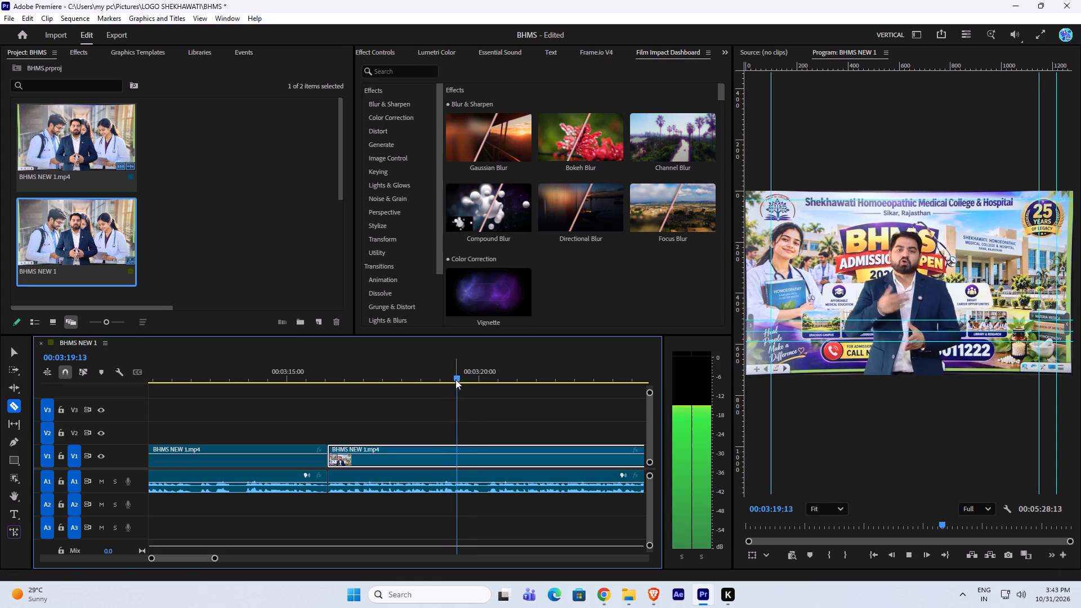
{"action": "key", "text": "space"}
{"action": "left_click", "coordinate": [454, 488]}
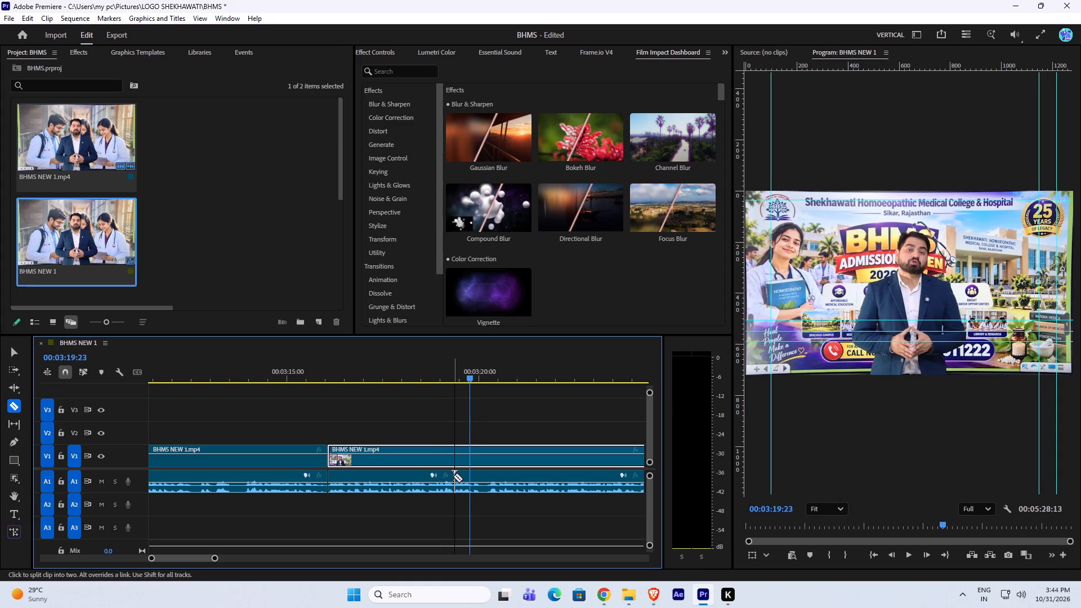
{"action": "left_click", "coordinate": [453, 476]}
{"action": "left_click", "coordinate": [453, 463]}
{"action": "key", "text": "v"}
{"action": "left_click_drag", "start_coordinate": [421, 395], "coordinate": [414, 539]}
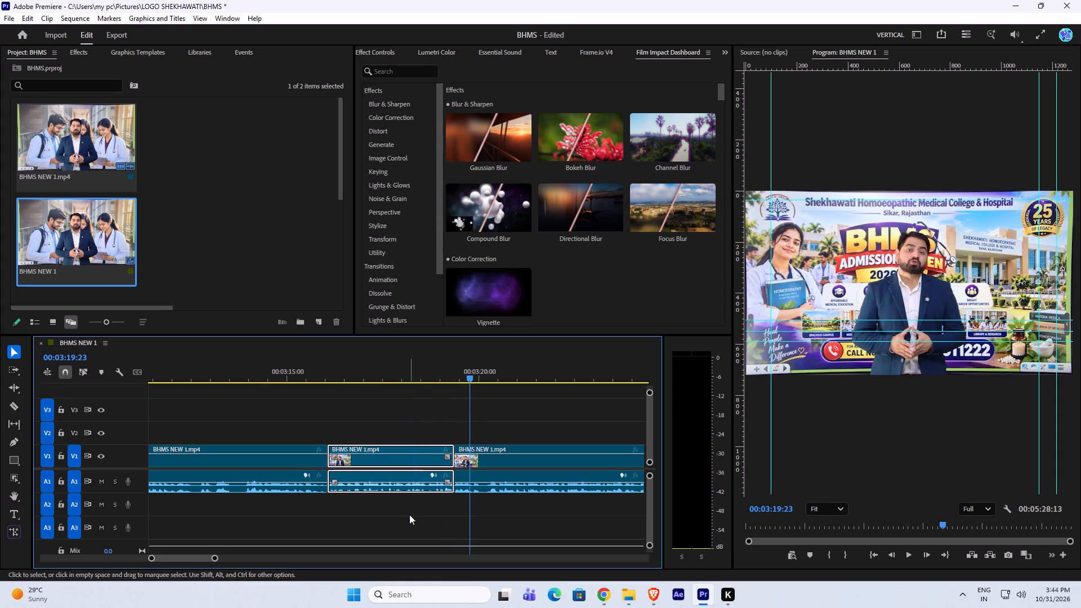
{"action": "key", "text": "shift+Delete"}
Play across the join at about 00:03:16 to check it and listen on at faster speed to about 3:25.
{"action": "left_click", "coordinate": [287, 378]}
{"action": "key", "text": "space"}
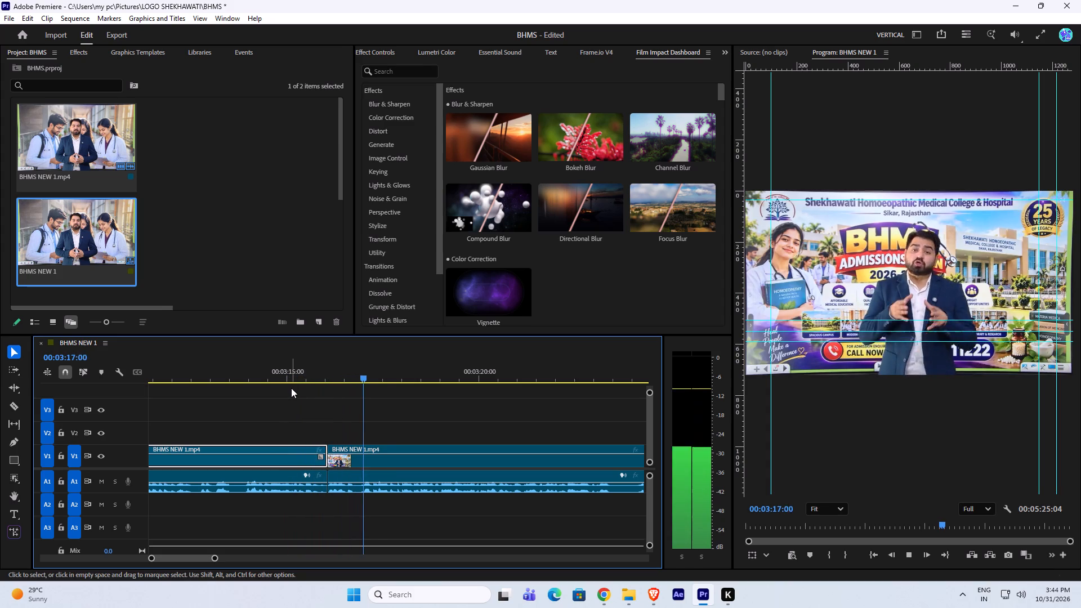
{"action": "key", "text": "l"}
{"action": "scroll", "coordinate": [300, 399], "scroll_direction": "down", "scroll_amount": 18, "text": "alt"}
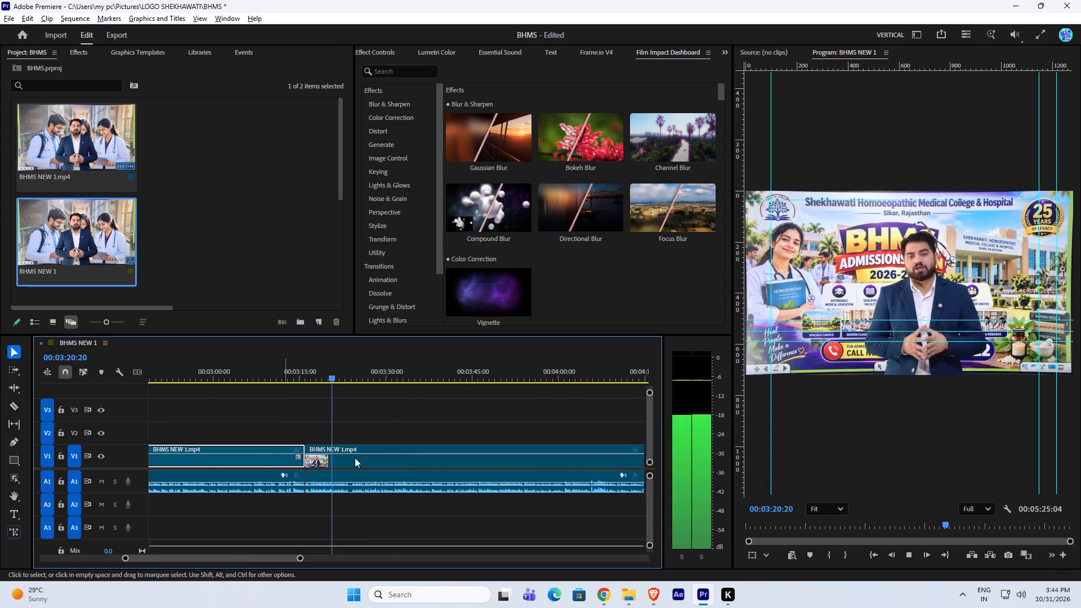
{"action": "scroll", "coordinate": [355, 457], "scroll_direction": "up", "scroll_amount": 6, "text": "alt"}
{"action": "scroll", "coordinate": [225, 470], "scroll_direction": "up", "scroll_amount": 5, "text": "alt"}
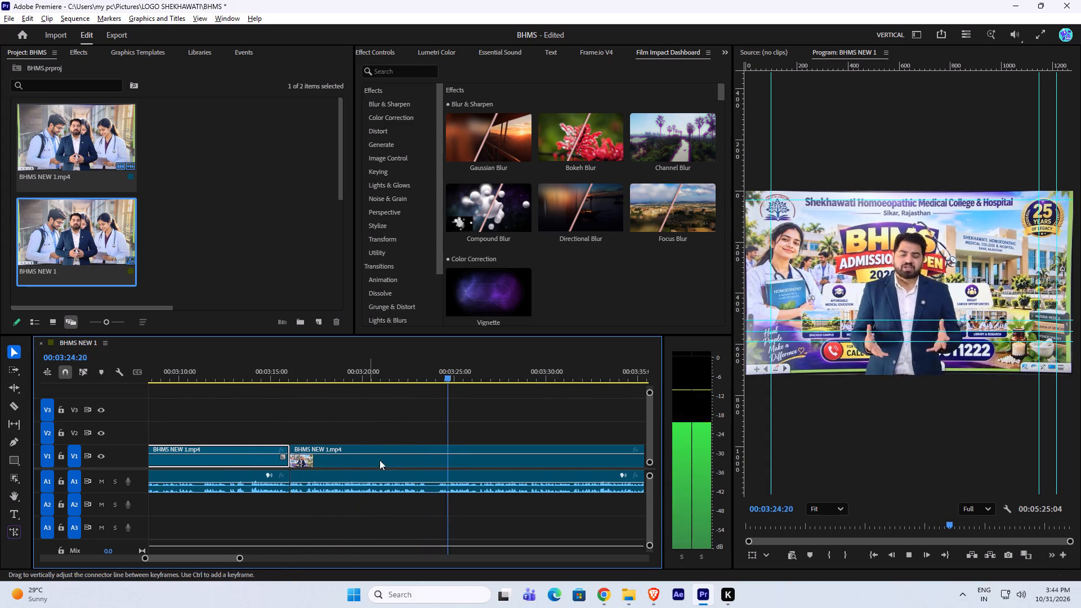
{"action": "scroll", "coordinate": [445, 461], "scroll_direction": "up", "scroll_amount": 1, "text": "alt"}
{"action": "key", "text": "space"}
Replay from about 3:20 to find the start of the repeated line and split the clip's video and audio at 00:03:21:21.
{"action": "left_click_drag", "start_coordinate": [385, 381], "coordinate": [370, 379]}
{"action": "key", "text": "space"}
{"action": "scroll", "coordinate": [421, 426], "scroll_direction": "up", "scroll_amount": 7, "text": "alt"}
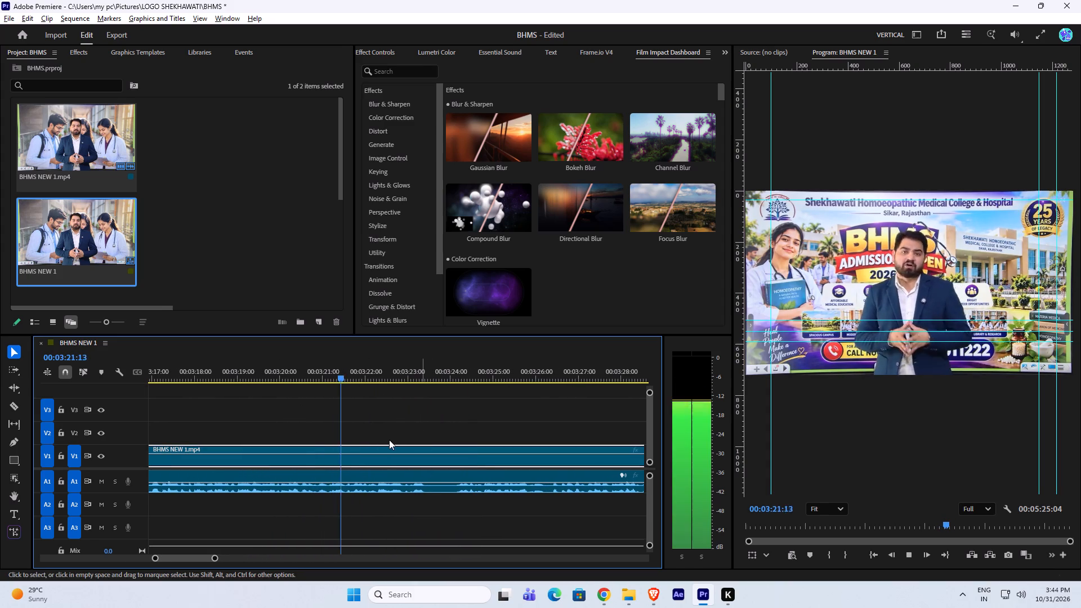
{"action": "key", "text": "space"}
{"action": "left_click_drag", "start_coordinate": [343, 369], "coordinate": [351, 367]}
{"action": "key", "text": "space"}
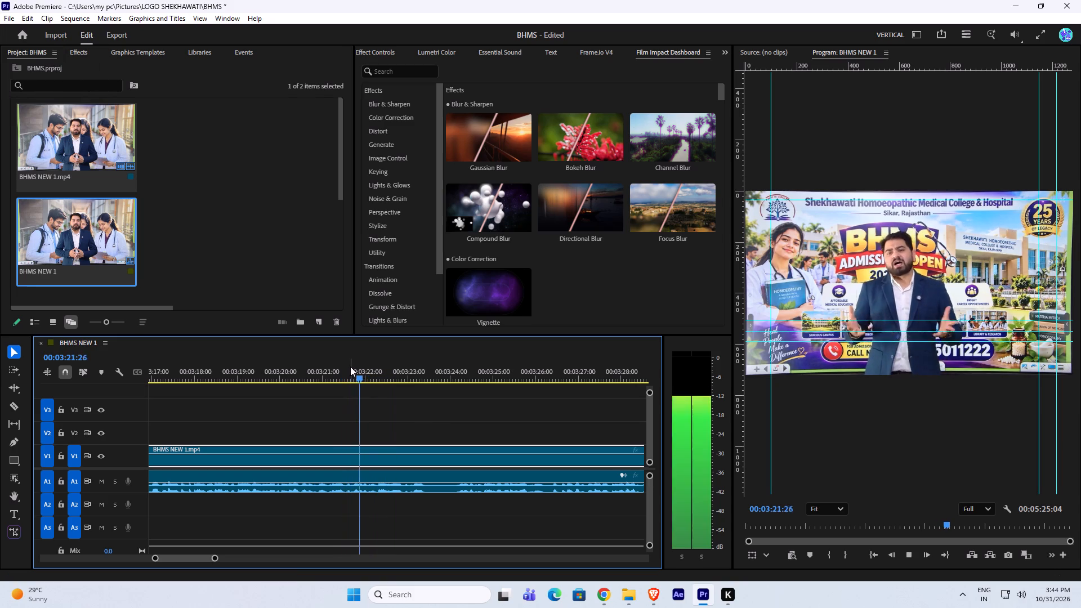
{"action": "key", "text": "space"}
{"action": "left_click", "coordinate": [350, 366]}
{"action": "left_click_drag", "start_coordinate": [353, 366], "coordinate": [330, 368]}
{"action": "key", "text": "space"}
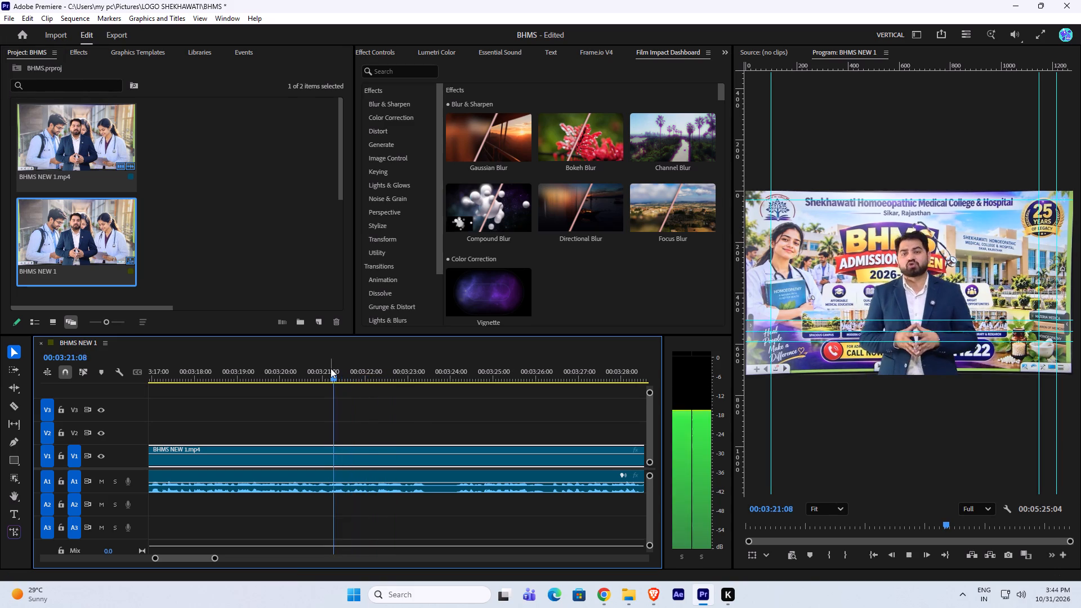
{"action": "key", "text": "space"}
{"action": "left_click", "coordinate": [350, 371]}
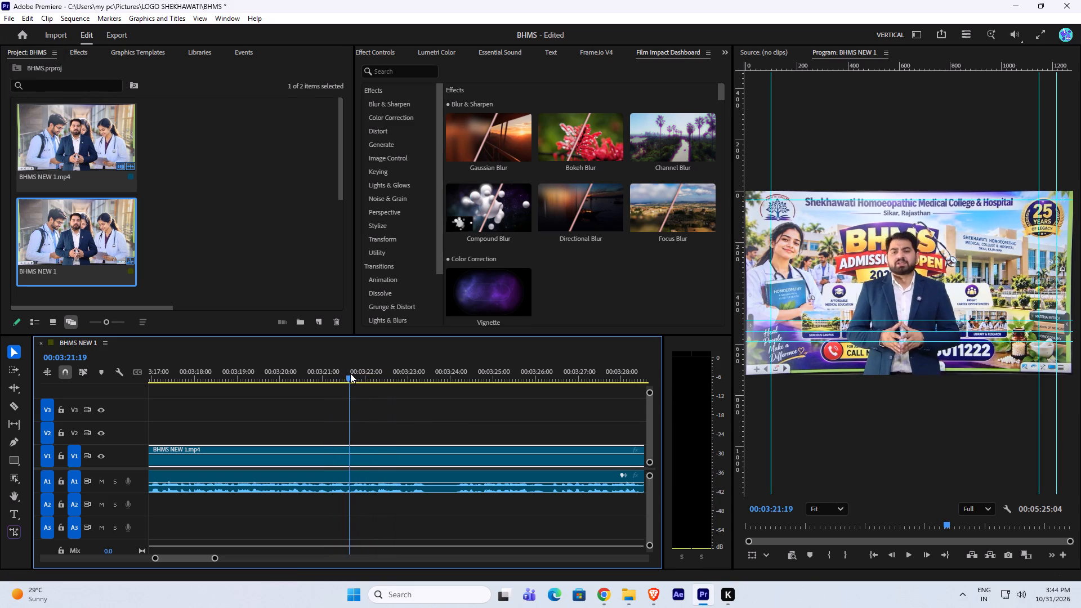
{"action": "key", "text": "space"}
{"action": "left_click", "coordinate": [349, 373]}
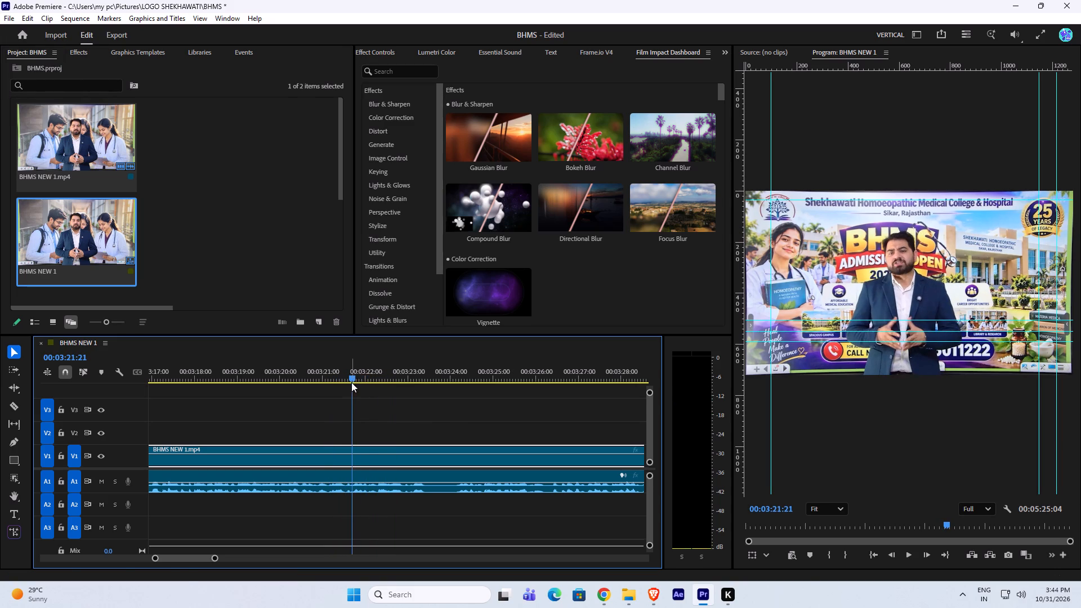
{"action": "key", "text": "c"}
{"action": "left_click", "coordinate": [351, 458]}
{"action": "left_click", "coordinate": [352, 490]}
Find the end of the repeated line, split audio and video at about 00:03:24, and ripple delete the section back to the 00:03:21:21 cut.
{"action": "key", "text": "space"}
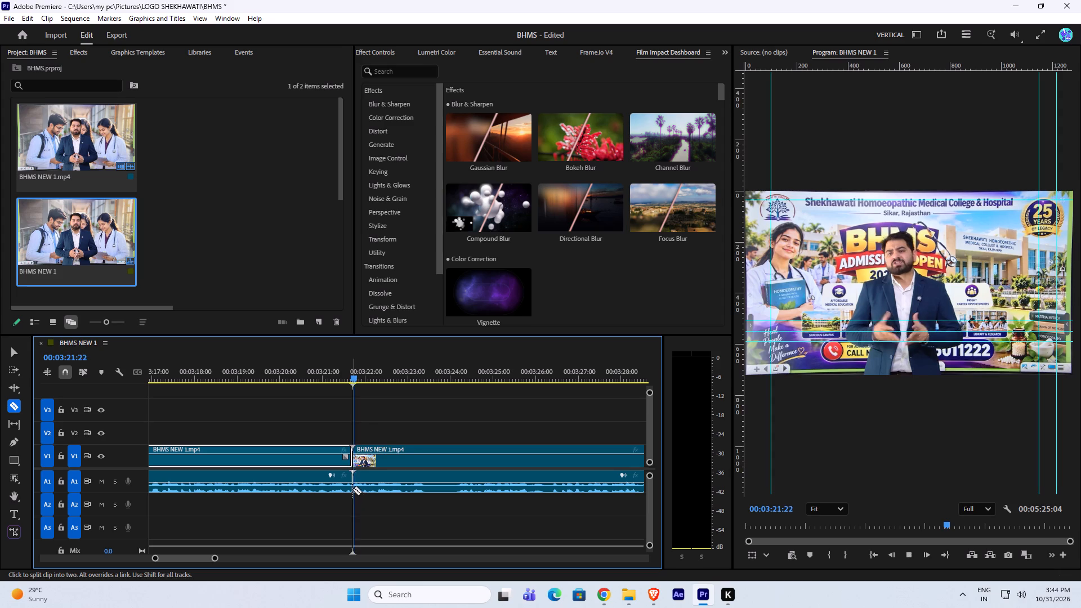
{"action": "key", "text": "space"}
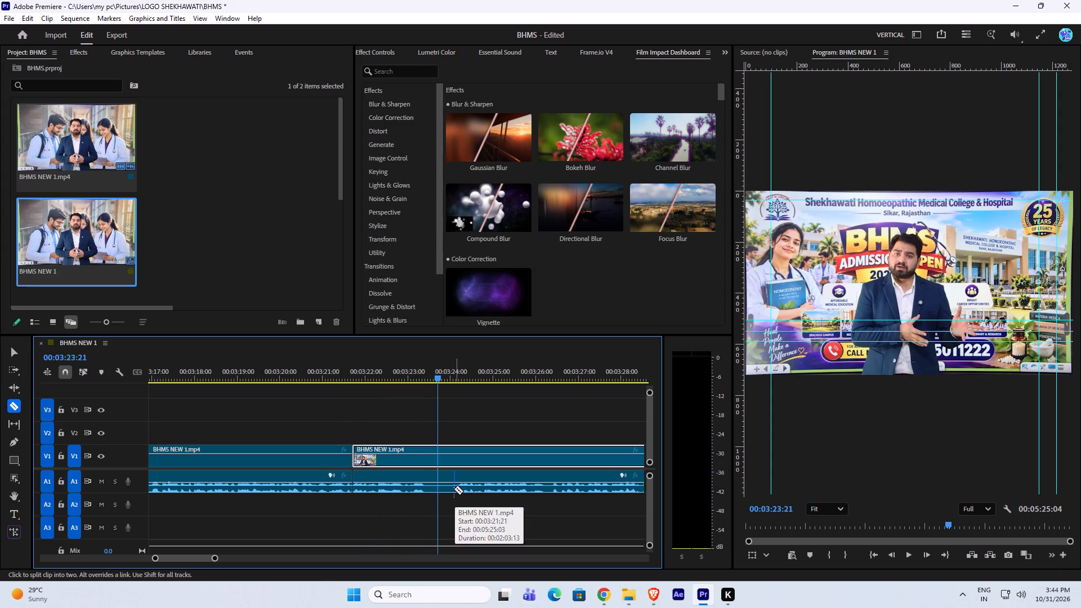
{"action": "key", "text": "space"}
{"action": "key", "text": "space"}
{"action": "left_click", "coordinate": [453, 487]}
{"action": "left_click", "coordinate": [450, 463]}
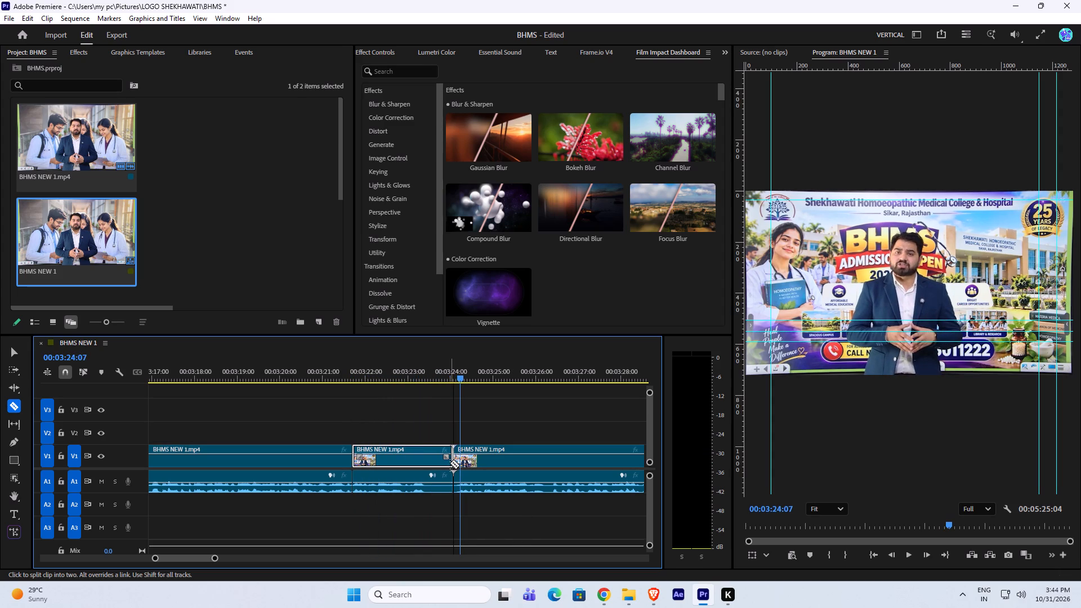
{"action": "key", "text": "v"}
{"action": "left_click_drag", "start_coordinate": [411, 425], "coordinate": [412, 497]}
{"action": "key", "text": "shift+Delete"}
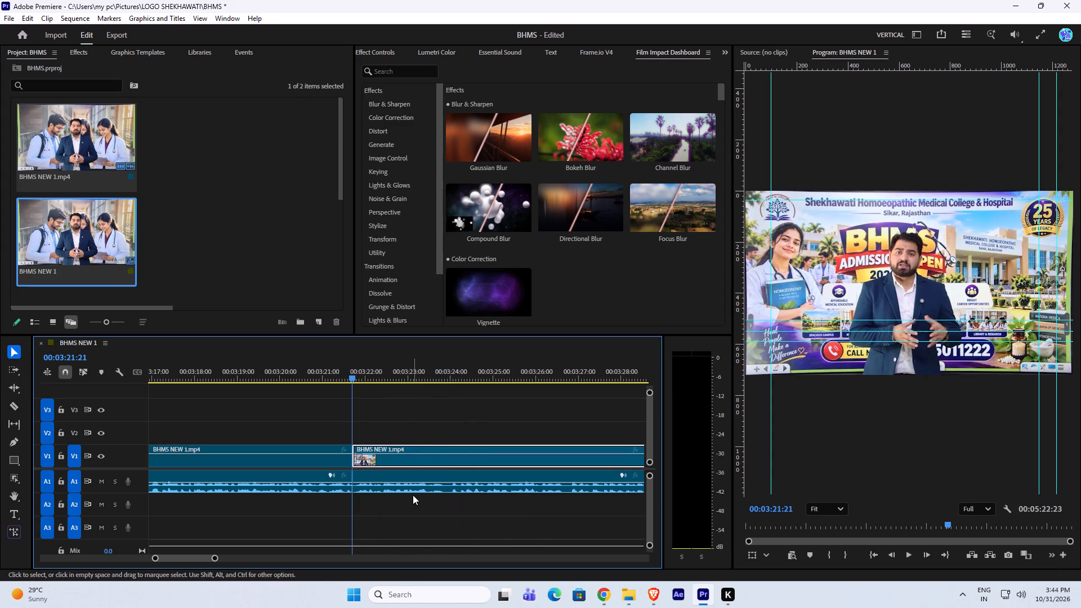
Play across the join at 00:03:21:21 to check it and listen on at faster speed to about 3:43 for further repeated lines.
{"action": "left_click", "coordinate": [296, 369]}
{"action": "key", "text": "space"}
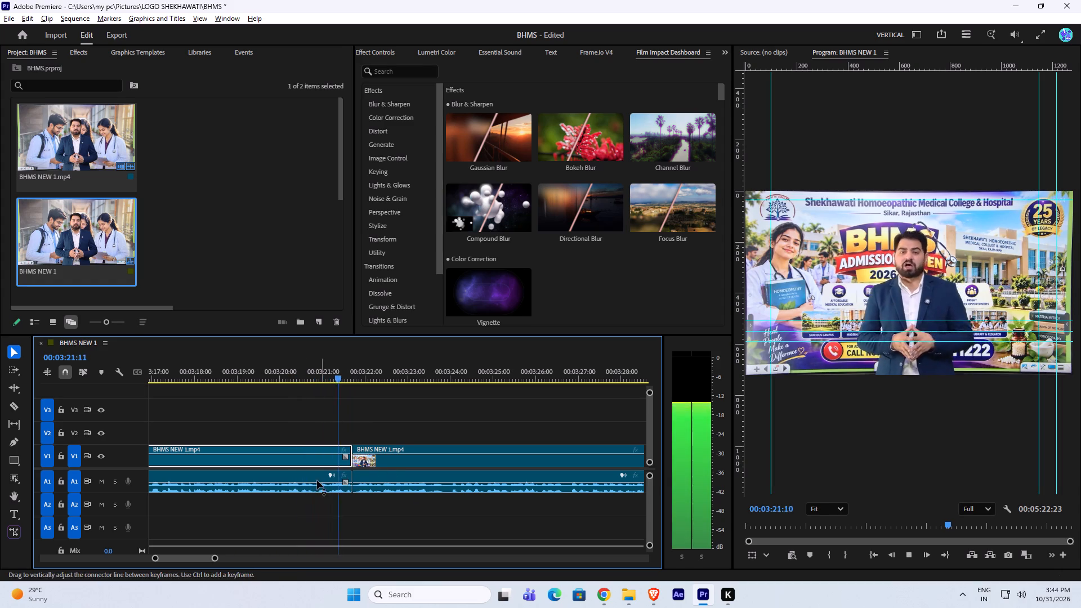
{"action": "scroll", "coordinate": [288, 457], "scroll_direction": "down", "scroll_amount": 14, "text": "alt"}
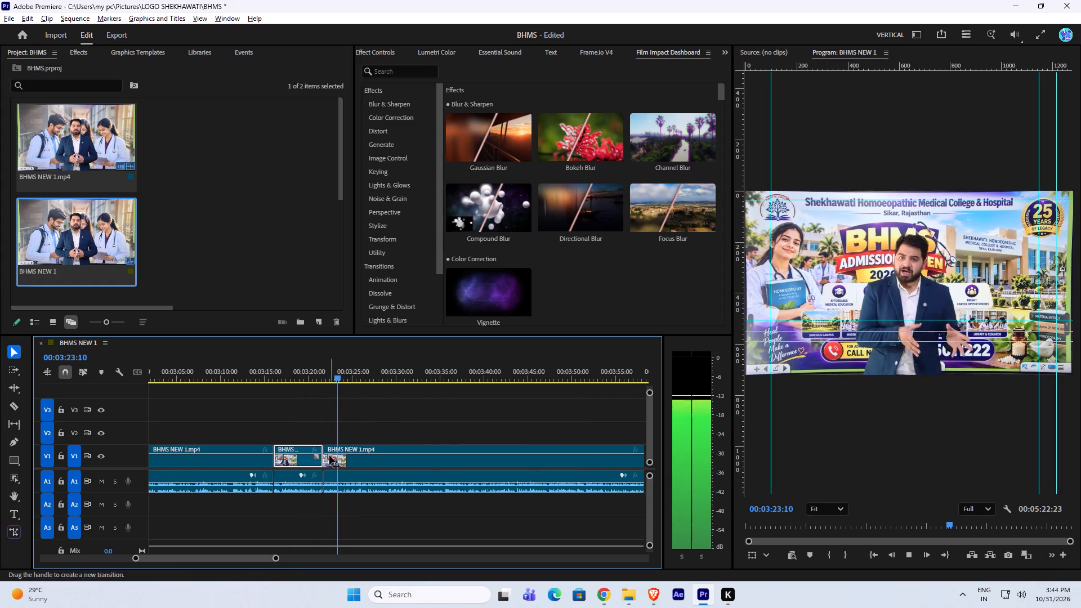
{"action": "scroll", "coordinate": [329, 455], "scroll_direction": "down", "scroll_amount": 15, "text": "alt"}
{"action": "key", "text": "l"}
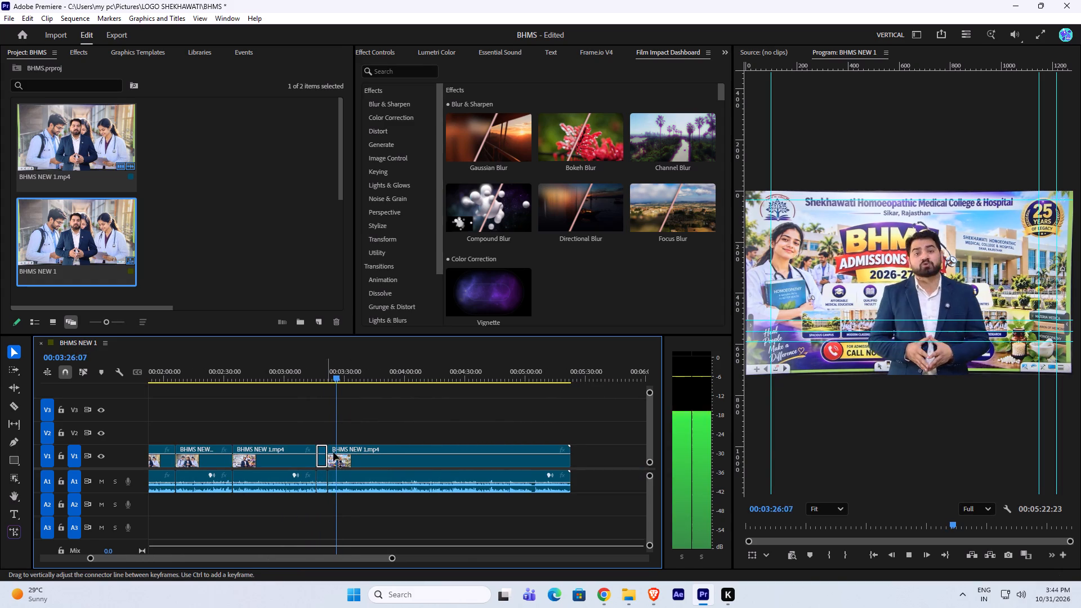
{"action": "scroll", "coordinate": [365, 453], "scroll_direction": "down", "scroll_amount": 6, "text": "alt"}
{"action": "scroll", "coordinate": [364, 453], "scroll_direction": "up", "scroll_amount": 19, "text": "alt"}
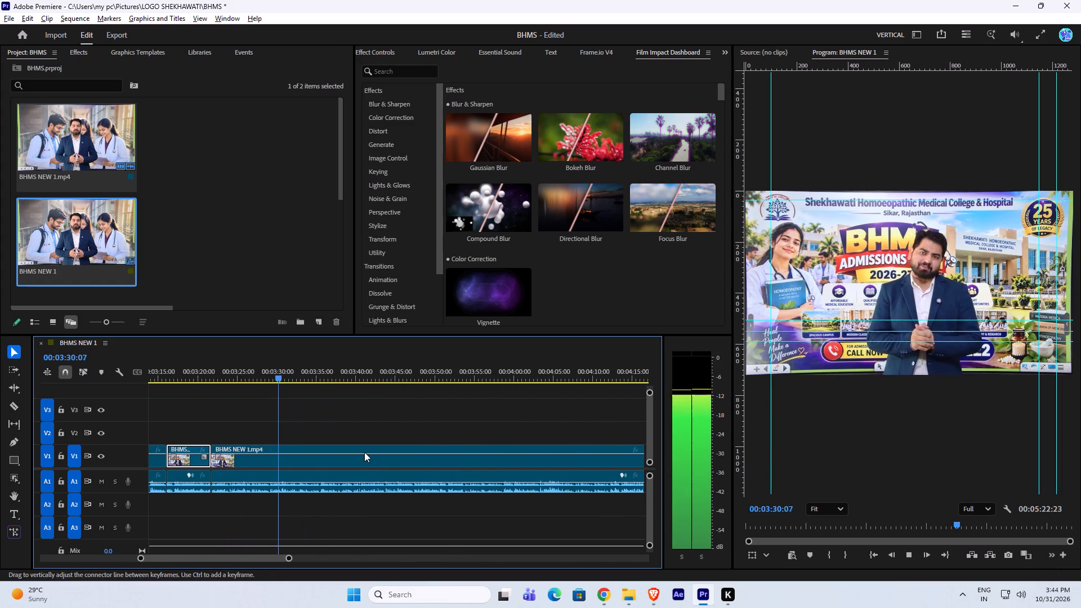
{"action": "scroll", "coordinate": [361, 460], "scroll_direction": "up", "scroll_amount": 7, "text": "alt"}
{"action": "scroll", "coordinate": [356, 464], "scroll_direction": "down", "scroll_amount": 16, "text": "alt"}
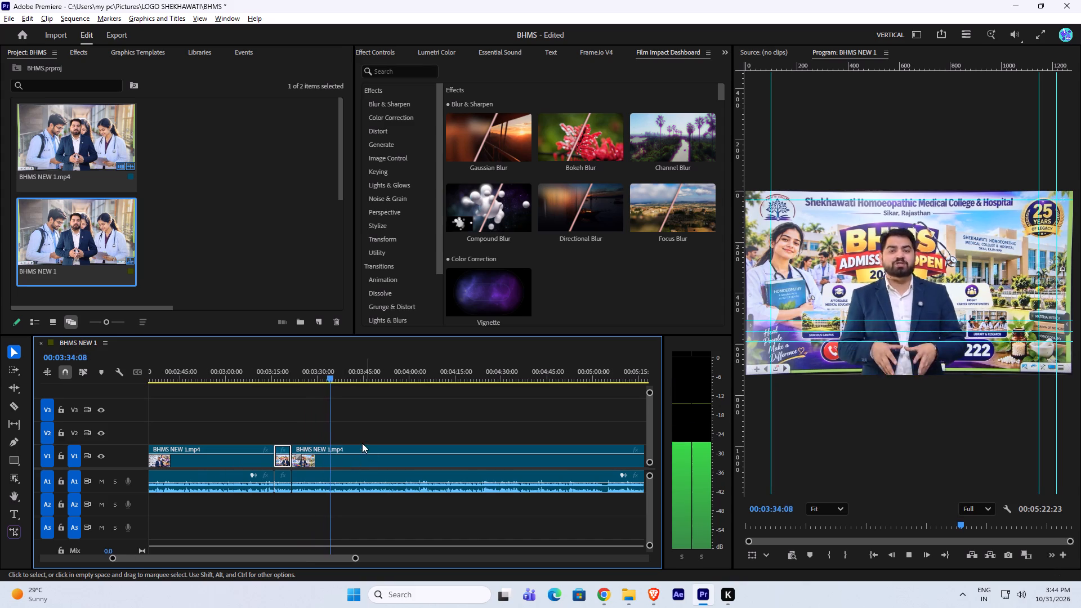
{"action": "scroll", "coordinate": [345, 441], "scroll_direction": "down", "scroll_amount": 6, "text": "alt"}
{"action": "scroll", "coordinate": [387, 466], "scroll_direction": "up", "scroll_amount": 7, "text": "alt"}
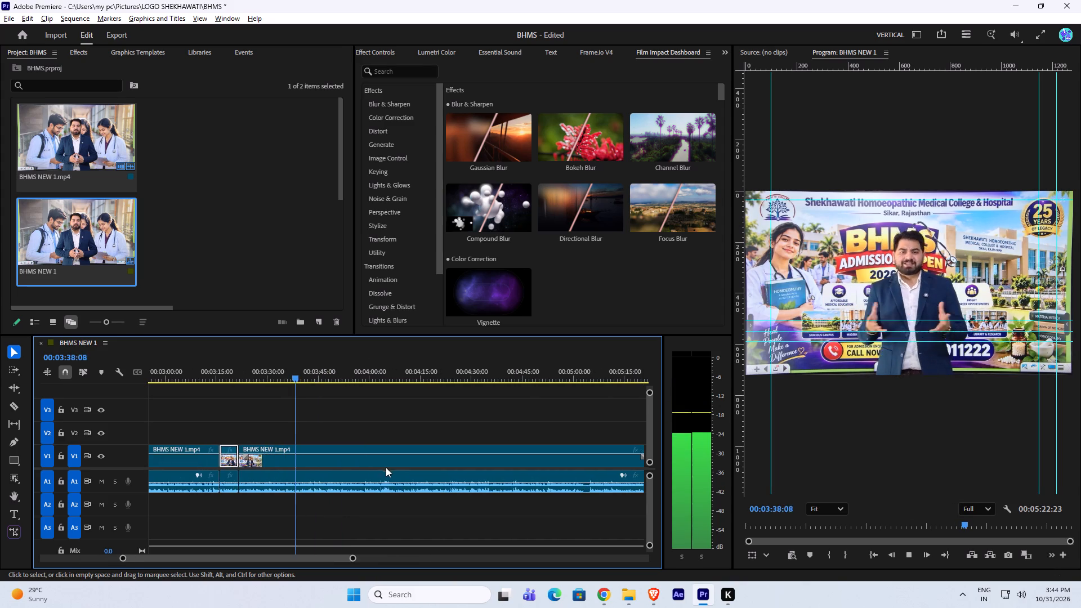
{"action": "scroll", "coordinate": [312, 469], "scroll_direction": "up", "scroll_amount": 14, "text": "alt"}
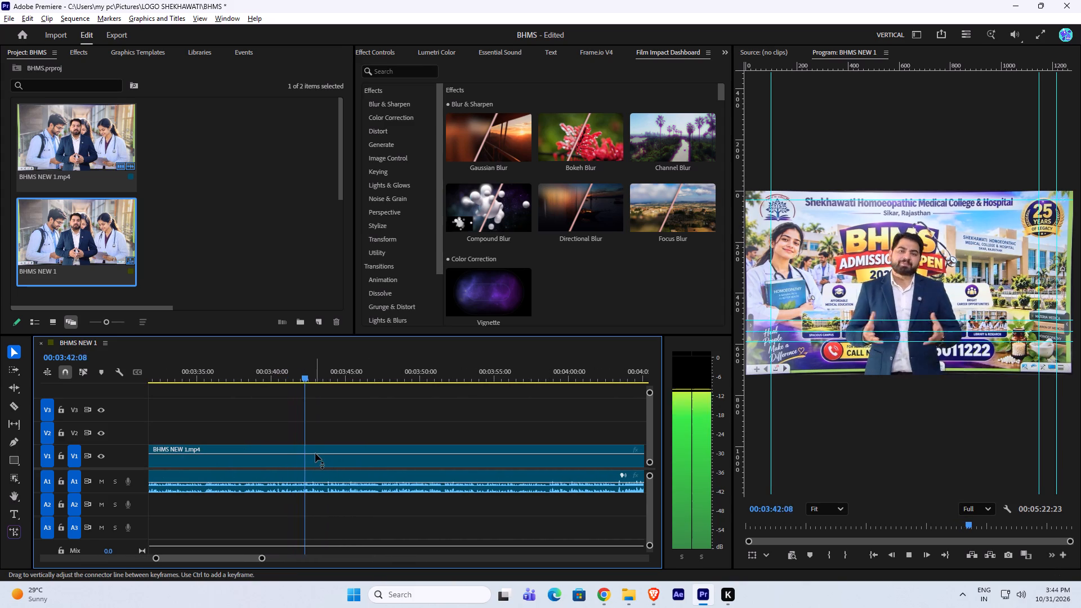
{"action": "scroll", "coordinate": [302, 440], "scroll_direction": "up", "scroll_amount": 3, "text": "alt"}
Replay from about 3:38 to find the start of the repeated line and split the clip's audio and video at 00:03:39:17.
{"action": "key", "text": "space"}
{"action": "left_click_drag", "start_coordinate": [260, 377], "coordinate": [235, 373]}
{"action": "key", "text": "space"}
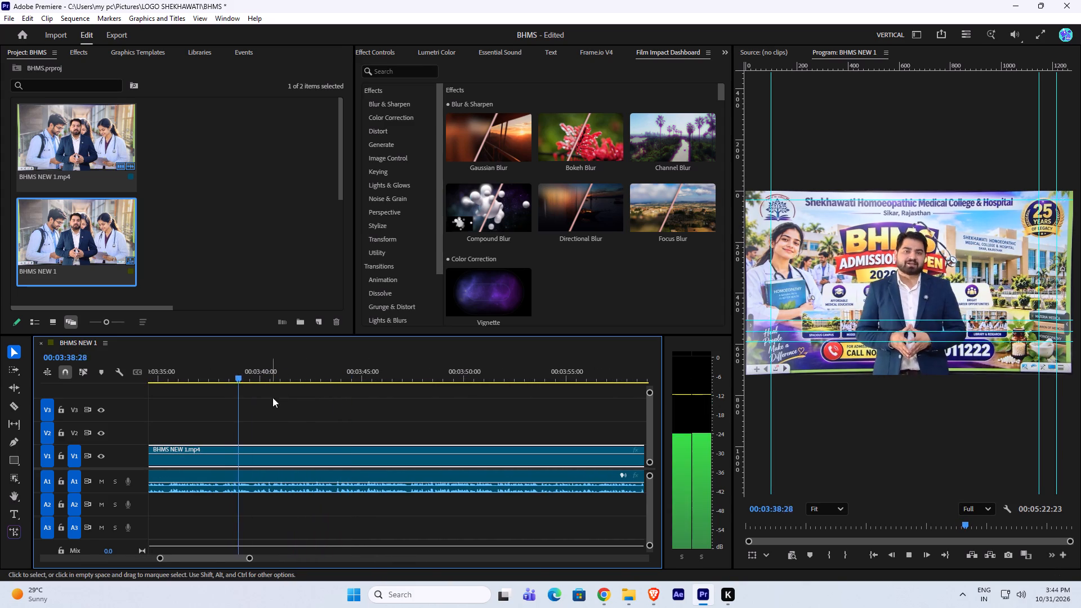
{"action": "scroll", "coordinate": [292, 410], "scroll_direction": "up", "scroll_amount": 7, "text": "alt"}
{"action": "scroll", "coordinate": [191, 425], "scroll_direction": "down", "scroll_amount": 4, "text": "alt"}
{"action": "key", "text": "space"}
{"action": "left_click", "coordinate": [200, 379]}
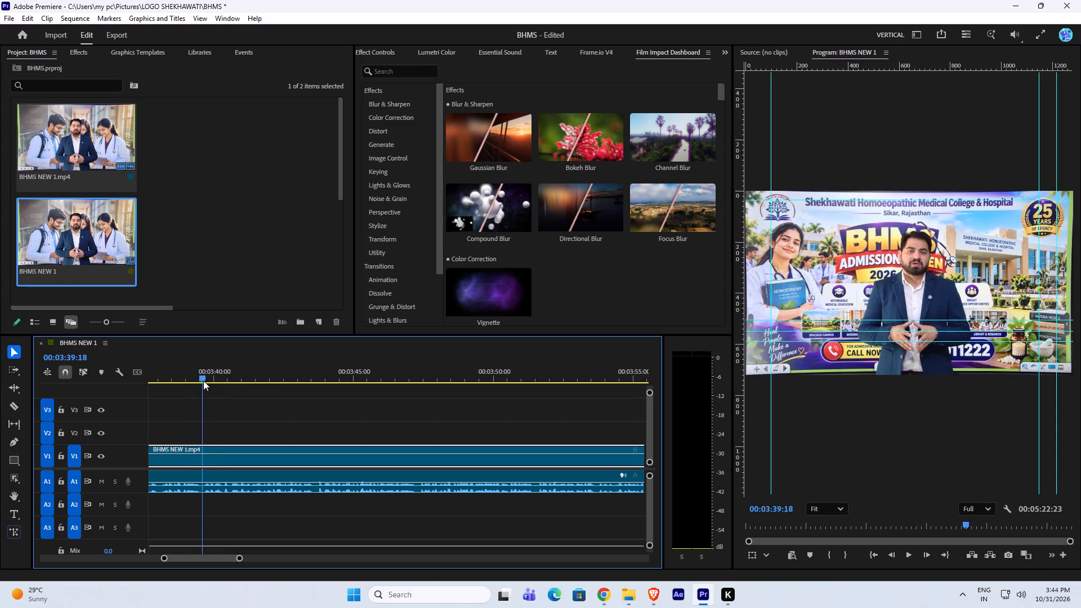
{"action": "key", "text": "c"}
{"action": "left_click", "coordinate": [201, 476]}
{"action": "left_click", "coordinate": [199, 449]}
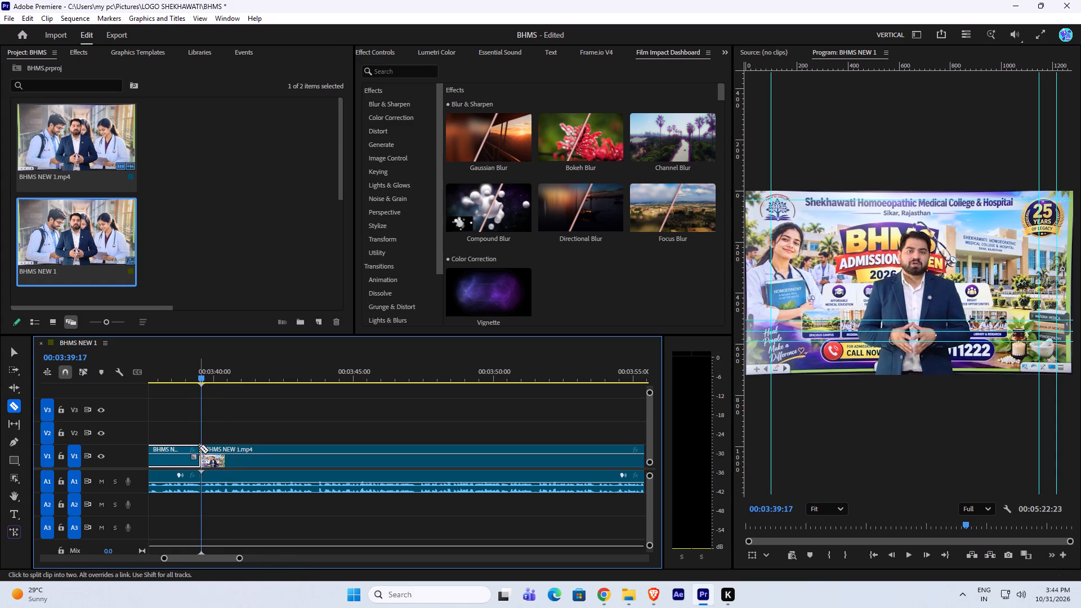
Find the end of the repeated line, split audio and video at 00:03:41:27, and ripple delete the section back to the 00:03:39:17 cut.
{"action": "key", "text": "space"}
{"action": "key", "text": "space"}
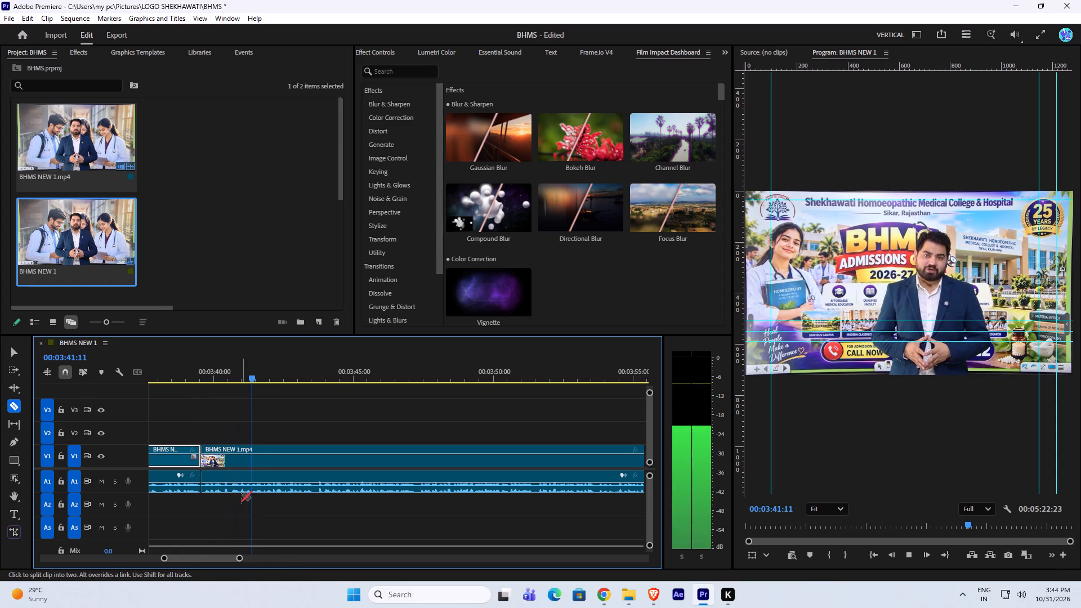
{"action": "key", "text": "space"}
{"action": "scroll", "coordinate": [251, 488], "scroll_direction": "up", "scroll_amount": 8, "text": "alt"}
{"action": "key", "text": "space"}
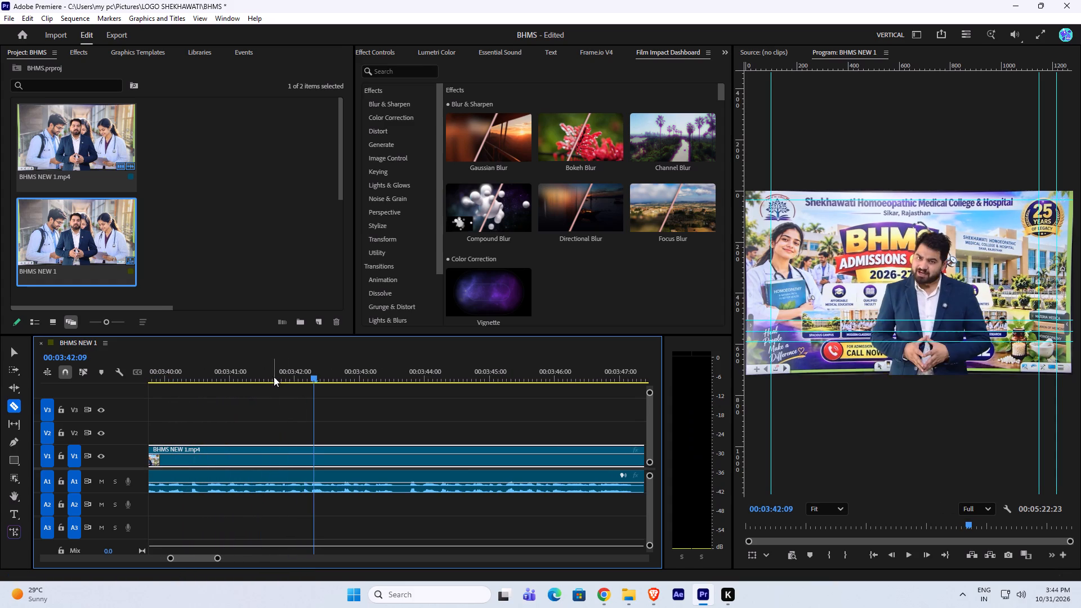
{"action": "left_click", "coordinate": [274, 377]}
{"action": "key", "text": "space"}
{"action": "key", "text": "space"}
{"action": "left_click_drag", "start_coordinate": [280, 377], "coordinate": [287, 377]}
{"action": "key", "text": "space"}
{"action": "left_click", "coordinate": [287, 377]}
{"action": "key", "text": "space"}
{"action": "left_click", "coordinate": [287, 481]}
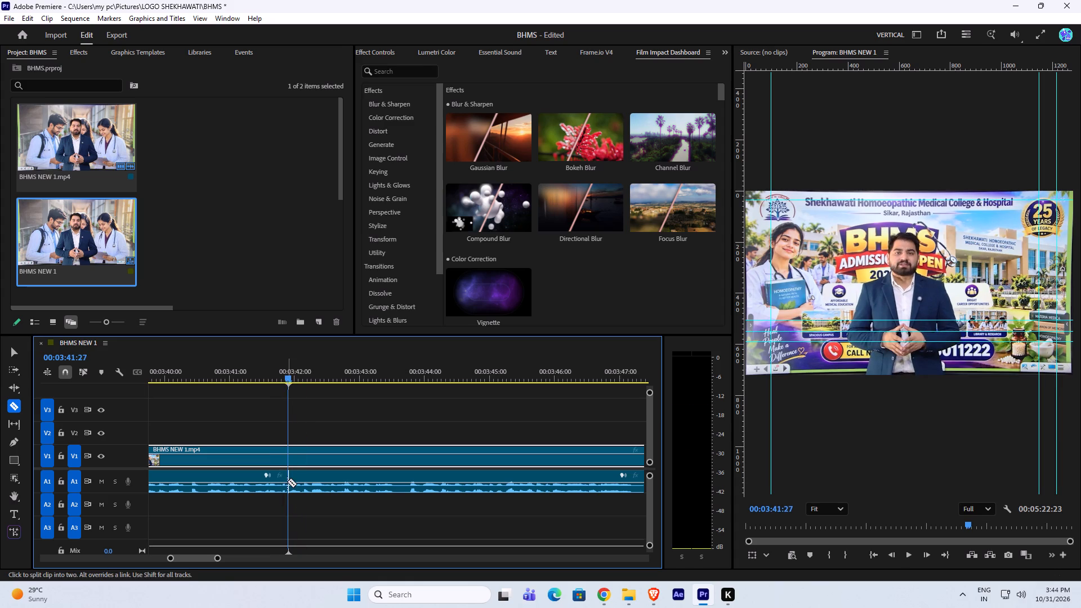
{"action": "left_click", "coordinate": [287, 461]}
{"action": "key", "text": "v"}
{"action": "left_click_drag", "start_coordinate": [234, 423], "coordinate": [229, 484]}
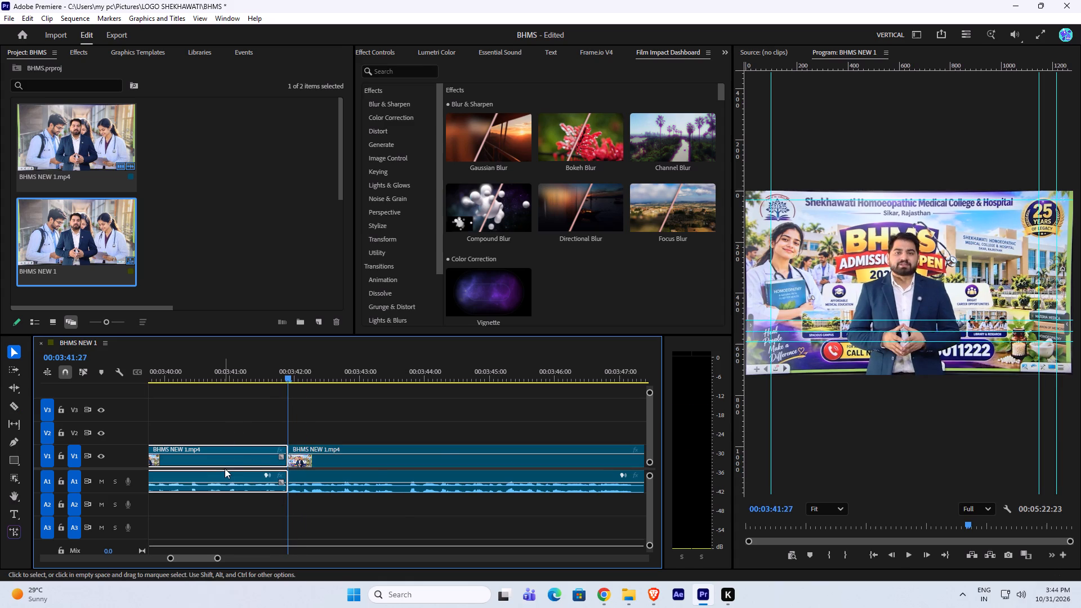
{"action": "key", "text": "shift+Delete"}
Play across the join at 00:03:39:17 from about 3:38 to check the cut.
{"action": "key", "text": "space"}
{"action": "left_click", "coordinate": [332, 372]}
{"action": "key", "text": "space"}
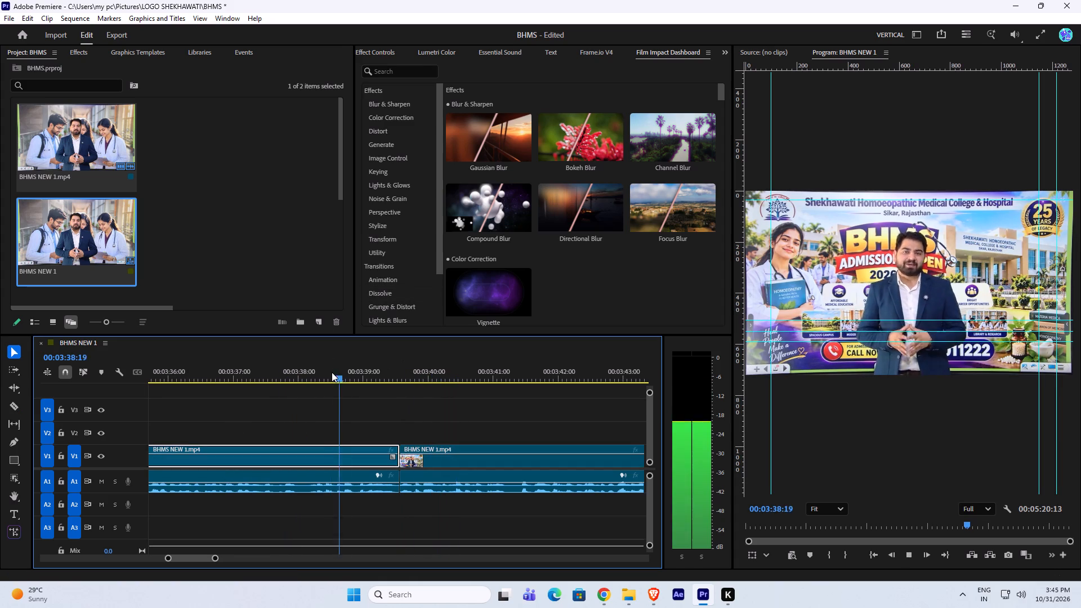
{"action": "type", "text": "l"}
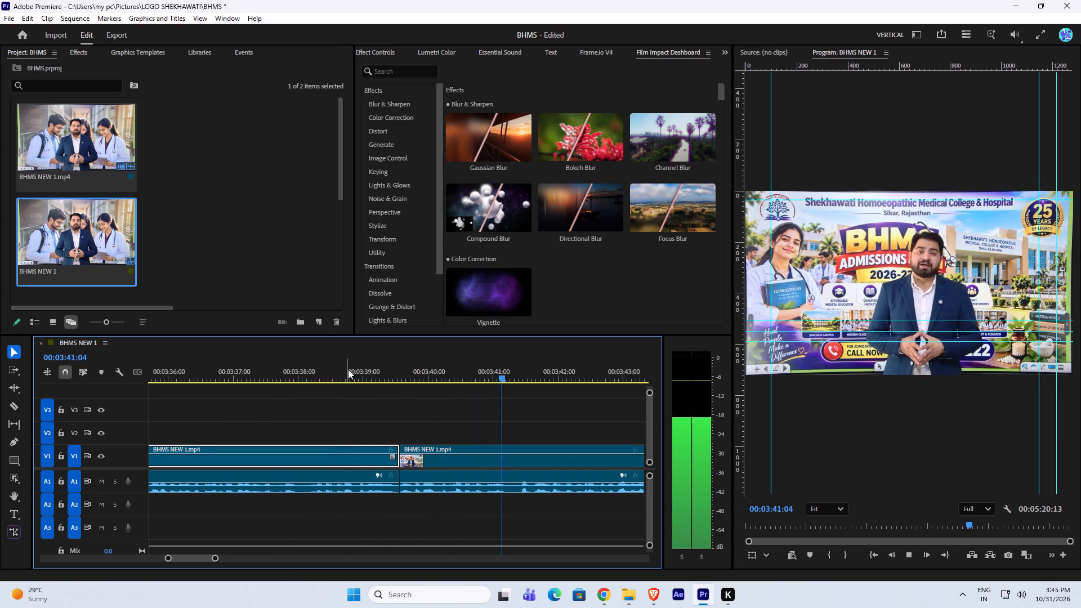
{"action": "key", "text": "space"}
{"action": "key", "text": "space"}
{"action": "key", "text": "alt+space"}
{"action": "left_click", "coordinate": [407, 406]}
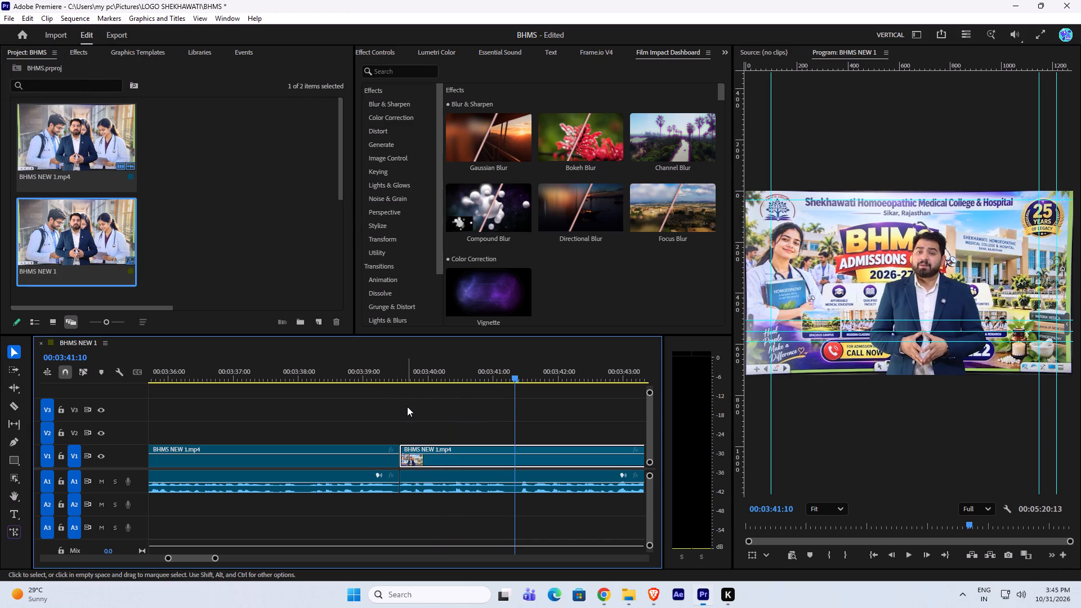
{"action": "key", "text": "space"}
{"action": "key", "text": "space"}
{"action": "left_click", "coordinate": [407, 406]}
{"action": "key", "text": "space"}
{"action": "type", "text": "l"}
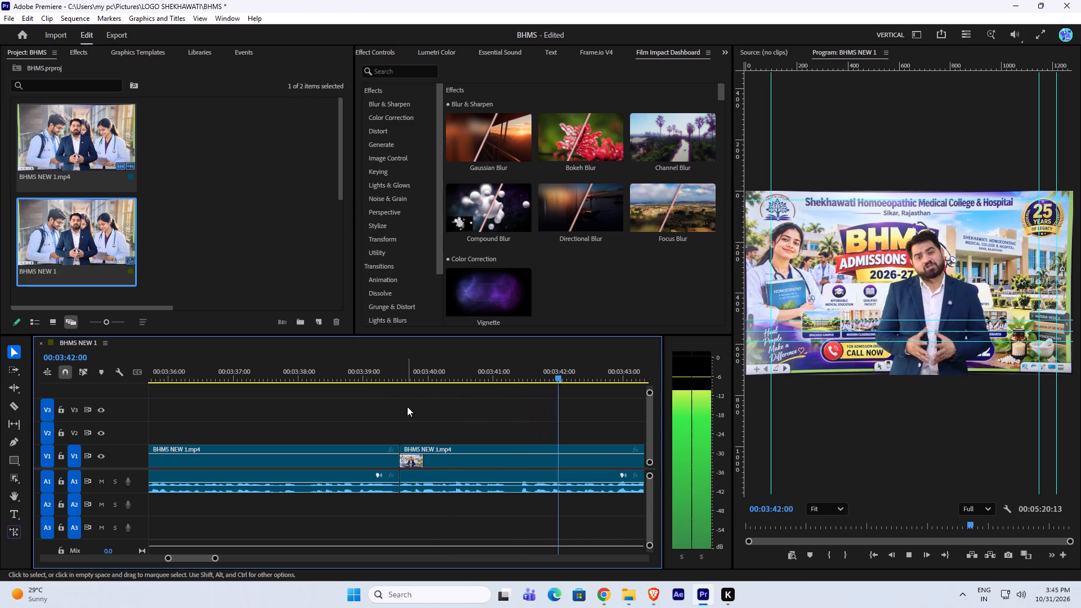
{"action": "scroll", "coordinate": [403, 406], "scroll_direction": "down", "scroll_amount": 11, "text": "alt"}
Replay from about 3:41 and listen on at faster speed to about 4:01 for further repeated lines.
{"action": "left_click_drag", "start_coordinate": [315, 370], "coordinate": [304, 373]}
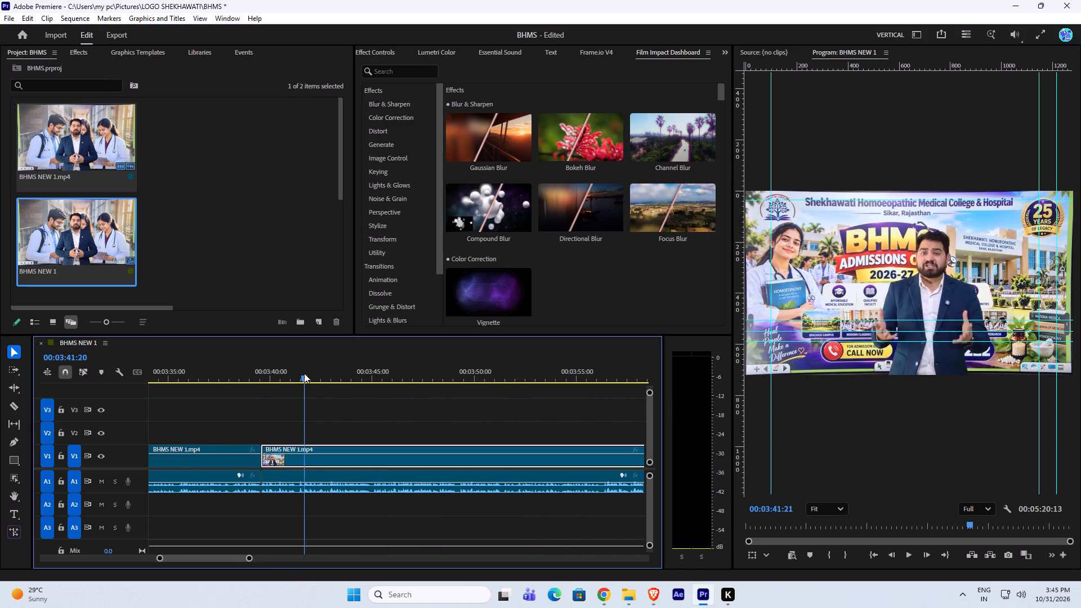
{"action": "left_click_drag", "start_coordinate": [304, 373], "coordinate": [294, 374]}
{"action": "key", "text": "space"}
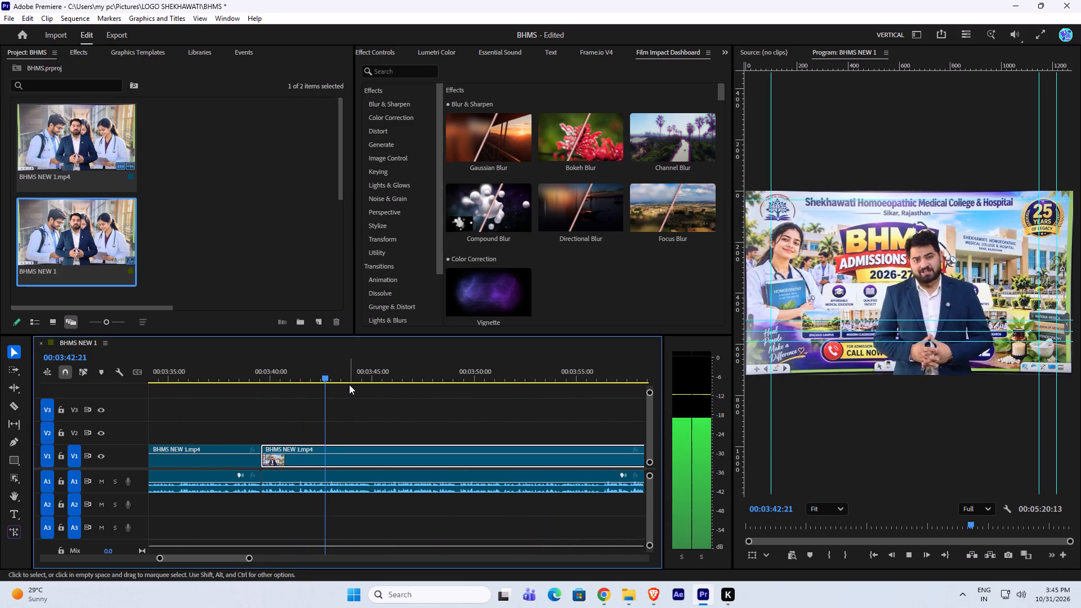
{"action": "key", "text": "l"}
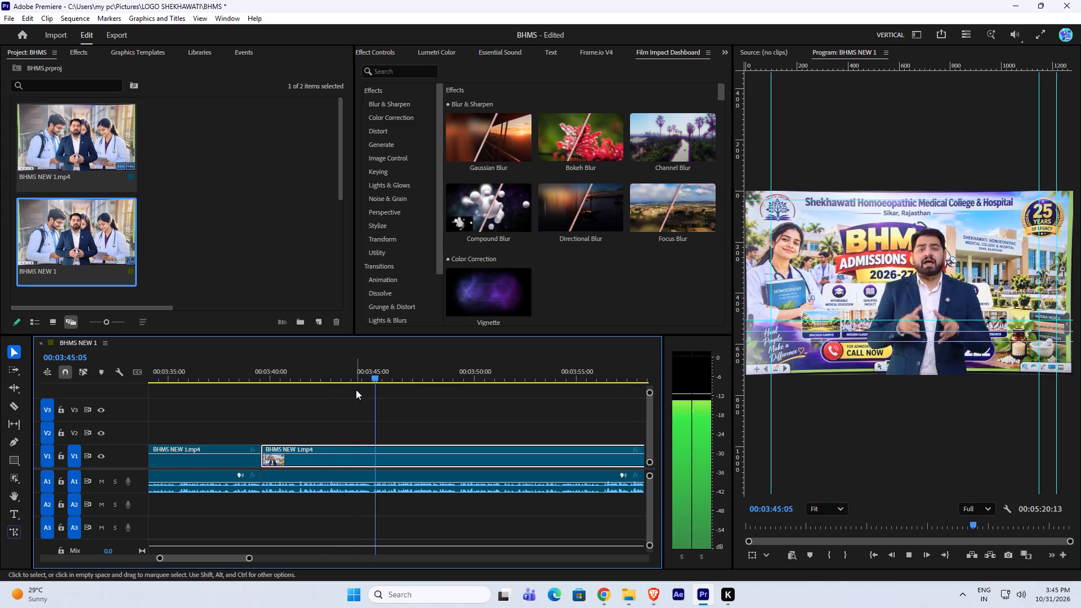
{"action": "scroll", "coordinate": [408, 436], "scroll_direction": "down", "scroll_amount": 19, "text": "alt"}
{"action": "scroll", "coordinate": [407, 454], "scroll_direction": "up", "scroll_amount": 2, "text": "alt"}
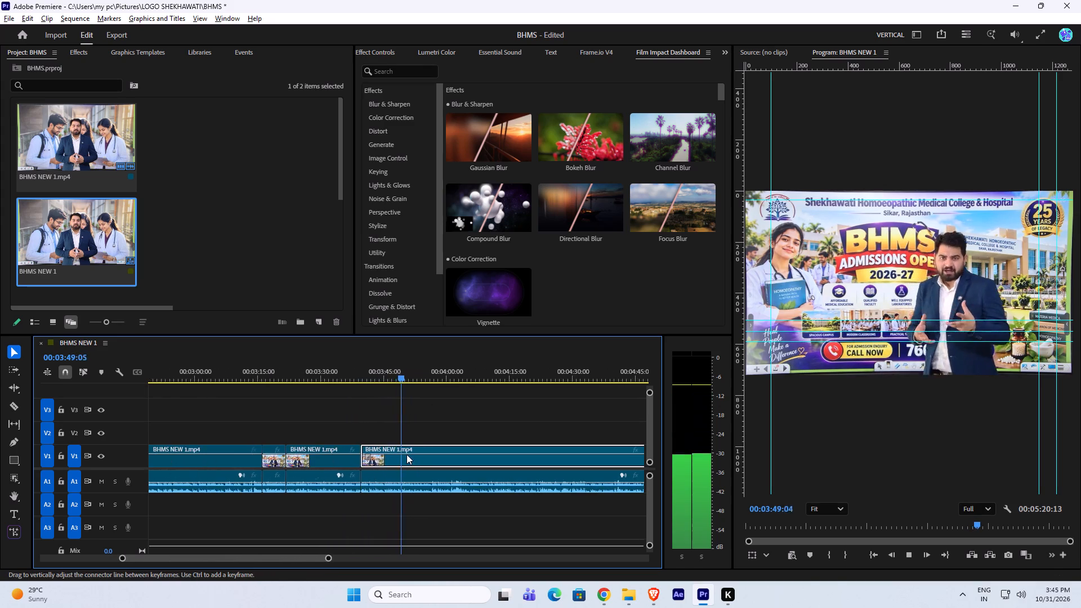
{"action": "scroll", "coordinate": [407, 454], "scroll_direction": "up", "scroll_amount": 17, "text": "alt"}
{"action": "scroll", "coordinate": [413, 455], "scroll_direction": "down", "scroll_amount": 16, "text": "alt"}
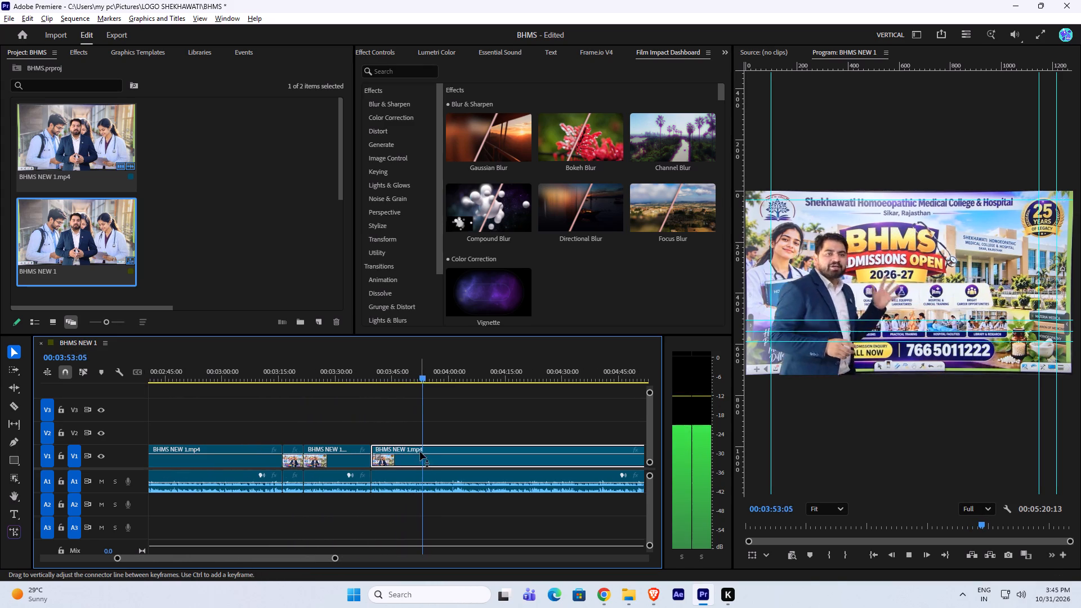
{"action": "scroll", "coordinate": [420, 466], "scroll_direction": "up", "scroll_amount": 14, "text": "alt"}
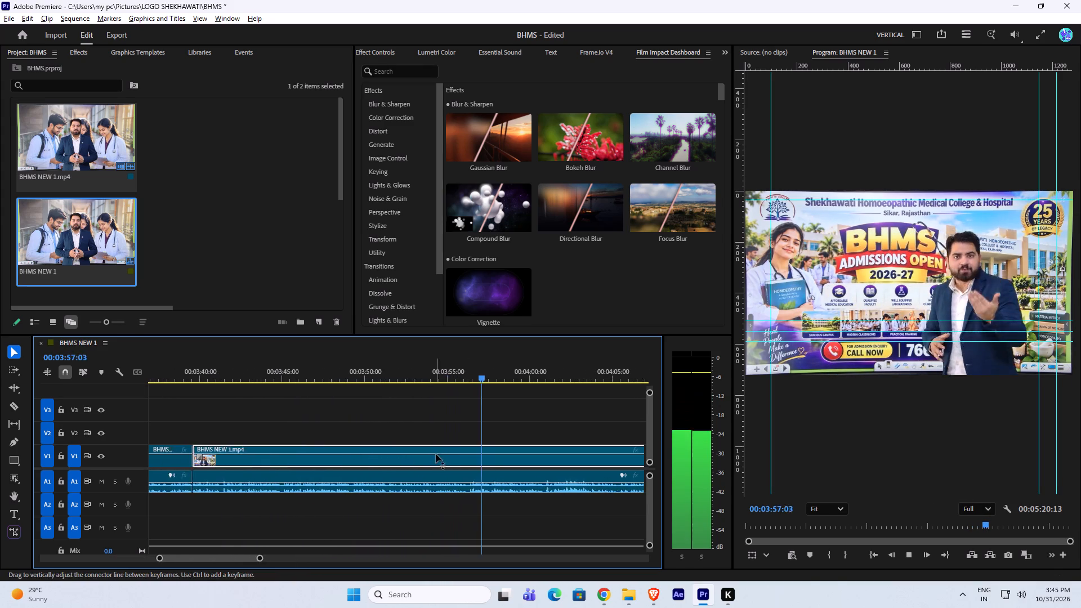
{"action": "scroll", "coordinate": [435, 456], "scroll_direction": "down", "scroll_amount": 15, "text": "alt"}
{"action": "scroll", "coordinate": [475, 462], "scroll_direction": "up", "scroll_amount": 14, "text": "alt"}
Replay from about 3:56 to find the start of the repeated line and split the clip's video and audio at 00:03:56:07.
{"action": "key", "text": "space"}
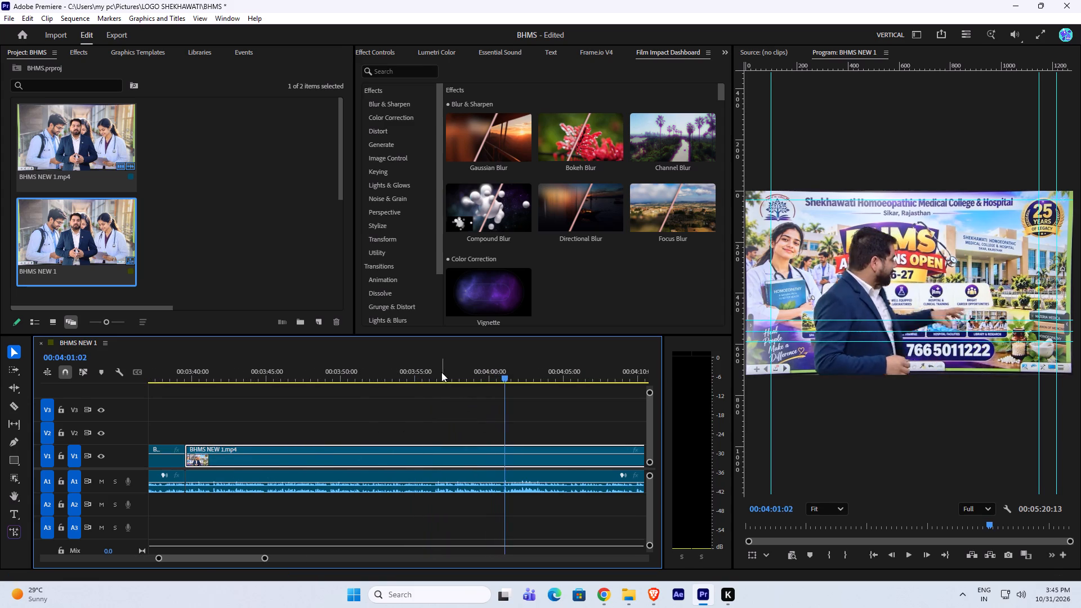
{"action": "left_click", "coordinate": [434, 371]}
{"action": "key", "text": "space"}
{"action": "scroll", "coordinate": [457, 420], "scroll_direction": "up", "scroll_amount": 16, "text": "alt"}
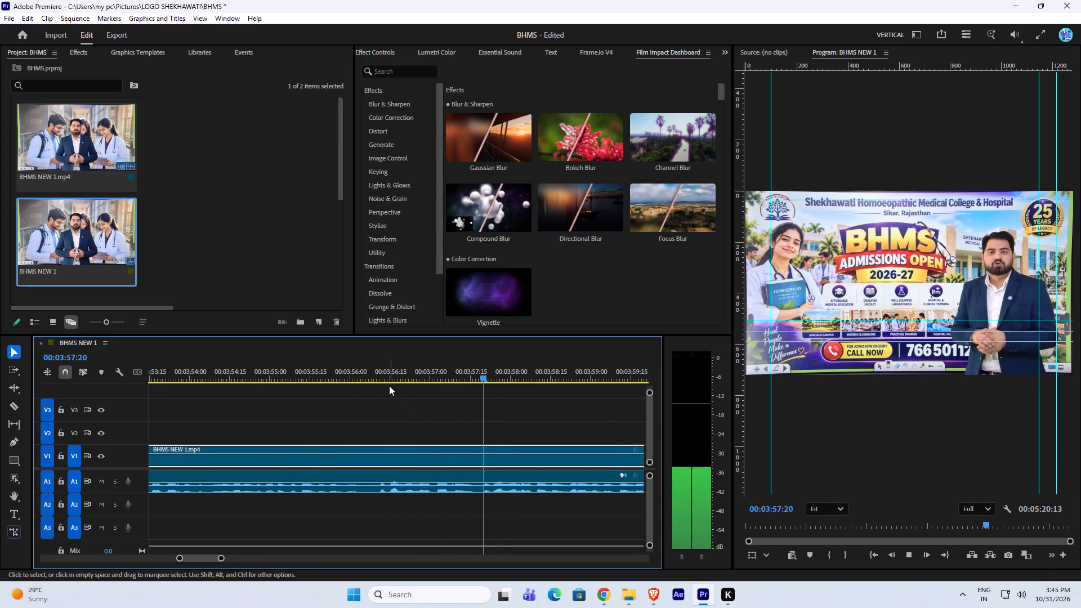
{"action": "key", "text": "space"}
{"action": "left_click_drag", "start_coordinate": [378, 367], "coordinate": [372, 370]}
{"action": "key", "text": "v"}
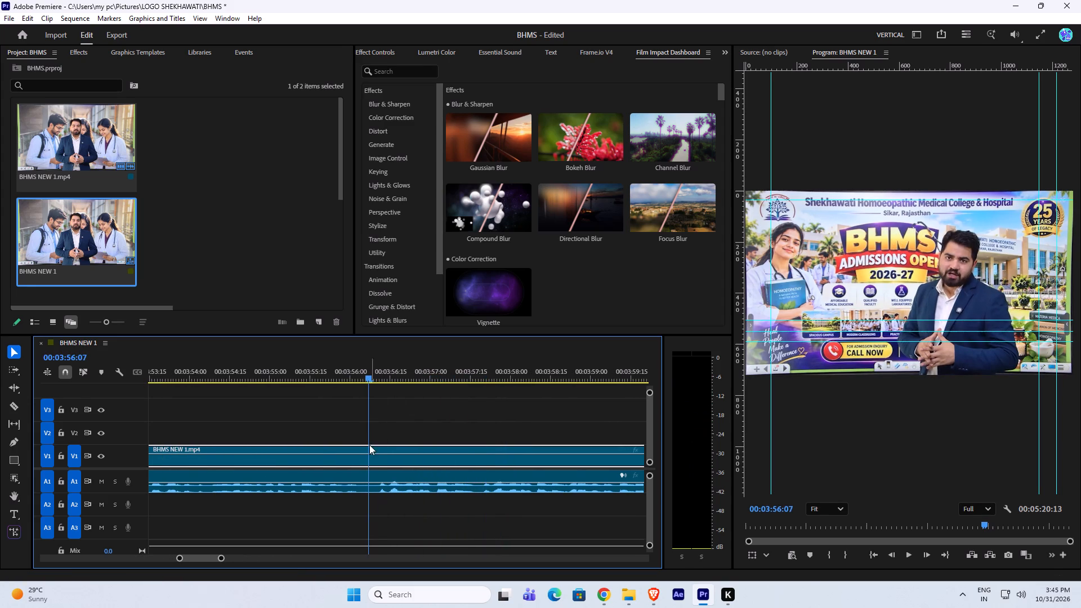
{"action": "key", "text": "c"}
{"action": "left_click", "coordinate": [370, 462]}
{"action": "left_click", "coordinate": [375, 484]}
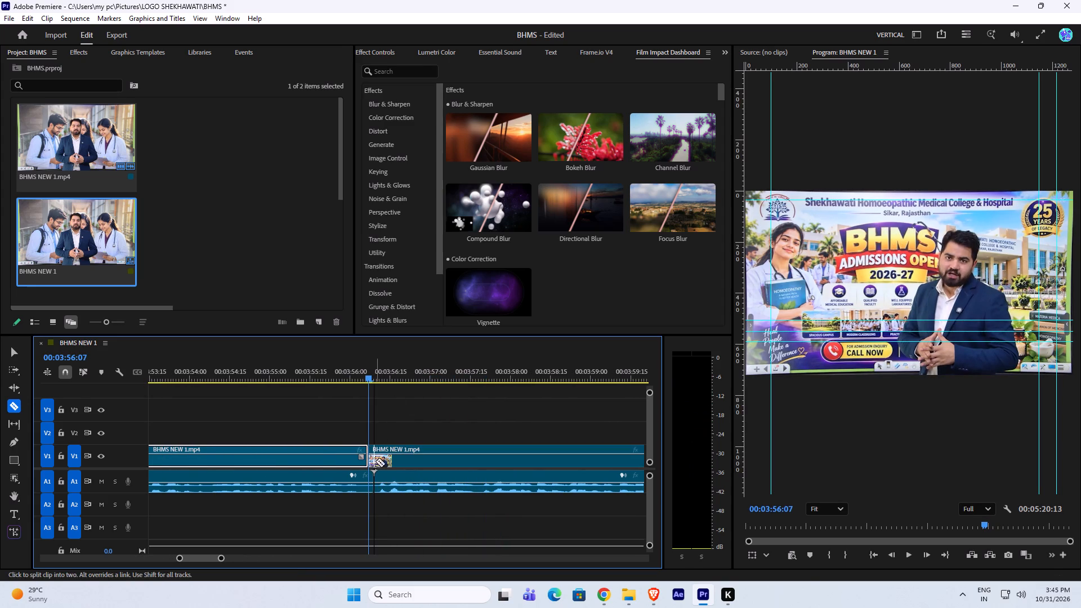
{"action": "key", "text": "ctrl+z"}
{"action": "left_click", "coordinate": [369, 483]}
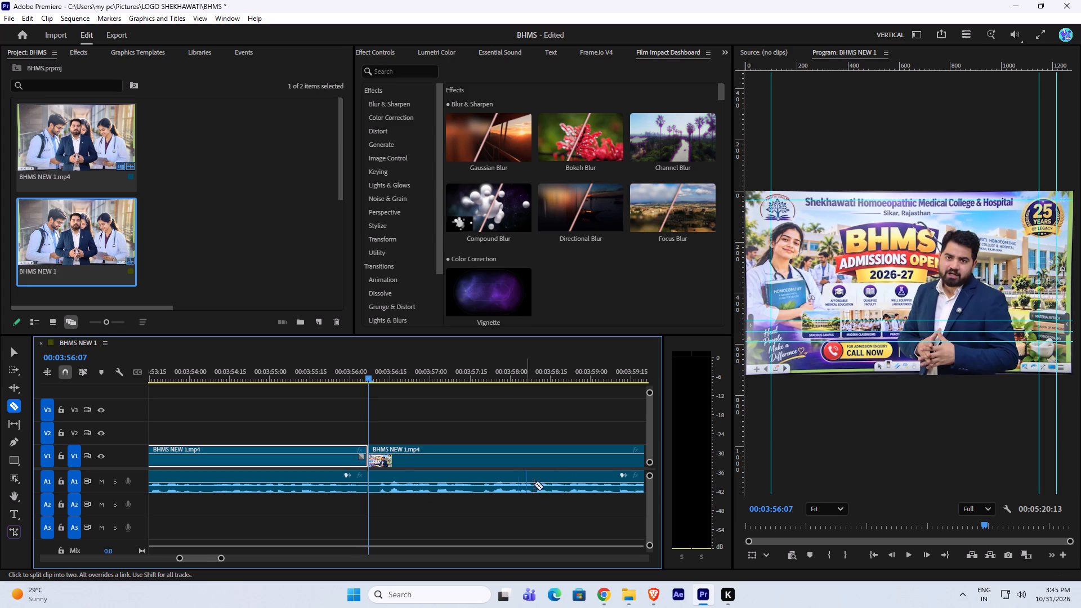
Find the end of the repeated line, split audio and video at about 00:03:57:19, and ripple delete the section back to the 00:03:56:07 cut.
{"action": "key", "text": "space"}
{"action": "key", "text": "space"}
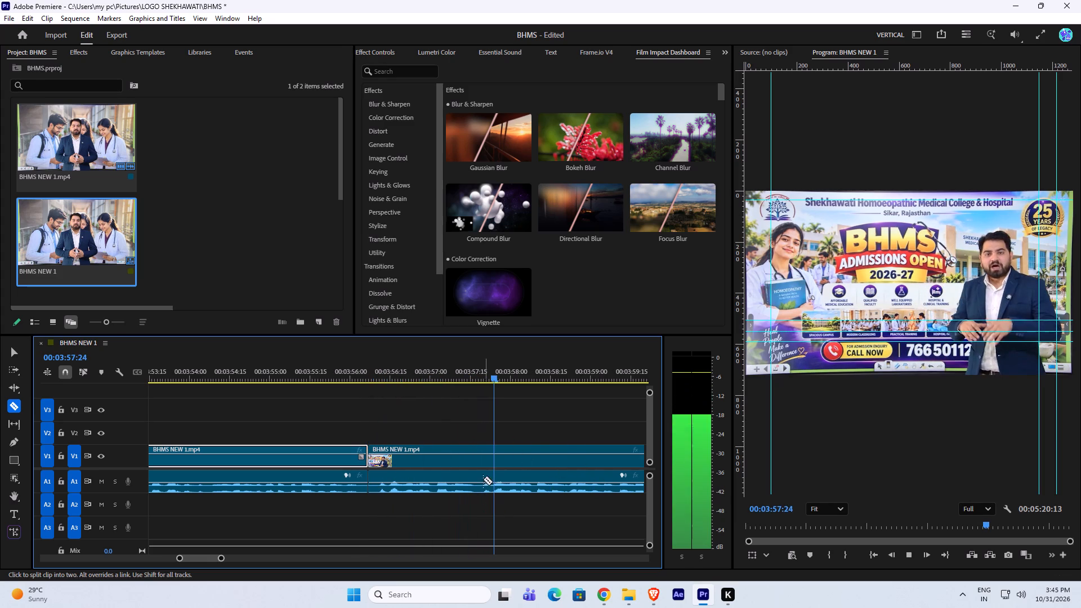
{"action": "left_click", "coordinate": [480, 485]}
{"action": "left_click", "coordinate": [480, 462]}
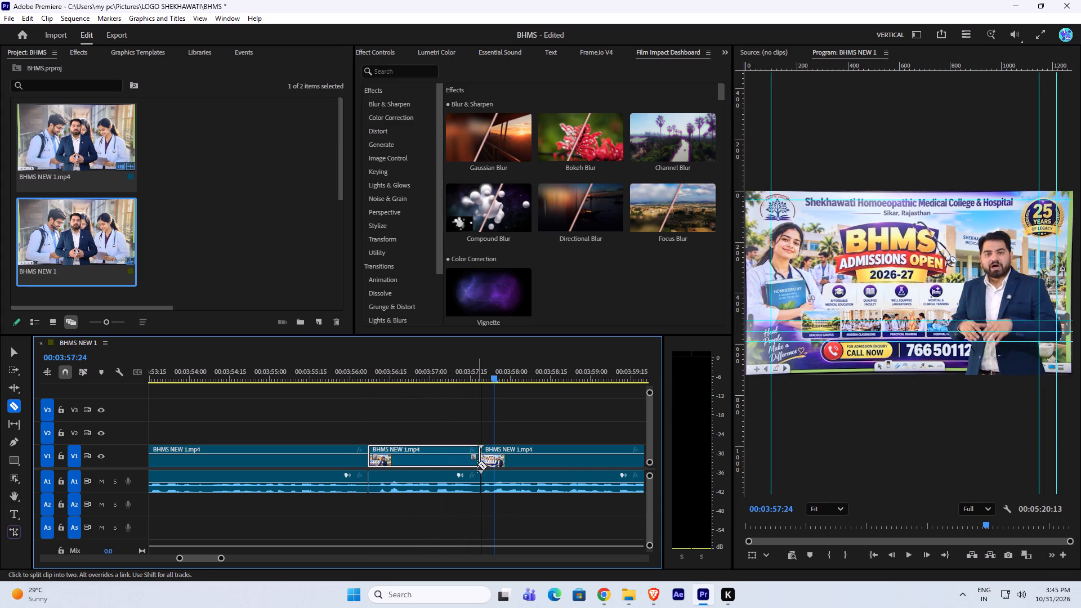
{"action": "key", "text": "v"}
{"action": "left_click_drag", "start_coordinate": [408, 424], "coordinate": [421, 499]}
{"action": "key", "text": "shift+Delete"}
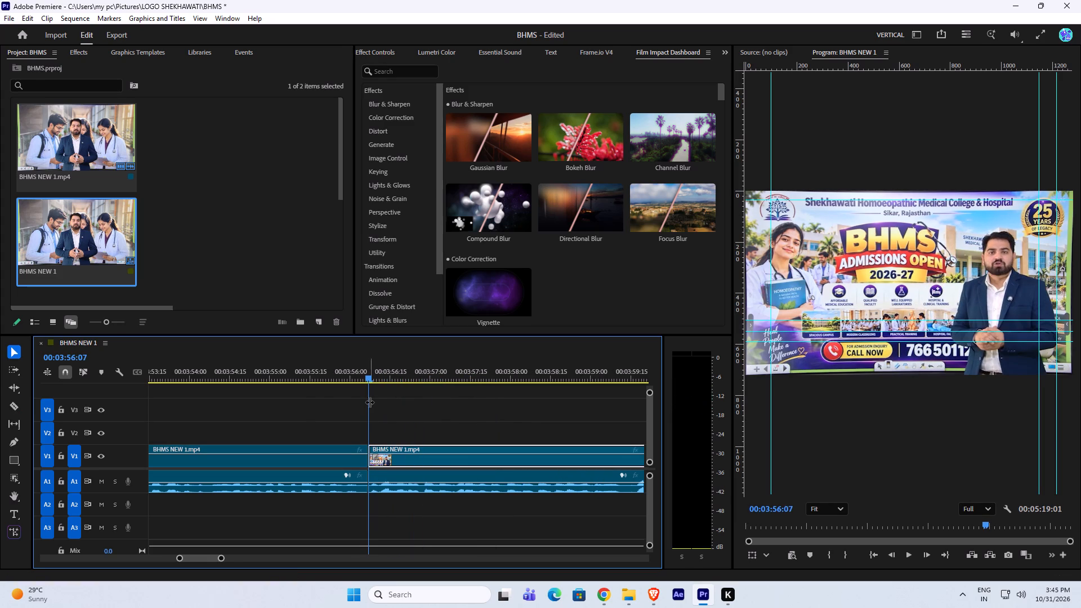
Play across the join at 00:03:56:07 from about 3:55 to check the cut.
{"action": "left_click", "coordinate": [305, 379]}
{"action": "key", "text": "space"}
{"action": "key", "text": "l"}
{"action": "scroll", "coordinate": [333, 450], "scroll_direction": "down", "scroll_amount": 6, "text": "alt"}
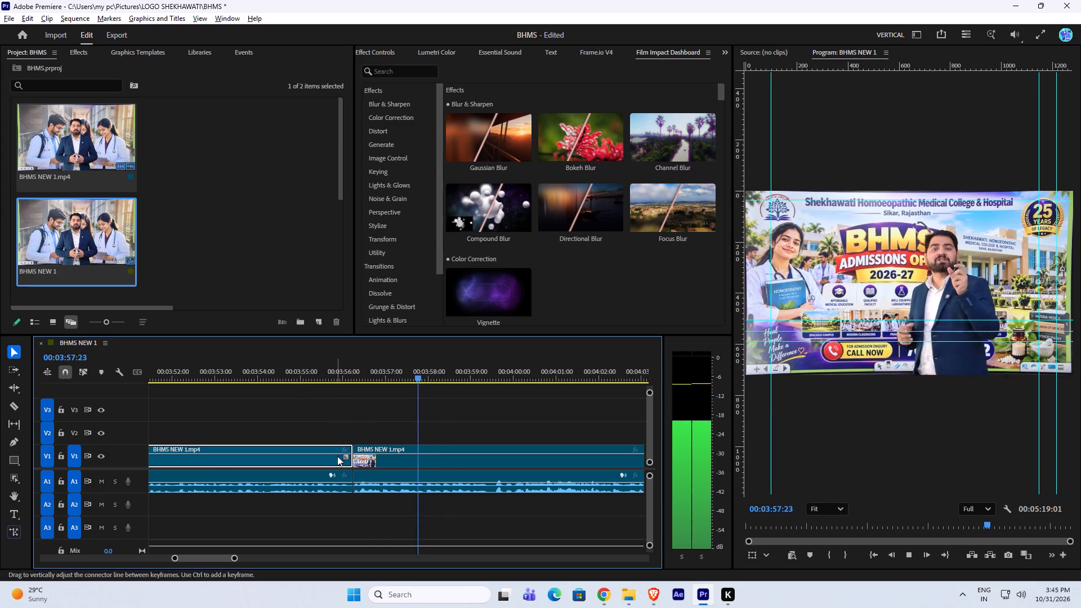
{"action": "key", "text": "space"}
{"action": "left_click", "coordinate": [320, 366]}
{"action": "key", "text": "space"}
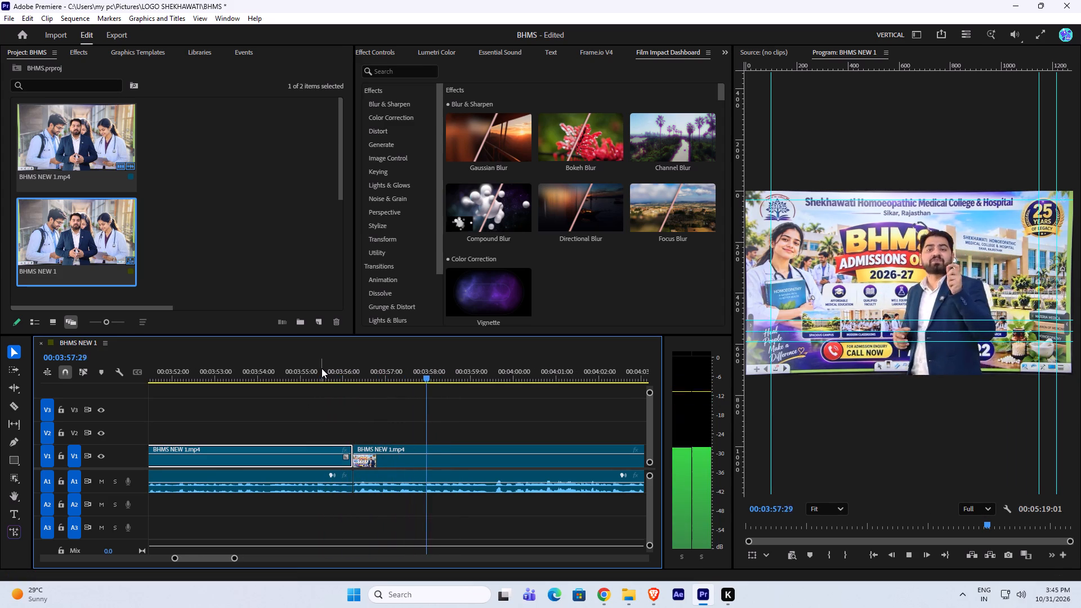
{"action": "key", "text": "space"}
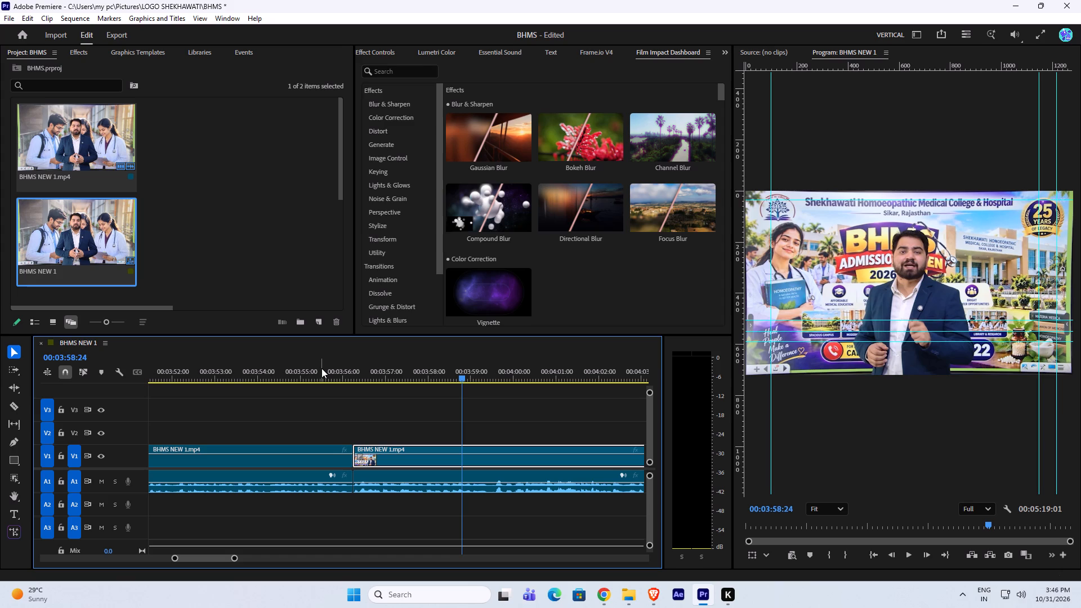
Listen on from about 3:59 at faster speed to about 4:24 for further repeated lines.
{"action": "key", "text": "space"}
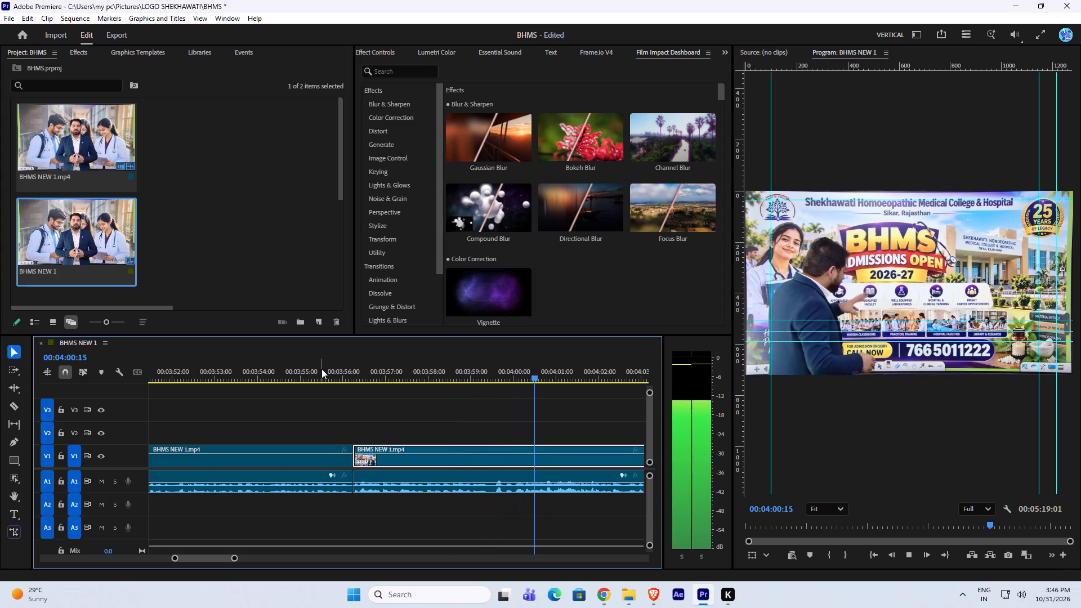
{"action": "key", "text": "l"}
{"action": "scroll", "coordinate": [345, 409], "scroll_direction": "down", "scroll_amount": 3, "text": "alt"}
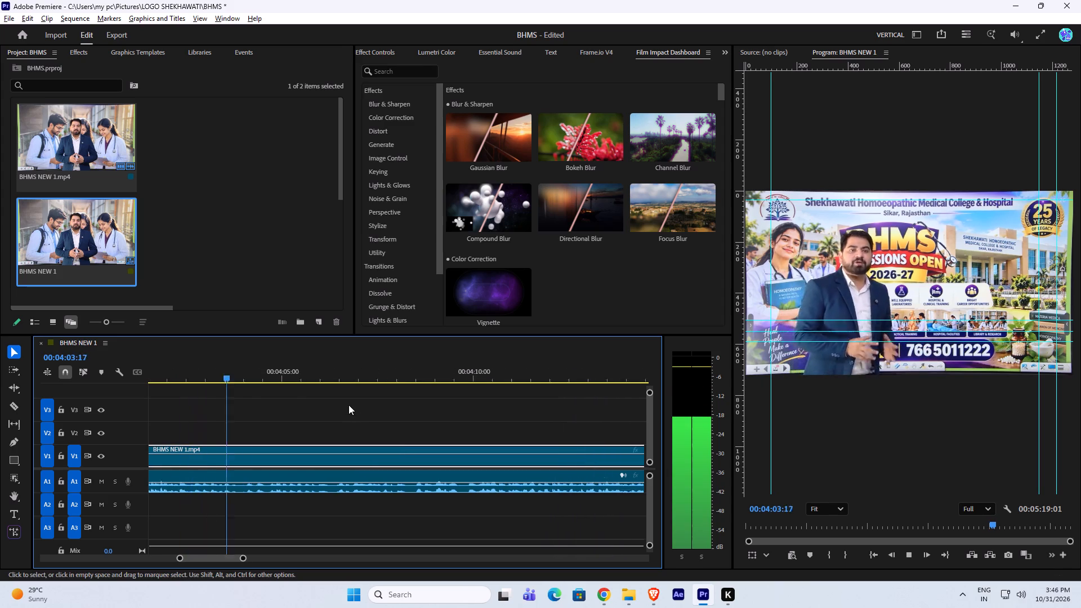
{"action": "scroll", "coordinate": [349, 405], "scroll_direction": "down", "scroll_amount": 4, "text": "alt"}
{"action": "scroll", "coordinate": [351, 495], "scroll_direction": "down", "scroll_amount": 7, "text": "alt"}
{"action": "scroll", "coordinate": [360, 459], "scroll_direction": "up", "scroll_amount": 4, "text": "alt"}
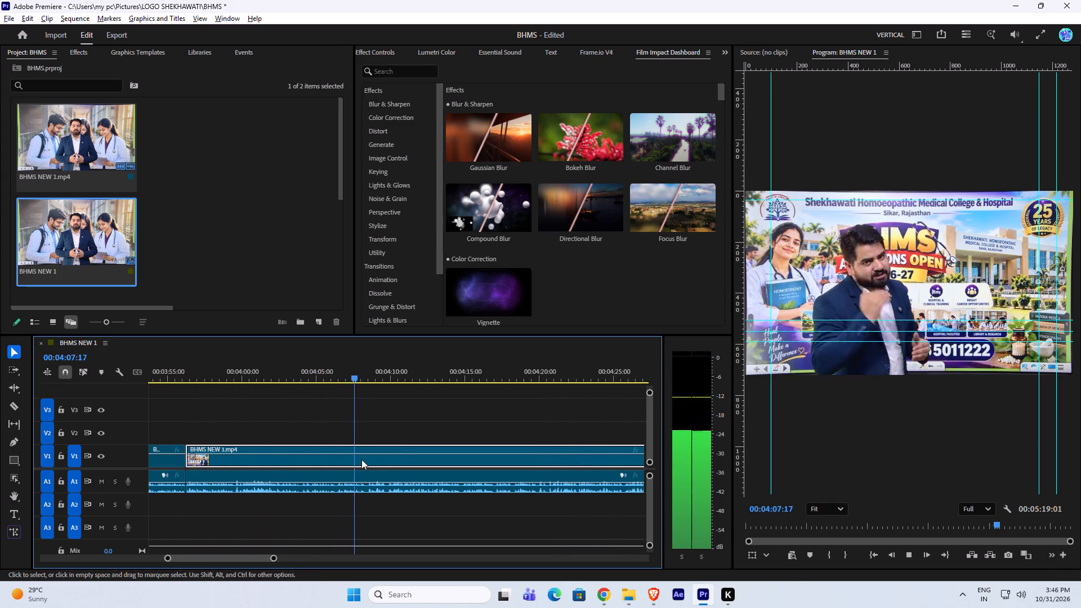
{"action": "scroll", "coordinate": [361, 459], "scroll_direction": "up", "scroll_amount": 6, "text": "alt"}
{"action": "scroll", "coordinate": [408, 472], "scroll_direction": "down", "scroll_amount": 14, "text": "alt"}
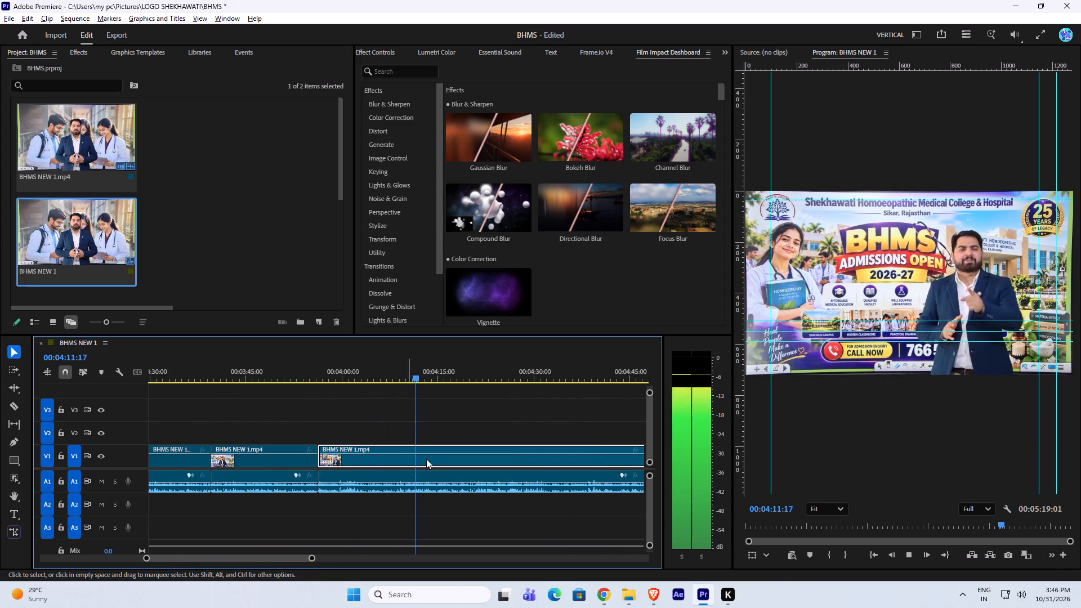
{"action": "scroll", "coordinate": [431, 458], "scroll_direction": "up", "scroll_amount": 12, "text": "alt"}
{"action": "scroll", "coordinate": [445, 478], "scroll_direction": "down", "scroll_amount": 12, "text": "alt"}
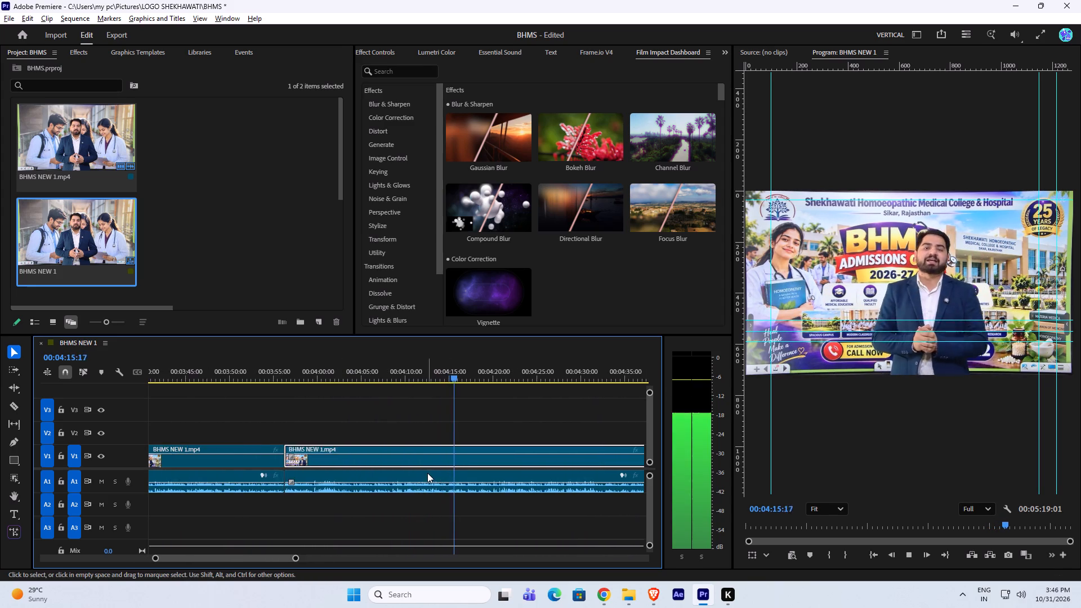
{"action": "scroll", "coordinate": [427, 473], "scroll_direction": "down", "scroll_amount": 14, "text": "alt"}
{"action": "scroll", "coordinate": [463, 472], "scroll_direction": "up", "scroll_amount": 16, "text": "alt"}
{"action": "scroll", "coordinate": [392, 455], "scroll_direction": "up", "scroll_amount": 5, "text": "alt"}
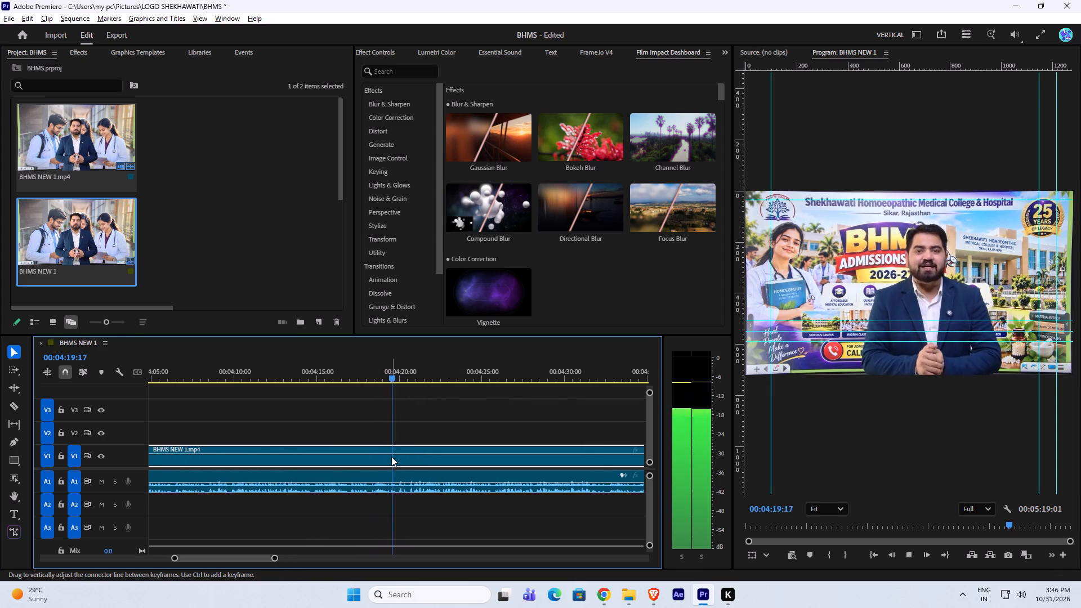
{"action": "scroll", "coordinate": [391, 457], "scroll_direction": "up", "scroll_amount": 7, "text": "alt"}
{"action": "scroll", "coordinate": [394, 466], "scroll_direction": "down", "scroll_amount": 18, "text": "alt"}
{"action": "scroll", "coordinate": [399, 466], "scroll_direction": "up", "scroll_amount": 9, "text": "alt"}
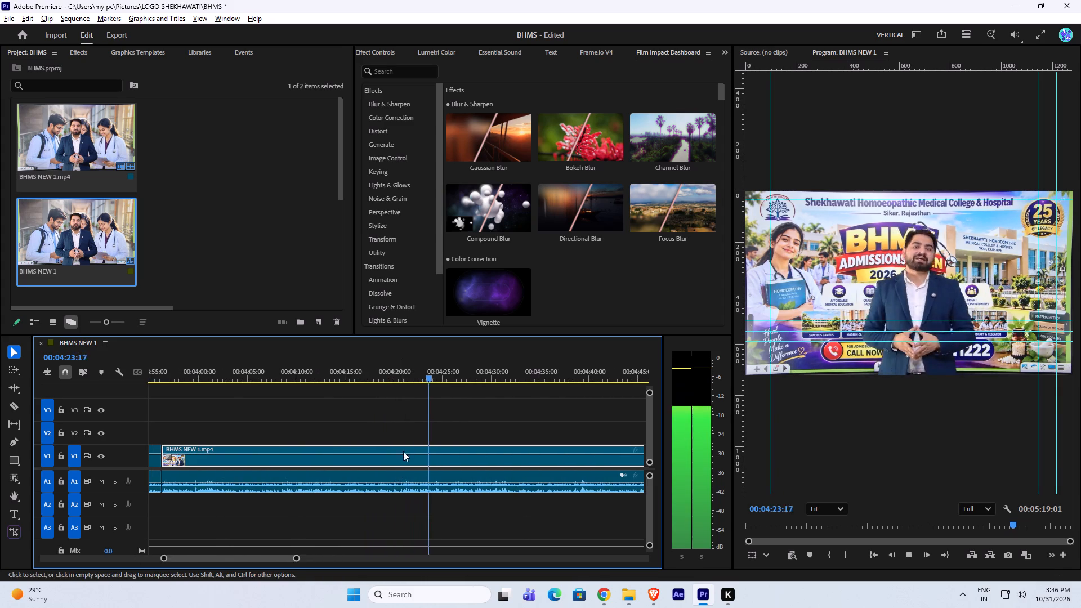
{"action": "scroll", "coordinate": [403, 451], "scroll_direction": "up", "scroll_amount": 5, "text": "alt"}
Replay the passage around 4:20 to find the start of the repeated line and split the clip's audio and video at 00:04:19:28.
{"action": "key", "text": "space"}
{"action": "left_click_drag", "start_coordinate": [383, 378], "coordinate": [374, 374]}
{"action": "key", "text": "space"}
{"action": "scroll", "coordinate": [389, 396], "scroll_direction": "up", "scroll_amount": 16, "text": "alt"}
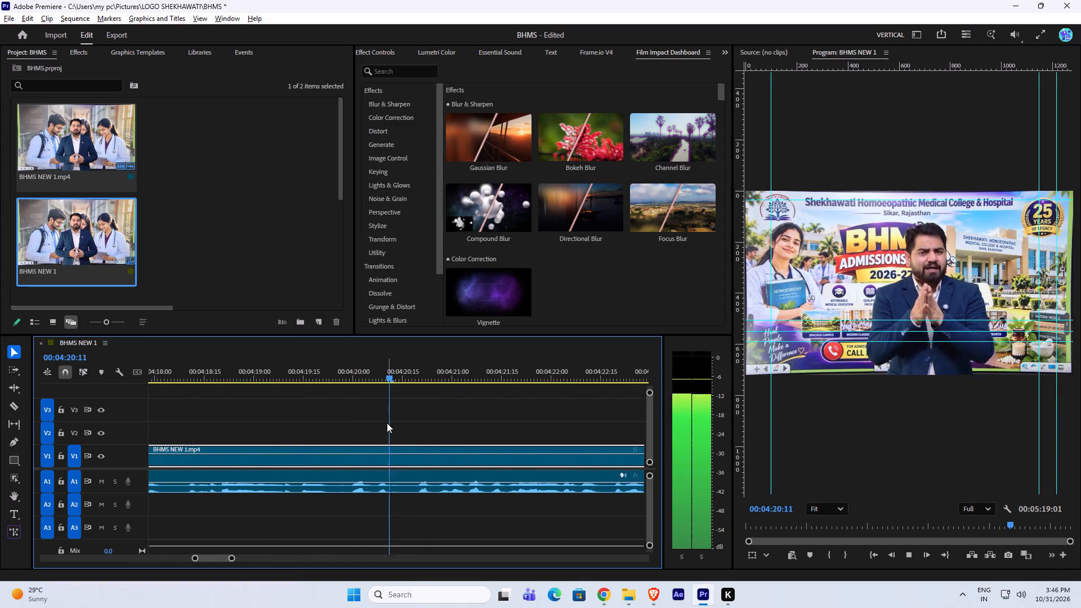
{"action": "key", "text": "space"}
{"action": "key", "text": "space"}
{"action": "key", "text": "space"}
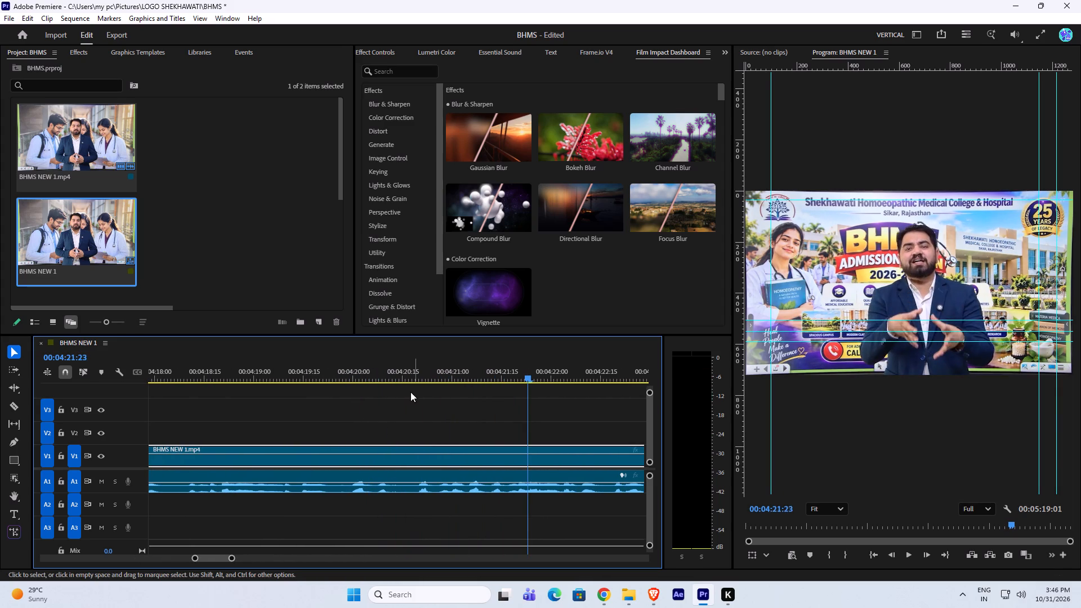
{"action": "left_click_drag", "start_coordinate": [395, 375], "coordinate": [319, 366]}
{"action": "key", "text": "space"}
{"action": "key", "text": "space"}
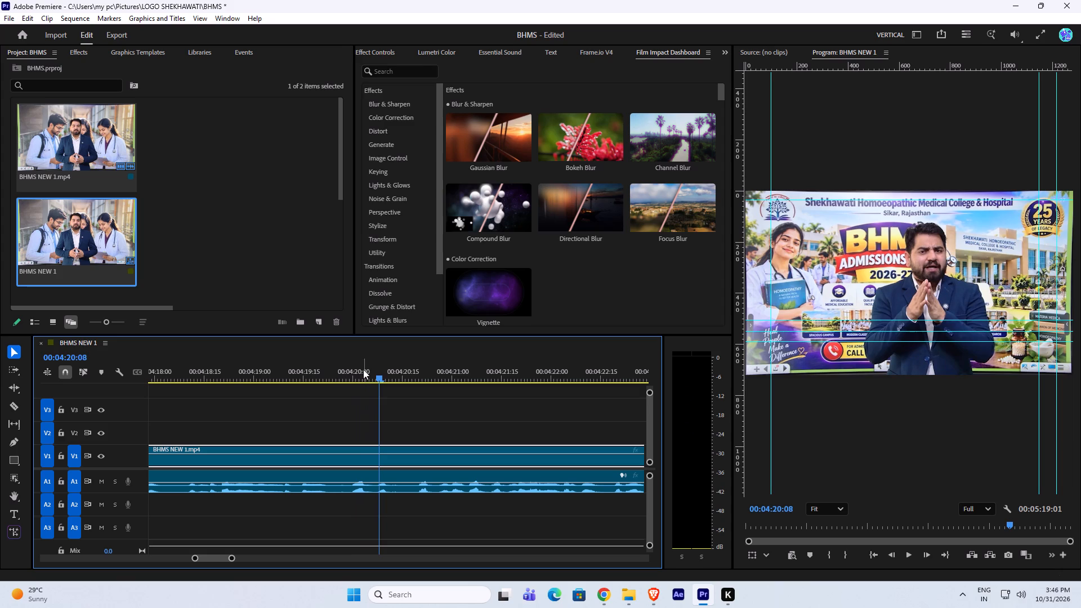
{"action": "left_click_drag", "start_coordinate": [360, 371], "coordinate": [346, 373]}
{"action": "key", "text": "space"}
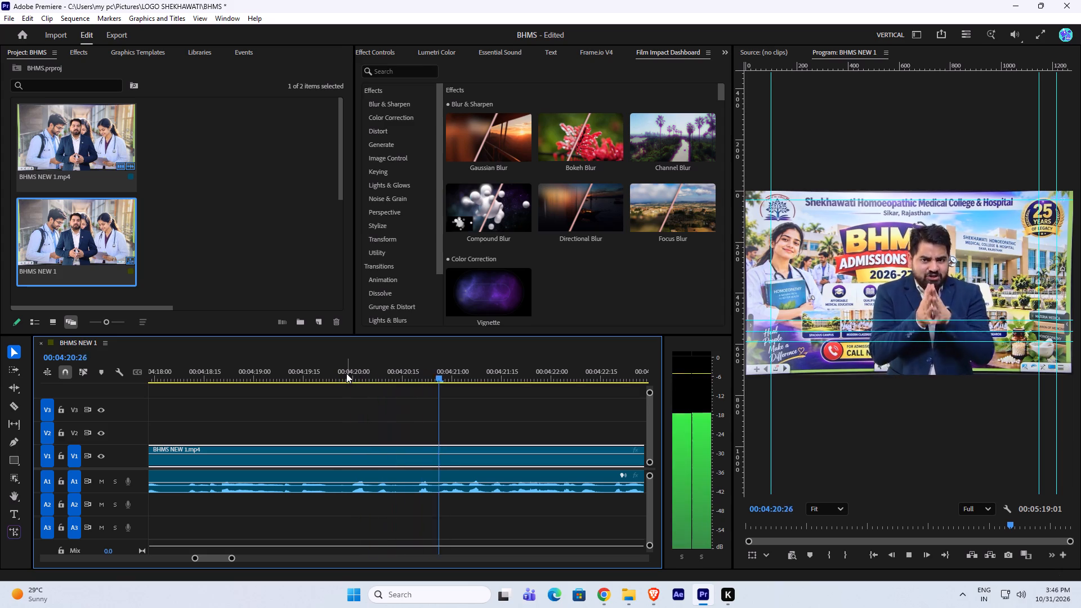
{"action": "key", "text": "space"}
{"action": "left_click_drag", "start_coordinate": [361, 375], "coordinate": [348, 374]}
{"action": "key", "text": "c"}
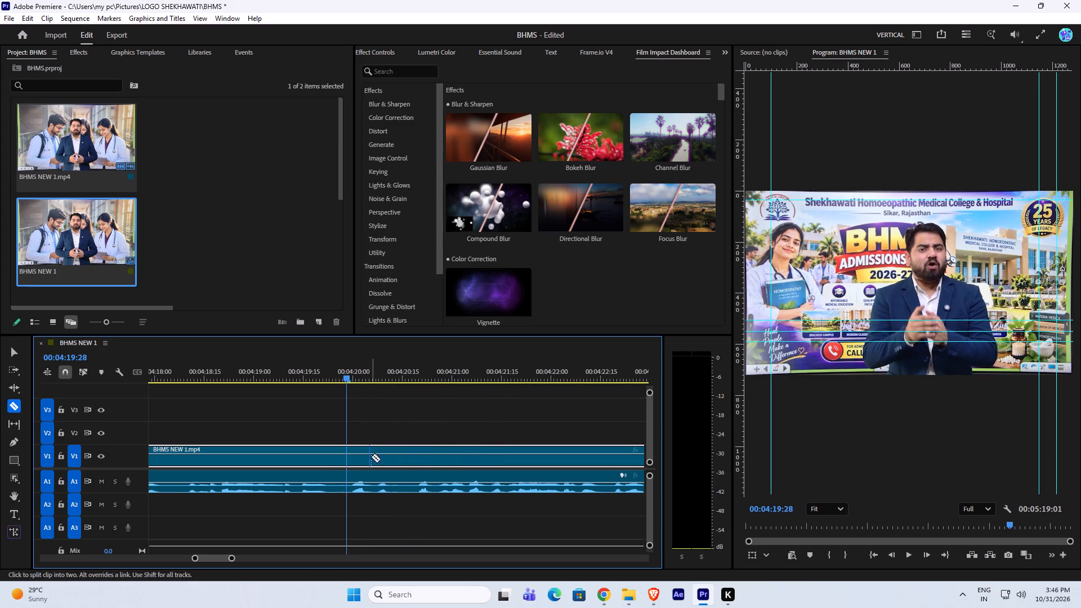
{"action": "left_click", "coordinate": [347, 482]}
{"action": "left_click", "coordinate": [345, 457]}
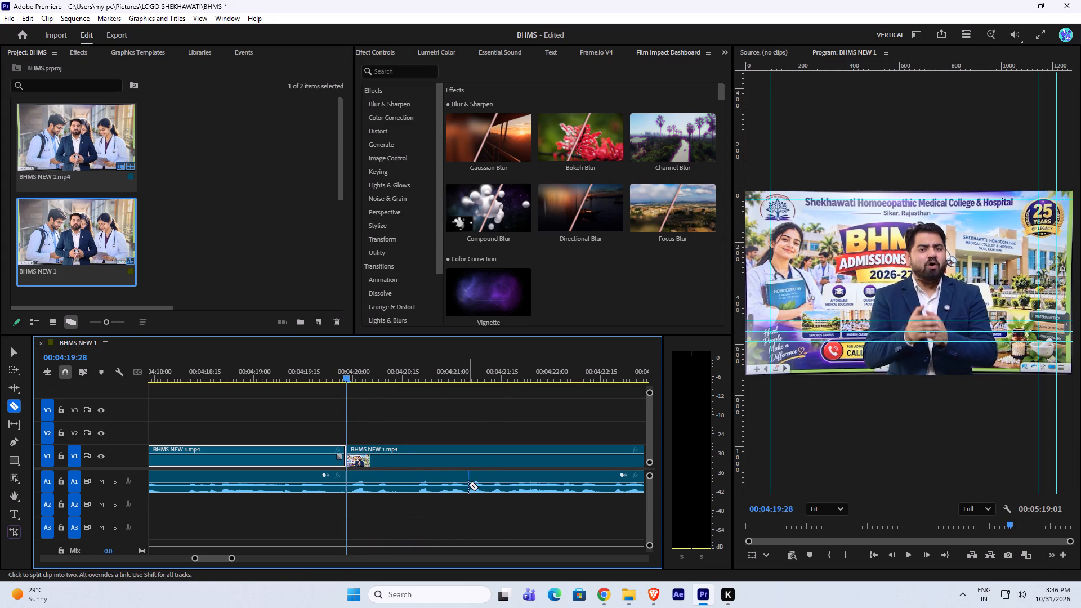
Split audio and video at about 00:04:21:04 and ripple delete the section back to the 00:04:19:28 cut.
{"action": "left_click", "coordinate": [467, 486]}
{"action": "left_click", "coordinate": [467, 463]}
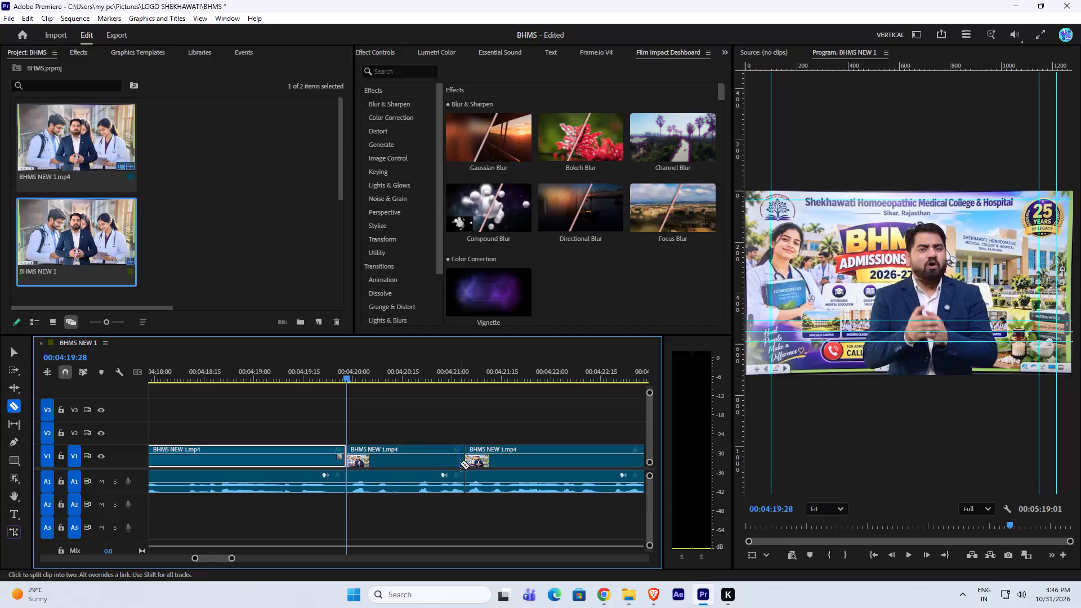
{"action": "key", "text": "v"}
{"action": "left_click_drag", "start_coordinate": [407, 417], "coordinate": [417, 497]}
{"action": "key", "text": "shift+Delete"}
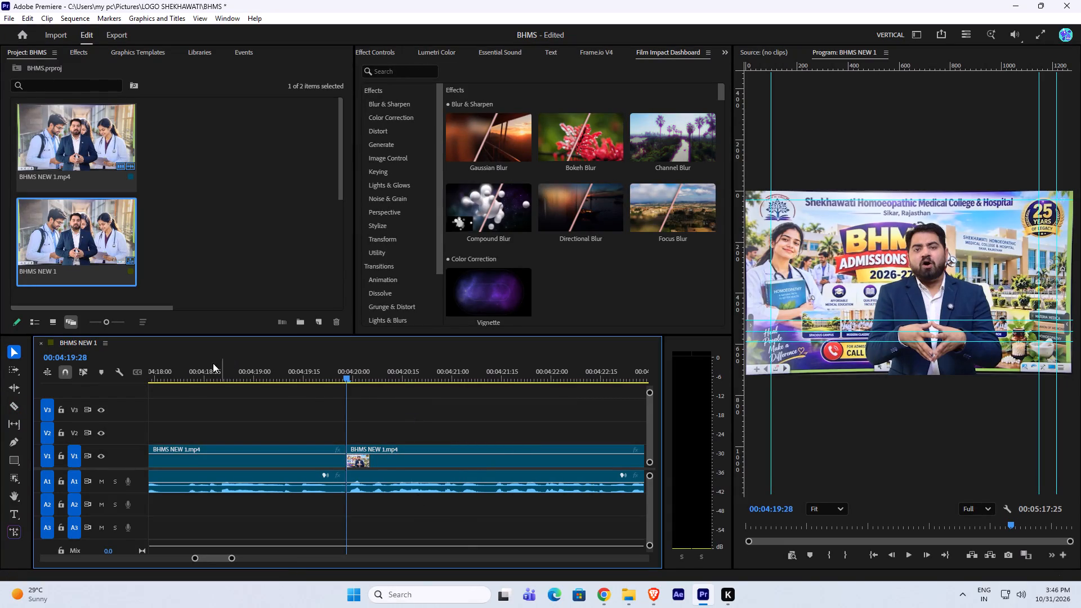
Play across the join at 00:04:19:28 from about 4:18 to check the cut.
{"action": "left_click", "coordinate": [180, 374]}
{"action": "key", "text": "space"}
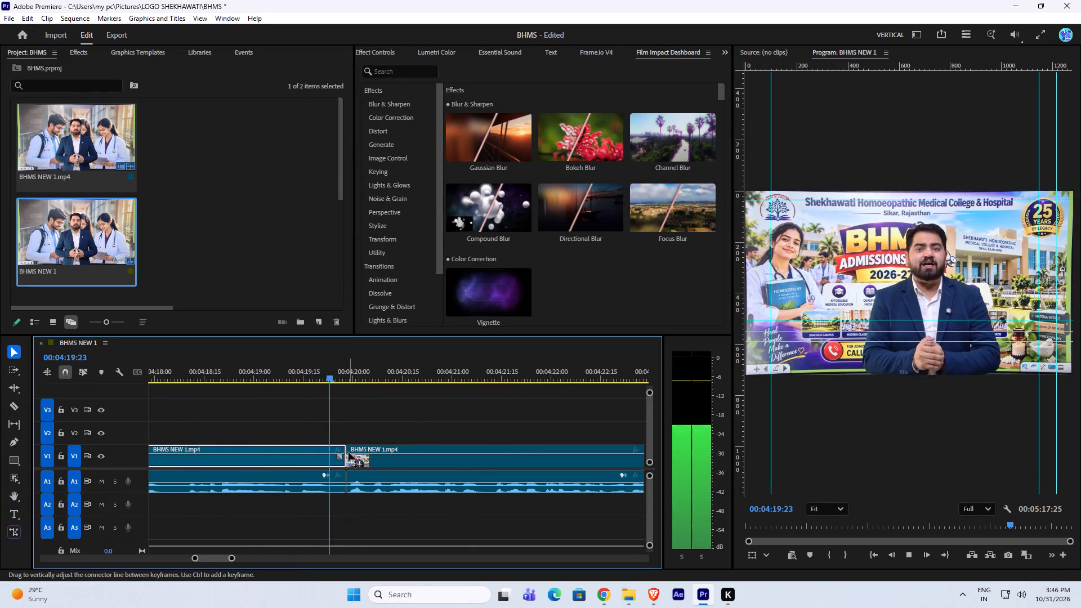
{"action": "scroll", "coordinate": [356, 477], "scroll_direction": "down", "scroll_amount": 10, "text": "alt"}
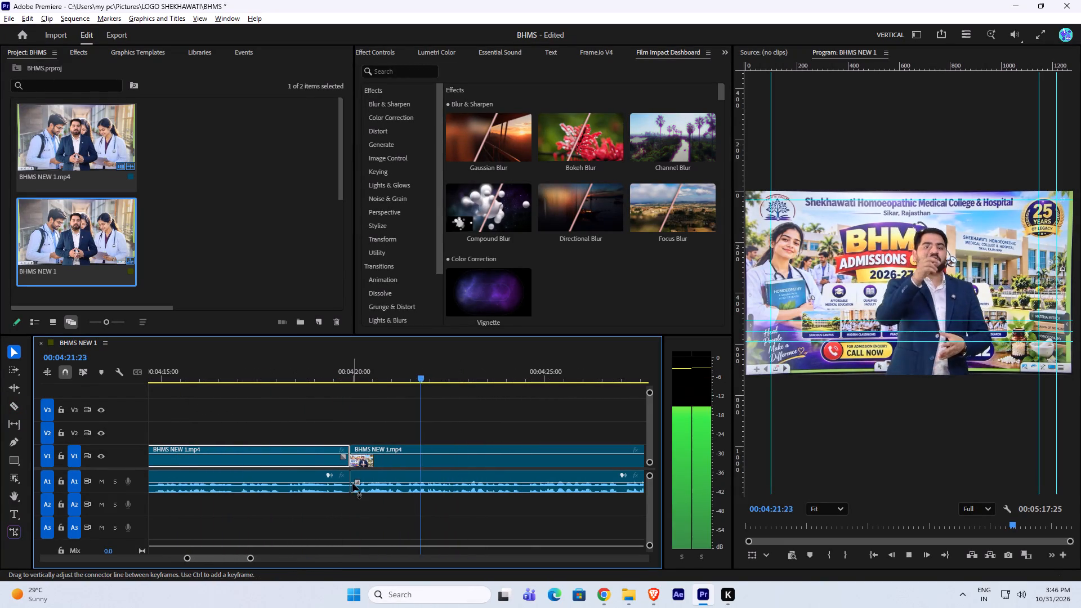
{"action": "scroll", "coordinate": [352, 483], "scroll_direction": "down", "scroll_amount": 6, "text": "alt"}
Listen on from about 4:21 to about 5:08 at faster speed for further repeated lines.
{"action": "key", "text": "l"}
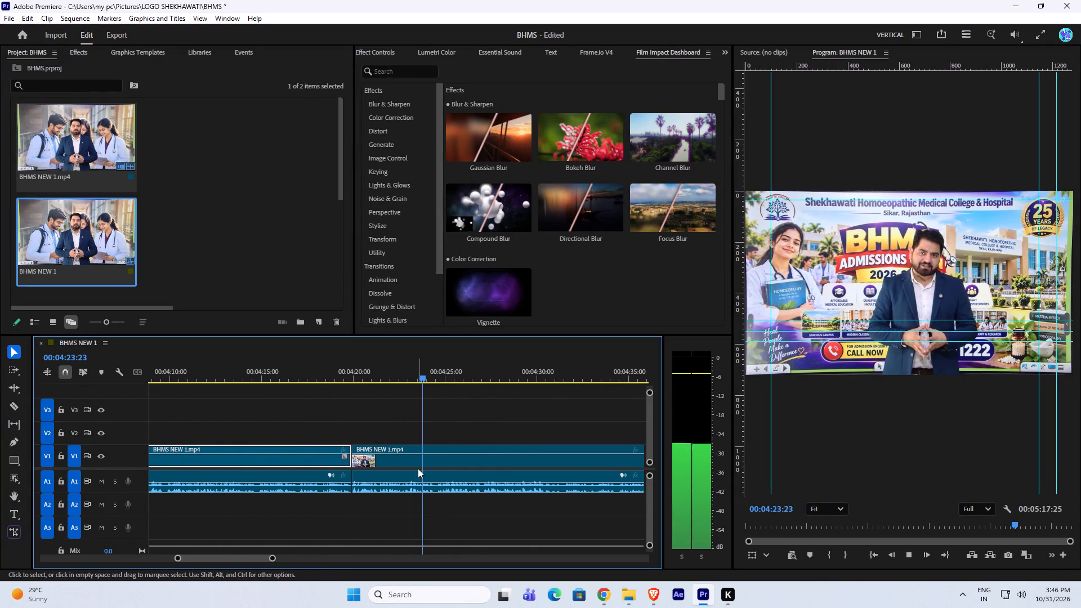
{"action": "scroll", "coordinate": [457, 472], "scroll_direction": "down", "scroll_amount": 6, "text": "alt"}
{"action": "scroll", "coordinate": [466, 469], "scroll_direction": "up", "scroll_amount": 7, "text": "alt"}
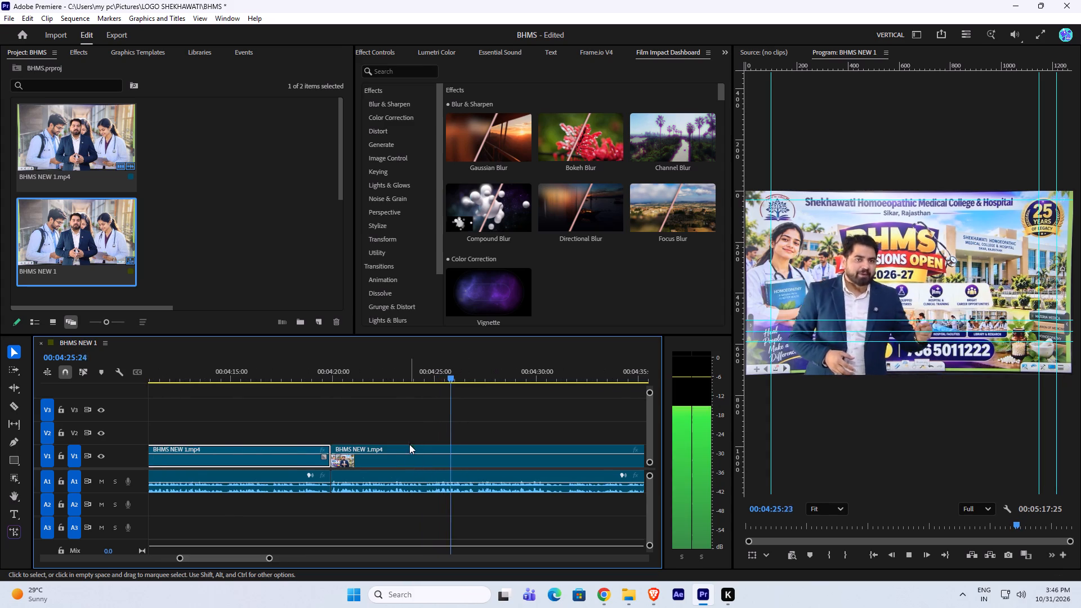
{"action": "left_click", "coordinate": [408, 439]}
{"action": "key", "text": "l"}
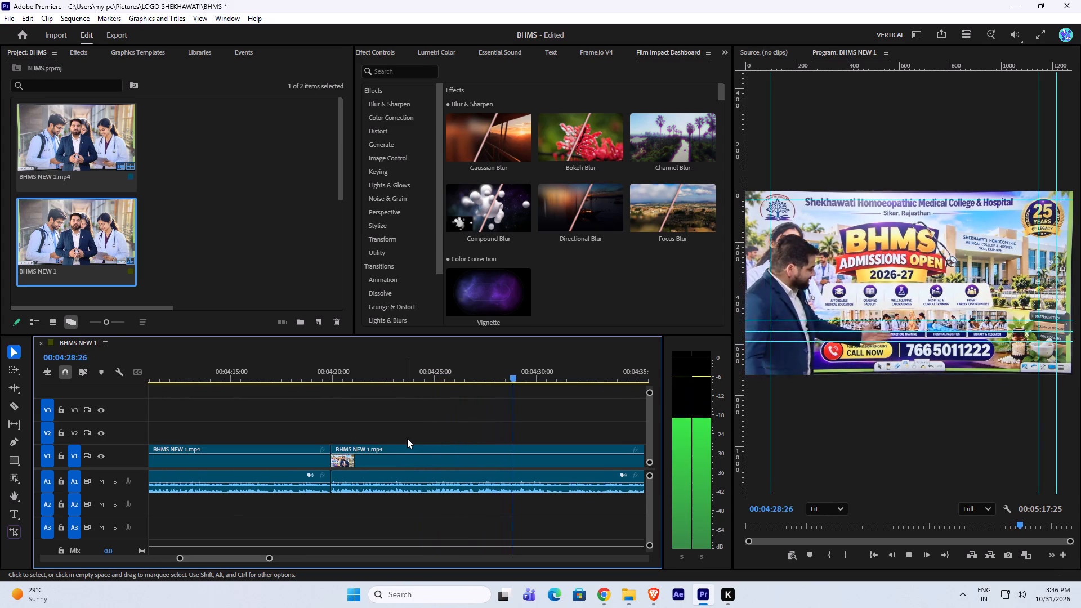
{"action": "scroll", "coordinate": [444, 454], "scroll_direction": "down", "scroll_amount": 7, "text": "alt"}
{"action": "scroll", "coordinate": [543, 463], "scroll_direction": "up", "scroll_amount": 5}
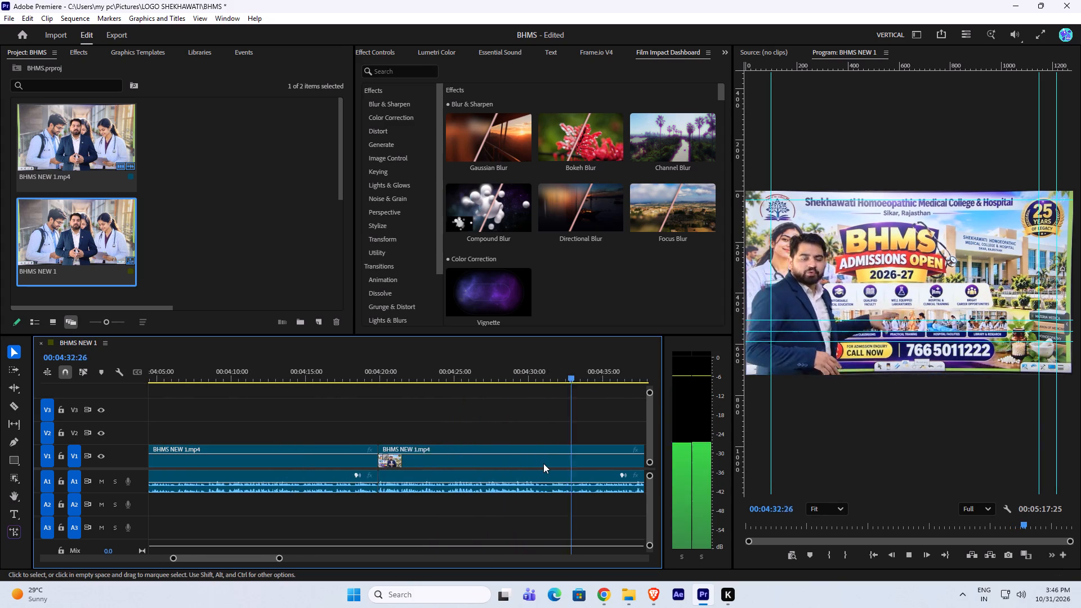
{"action": "scroll", "coordinate": [543, 463], "scroll_direction": "up", "scroll_amount": 1}
{"action": "scroll", "coordinate": [497, 463], "scroll_direction": "down", "scroll_amount": 9}
{"action": "scroll", "coordinate": [477, 464], "scroll_direction": "up", "scroll_amount": 7, "text": "alt"}
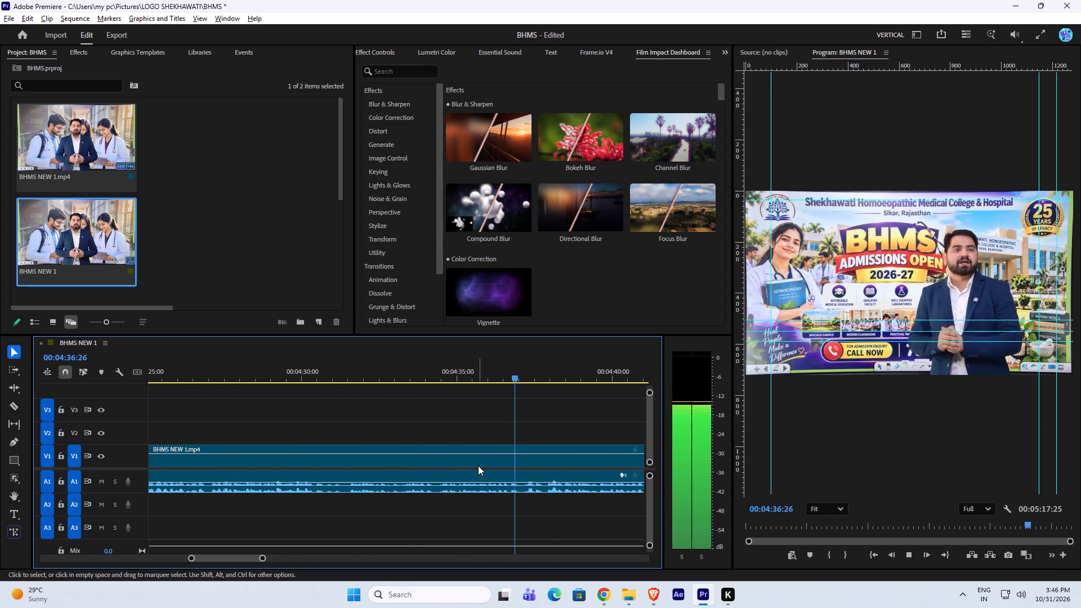
{"action": "scroll", "coordinate": [478, 467], "scroll_direction": "down", "scroll_amount": 20, "text": "alt"}
{"action": "scroll", "coordinate": [478, 467], "scroll_direction": "down", "scroll_amount": 7, "text": "alt"}
{"action": "scroll", "coordinate": [495, 459], "scroll_direction": "up", "scroll_amount": 14, "text": "alt"}
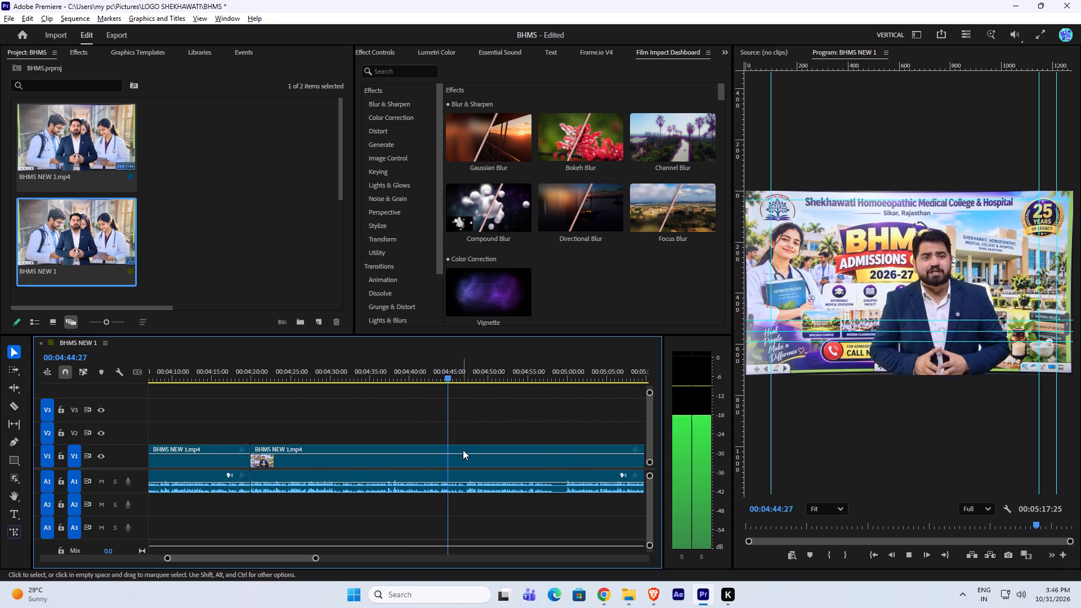
{"action": "scroll", "coordinate": [461, 453], "scroll_direction": "down", "scroll_amount": 9, "text": "alt"}
{"action": "scroll", "coordinate": [468, 460], "scroll_direction": "up", "scroll_amount": 4, "text": "alt"}
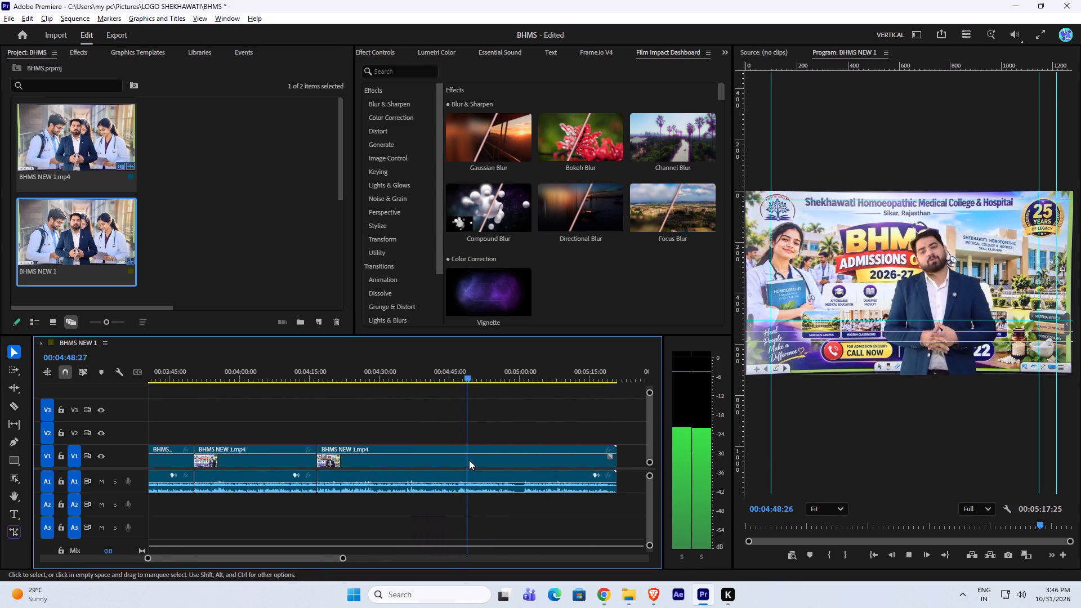
{"action": "scroll", "coordinate": [469, 460], "scroll_direction": "up", "scroll_amount": 3, "text": "alt"}
{"action": "scroll", "coordinate": [482, 470], "scroll_direction": "down", "scroll_amount": 6, "text": "alt"}
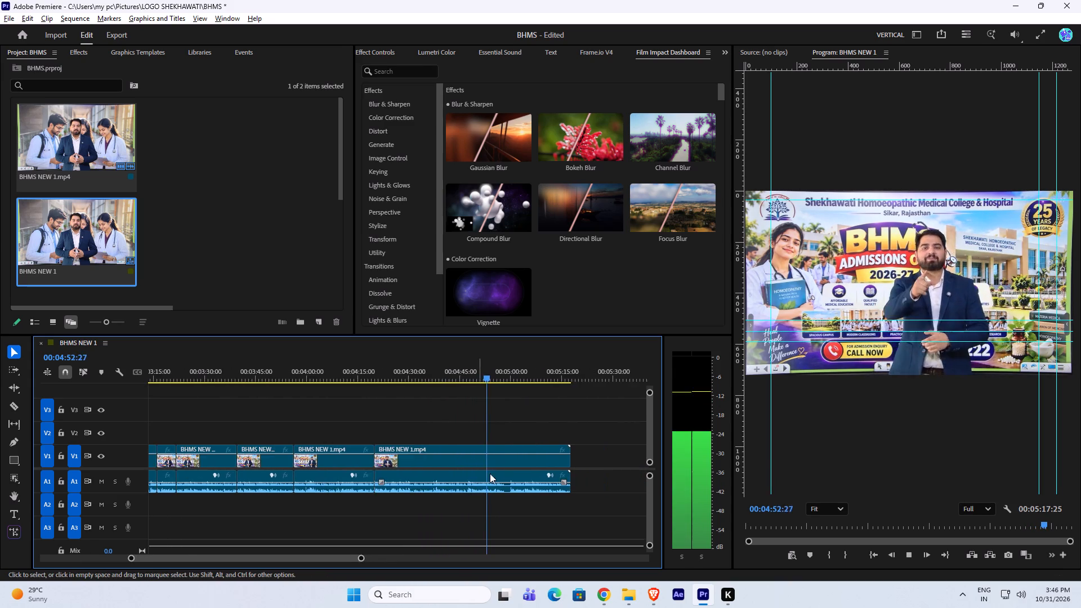
{"action": "scroll", "coordinate": [513, 475], "scroll_direction": "up", "scroll_amount": 10, "text": "alt"}
{"action": "scroll", "coordinate": [480, 476], "scroll_direction": "down", "scroll_amount": 12, "text": "alt"}
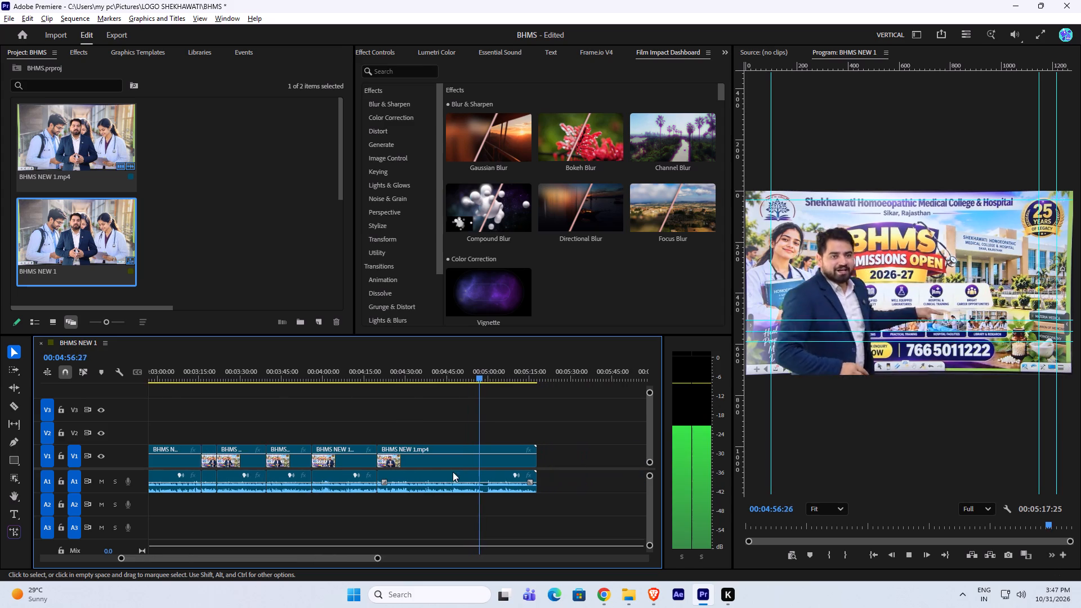
{"action": "scroll", "coordinate": [403, 470], "scroll_direction": "up", "scroll_amount": 4, "text": "alt"}
{"action": "scroll", "coordinate": [450, 473], "scroll_direction": "up", "scroll_amount": 2, "text": "alt"}
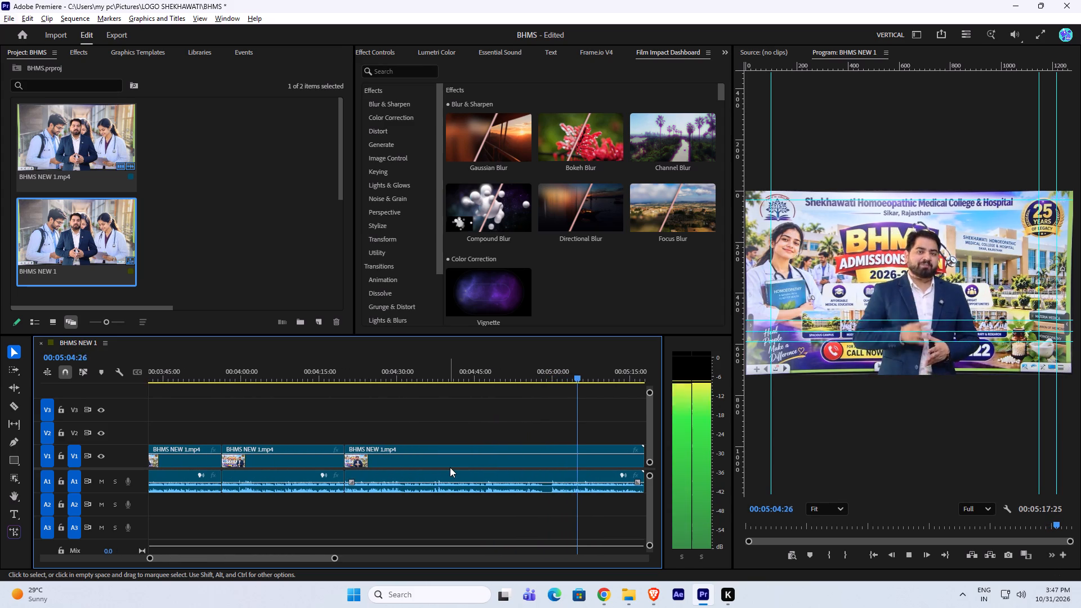
{"action": "scroll", "coordinate": [450, 464], "scroll_direction": "down", "scroll_amount": 5, "text": "alt"}
{"action": "scroll", "coordinate": [515, 464], "scroll_direction": "up", "scroll_amount": 6, "text": "alt"}
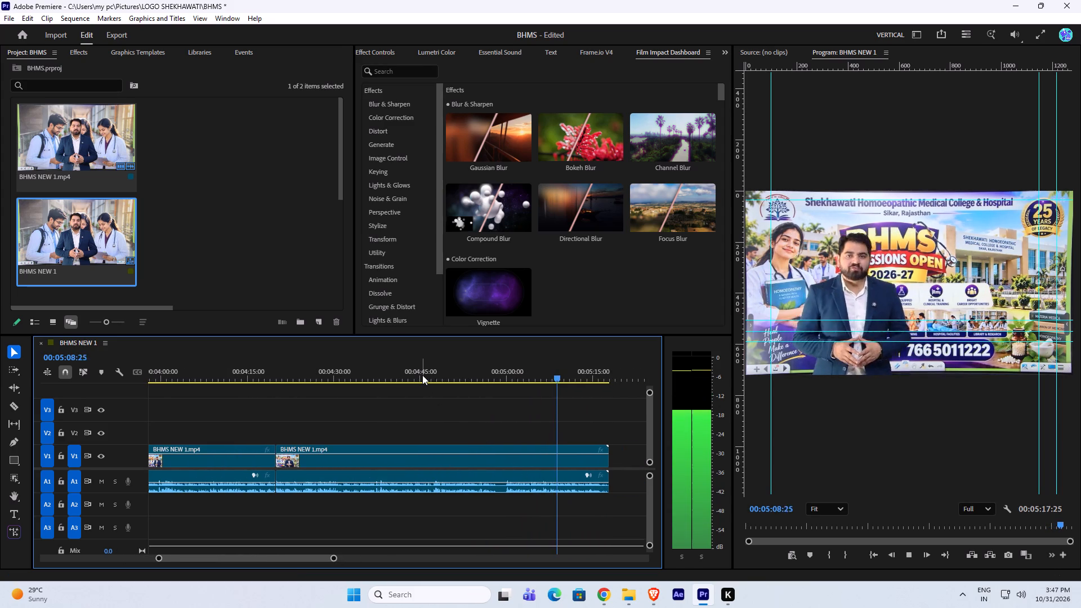
Replay from about 4:44 to find the start of the repeated passage and split the clip's audio and video at 00:04:47:00.
{"action": "left_click_drag", "start_coordinate": [422, 374], "coordinate": [417, 374]}
{"action": "key", "text": "space"}
{"action": "scroll", "coordinate": [452, 432], "scroll_direction": "up", "scroll_amount": 6, "text": "alt"}
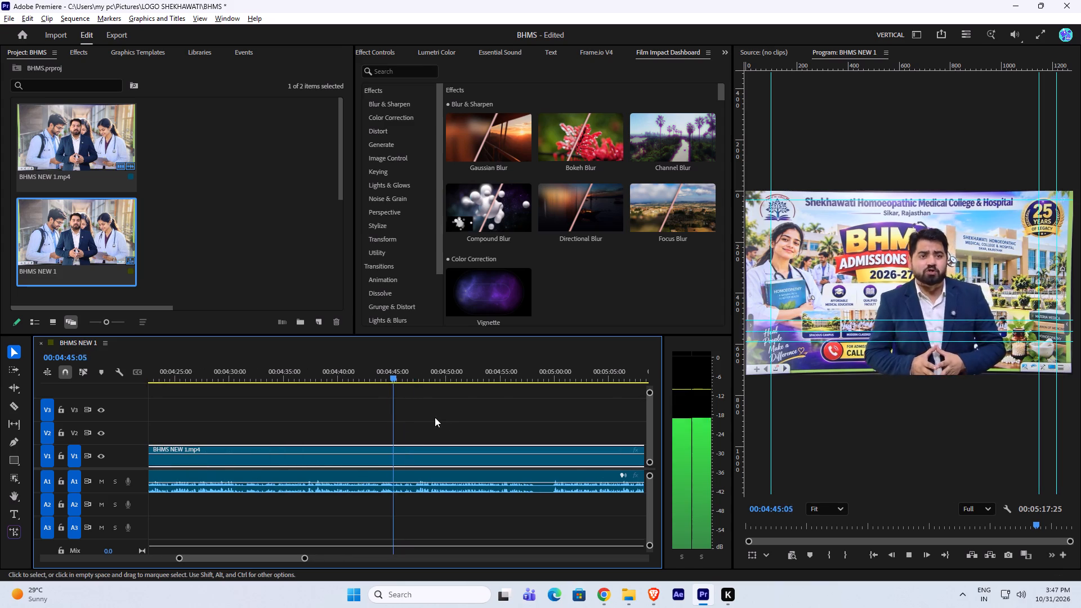
{"action": "scroll", "coordinate": [434, 412], "scroll_direction": "up", "scroll_amount": 4, "text": "alt"}
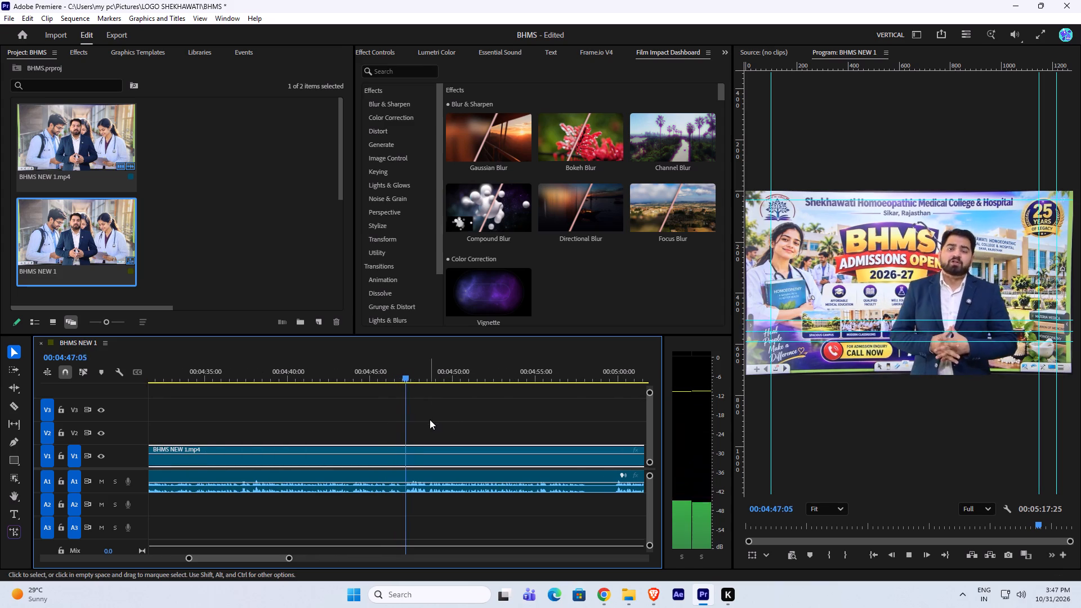
{"action": "key", "text": "space"}
{"action": "left_click", "coordinate": [403, 383]}
{"action": "left_click", "coordinate": [407, 382]}
{"action": "left_click", "coordinate": [407, 373]}
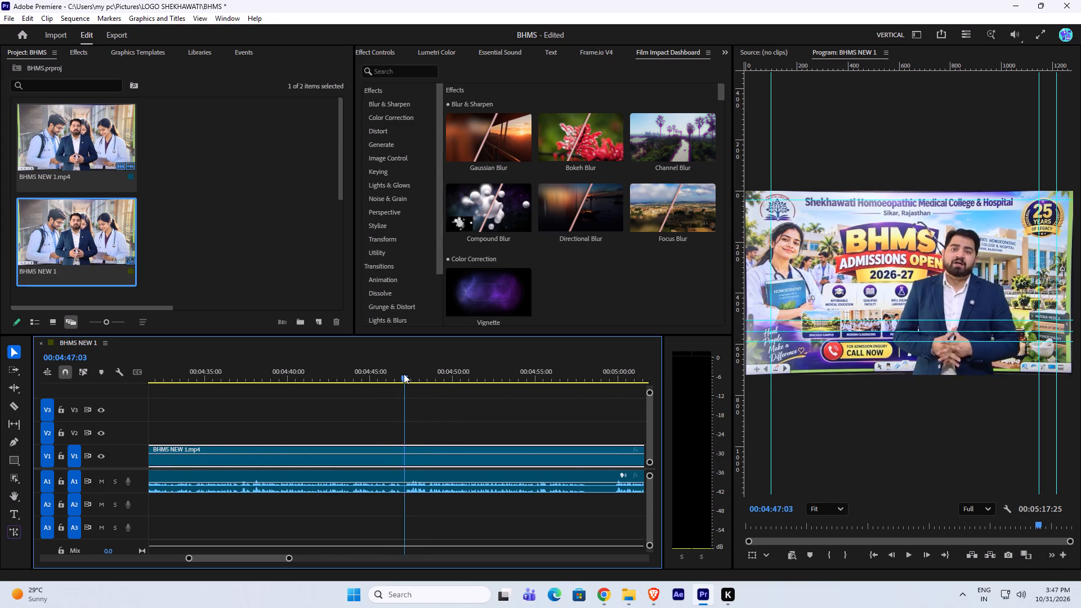
{"action": "key", "text": "c"}
{"action": "left_click", "coordinate": [401, 458]}
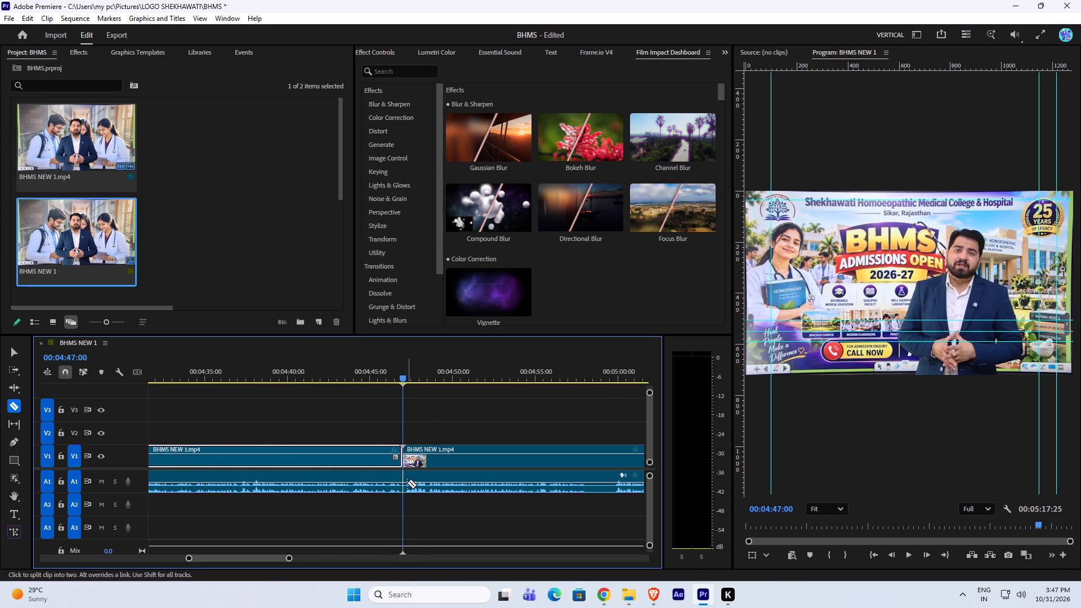
{"action": "left_click", "coordinate": [407, 484]}
Split audio and video at about 00:04:59 and ripple delete the section back to the 00:04:47:00 cut.
{"action": "scroll", "coordinate": [407, 484], "scroll_direction": "down", "scroll_amount": 8, "text": "alt"}
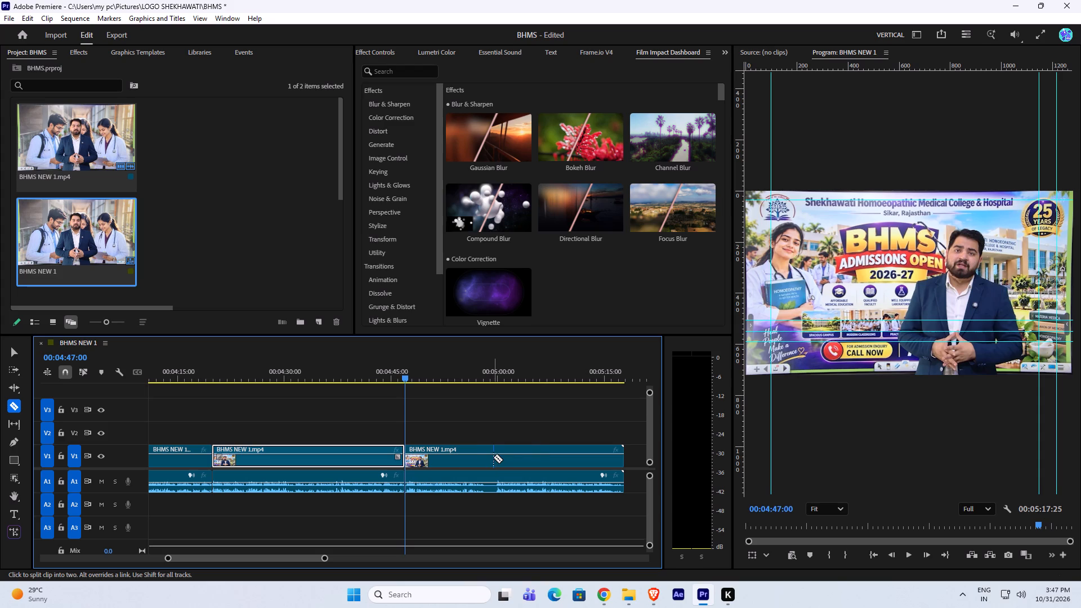
{"action": "left_click", "coordinate": [493, 457]}
{"action": "left_click", "coordinate": [495, 489]}
{"action": "key", "text": "v"}
{"action": "left_click_drag", "start_coordinate": [451, 417], "coordinate": [463, 473]}
{"action": "left_click_drag", "start_coordinate": [427, 424], "coordinate": [455, 499]}
{"action": "key", "text": "shift+Delete"}
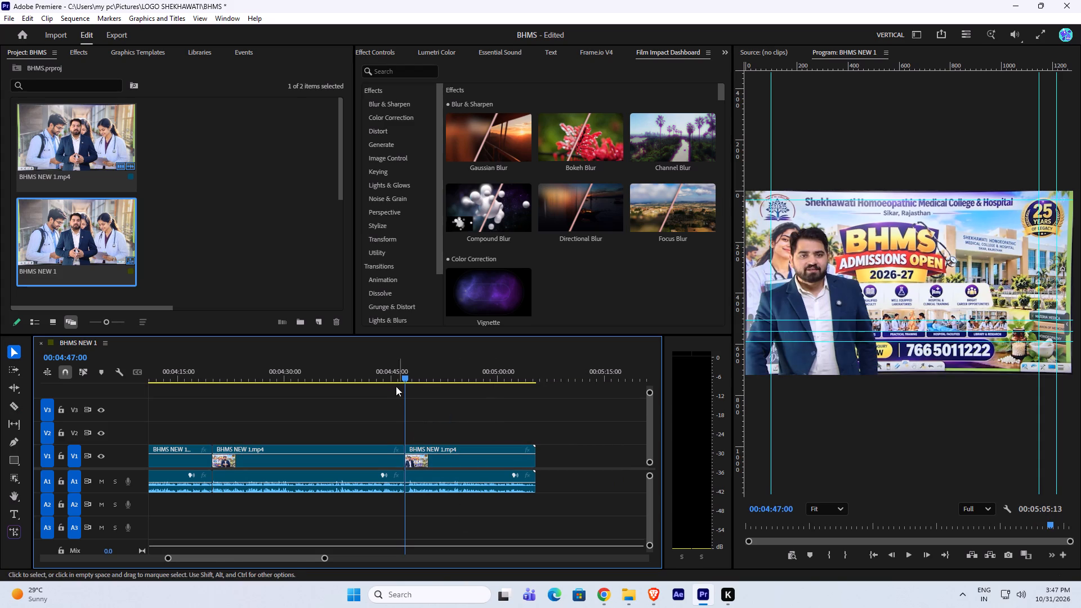
Play across the join at 00:04:47:00 from about 4:45 to check the cut.
{"action": "left_click", "coordinate": [392, 382]}
{"action": "key", "text": "space"}
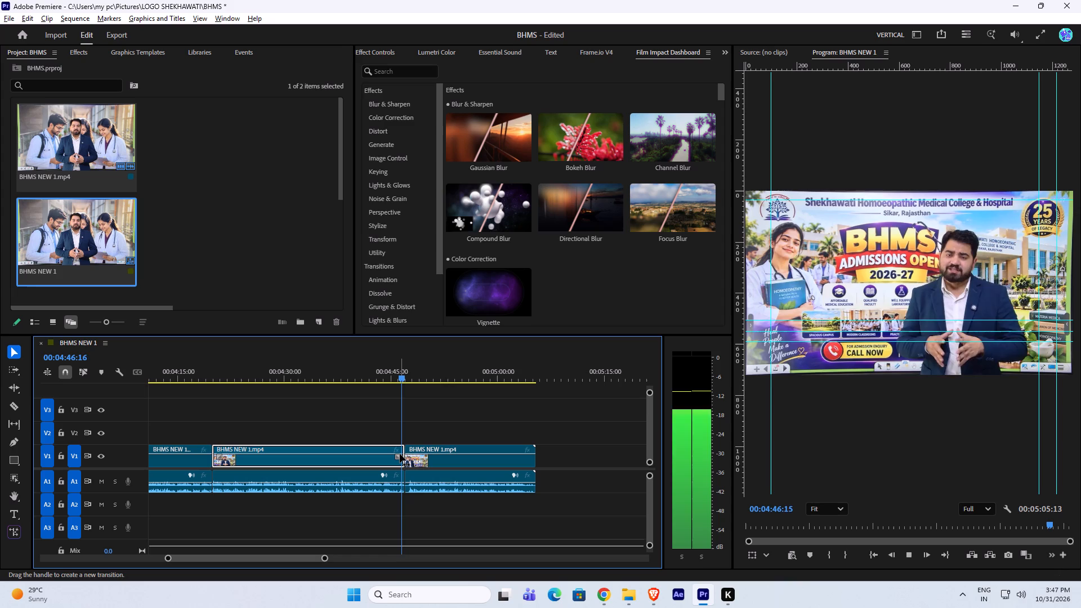
{"action": "scroll", "coordinate": [396, 448], "scroll_direction": "up", "scroll_amount": 12, "text": "alt"}
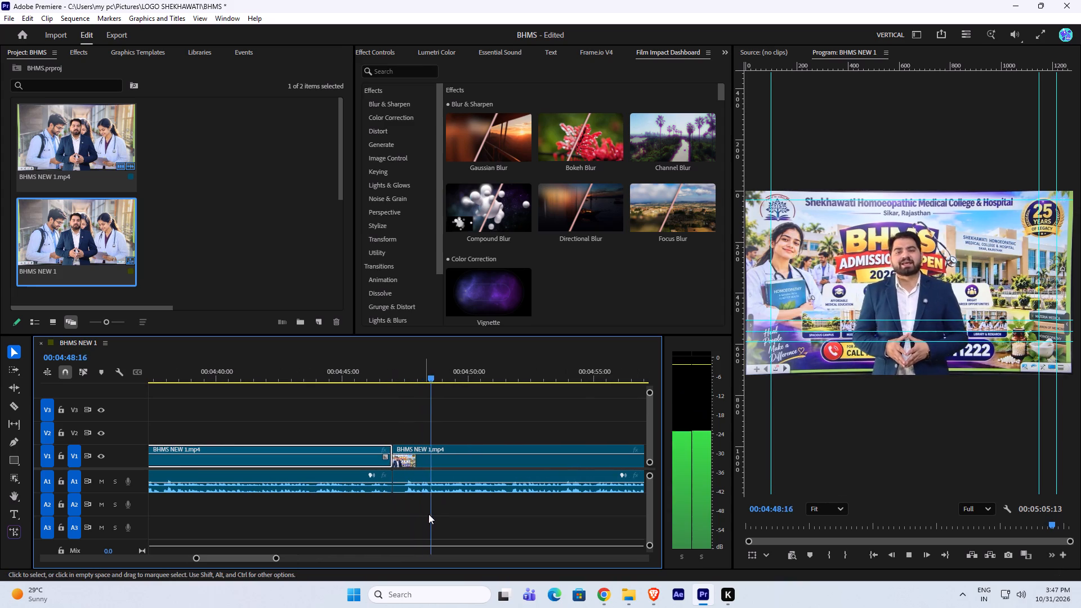
{"action": "key", "text": "space"}
Trim about half a second off the start of the clip after 00:04:47:00 and move it back against the previous clip.
{"action": "left_click_drag", "start_coordinate": [431, 516], "coordinate": [424, 446]}
{"action": "left_click_drag", "start_coordinate": [394, 450], "coordinate": [405, 450]}
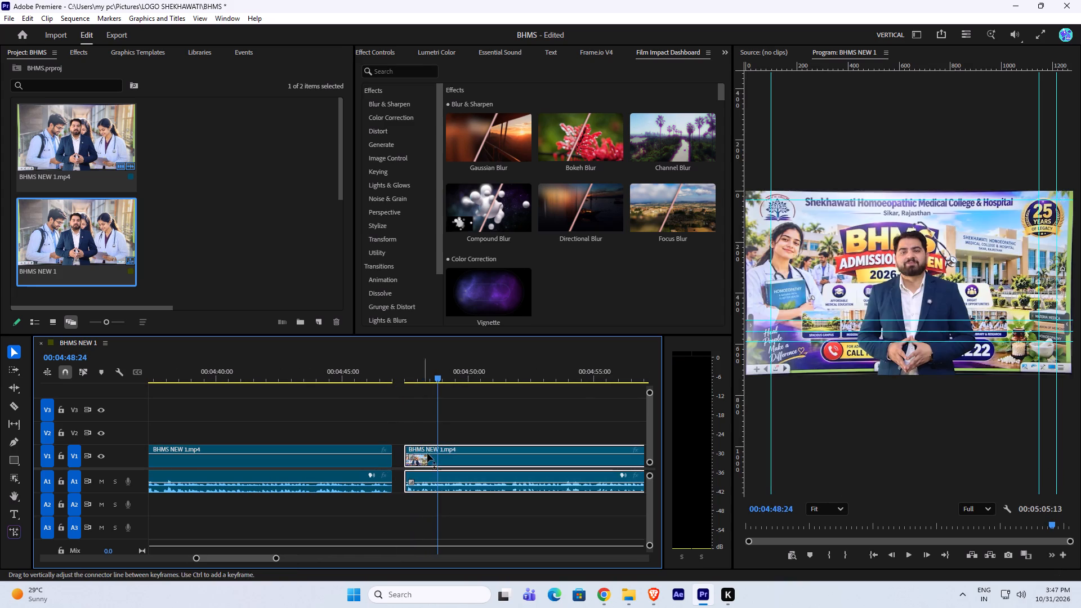
{"action": "left_click_drag", "start_coordinate": [435, 457], "coordinate": [426, 457]}
Play across the trimmed join at 00:04:47:00 to check it.
{"action": "left_click_drag", "start_coordinate": [386, 377], "coordinate": [380, 373]}
{"action": "key", "text": "space"}
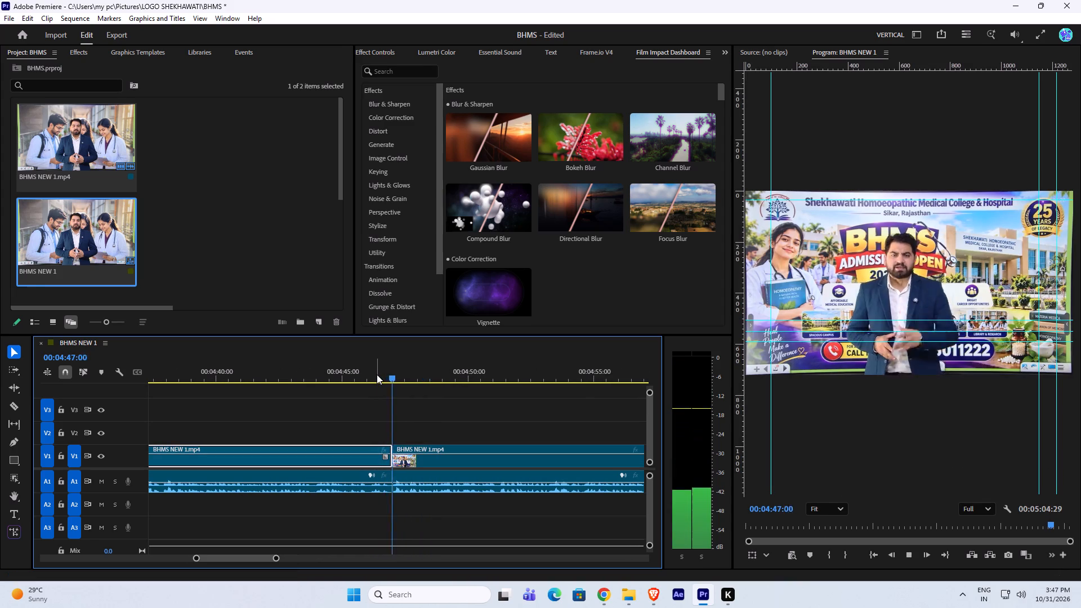
{"action": "key", "text": "l"}
{"action": "key", "text": "space"}
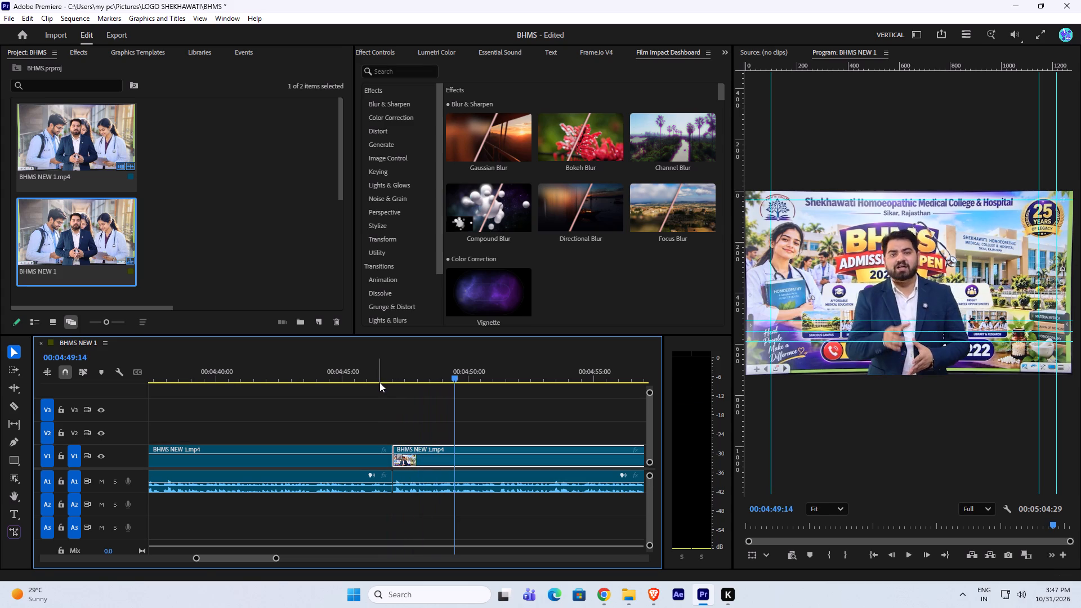
Listen on from about 4:49 at faster speed to the end of the sequence for remaining repeated lines.
{"action": "key", "text": "space"}
{"action": "scroll", "coordinate": [455, 479], "scroll_direction": "down", "scroll_amount": 9, "text": "alt"}
{"action": "key", "text": "space"}
{"action": "key", "text": "space"}
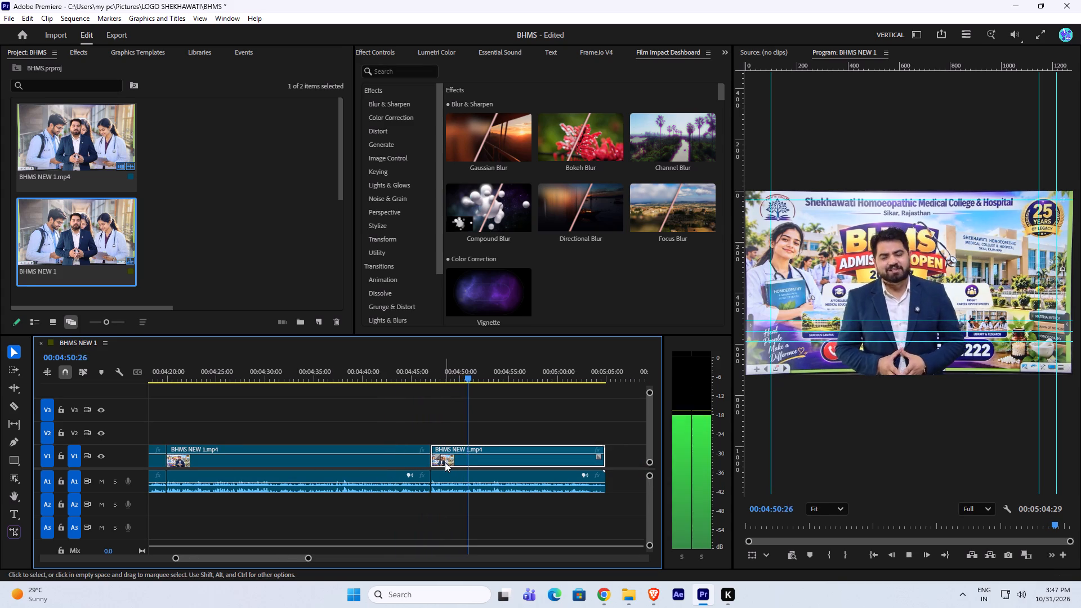
{"action": "key", "text": "l"}
{"action": "scroll", "coordinate": [483, 489], "scroll_direction": "down", "scroll_amount": 8, "text": "alt"}
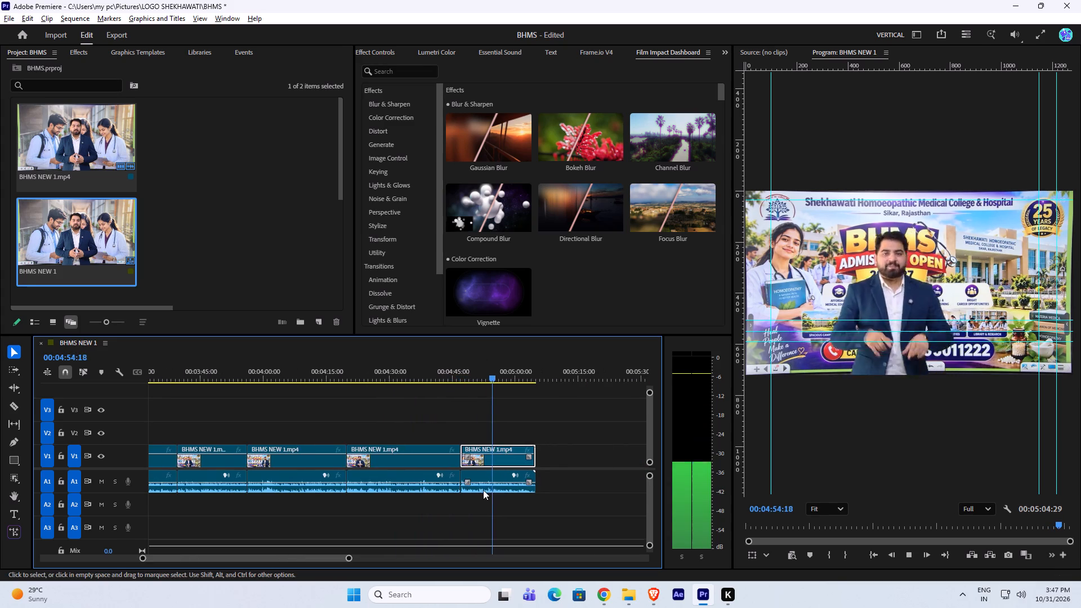
{"action": "scroll", "coordinate": [547, 496], "scroll_direction": "up", "scroll_amount": 3, "text": "alt"}
{"action": "scroll", "coordinate": [488, 496], "scroll_direction": "up", "scroll_amount": 6, "text": "alt"}
{"action": "scroll", "coordinate": [568, 482], "scroll_direction": "up", "scroll_amount": 3, "text": "alt"}
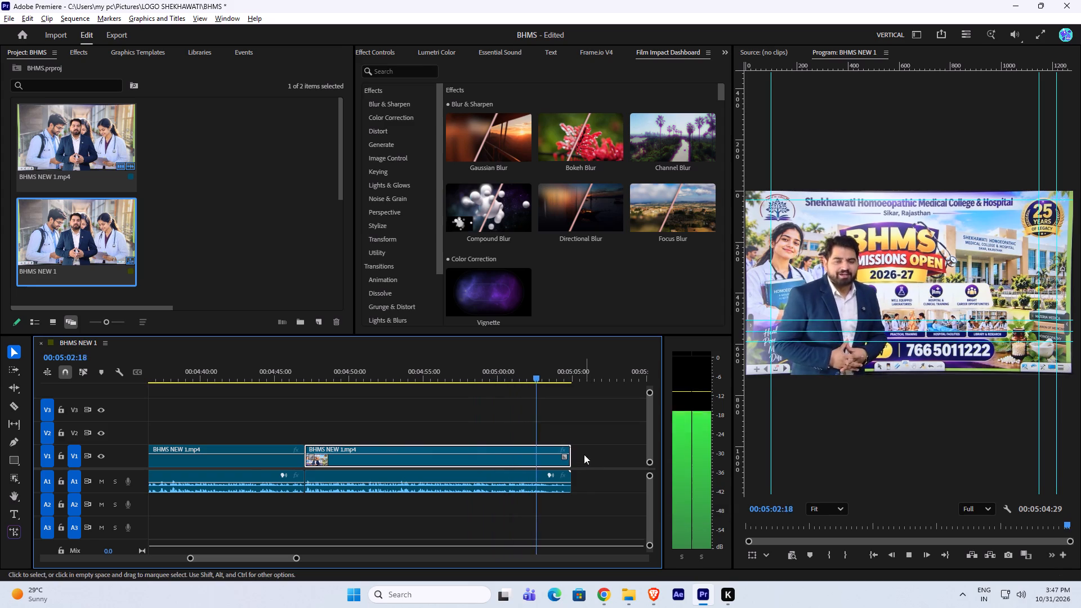
{"action": "scroll", "coordinate": [569, 455], "scroll_direction": "up", "scroll_amount": 1, "text": "alt"}
{"action": "scroll", "coordinate": [566, 480], "scroll_direction": "down", "scroll_amount": 13, "text": "alt"}
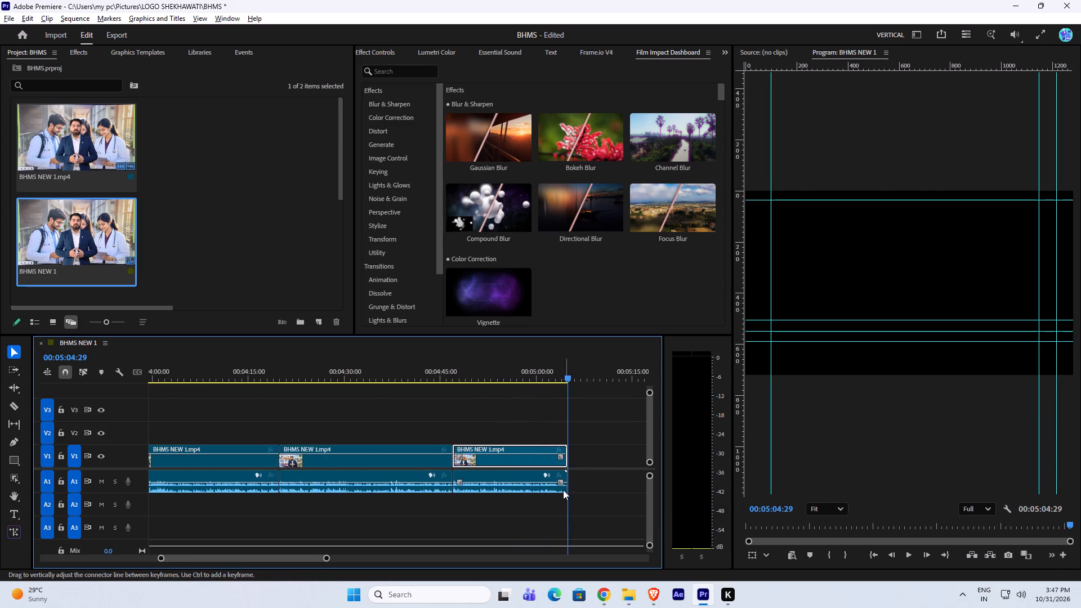
{"action": "scroll", "coordinate": [563, 490], "scroll_direction": "down", "scroll_amount": 14, "text": "alt"}
{"action": "left_click", "coordinate": [352, 424]}
{"action": "scroll", "coordinate": [354, 428], "scroll_direction": "down", "scroll_amount": 8, "text": "alt"}
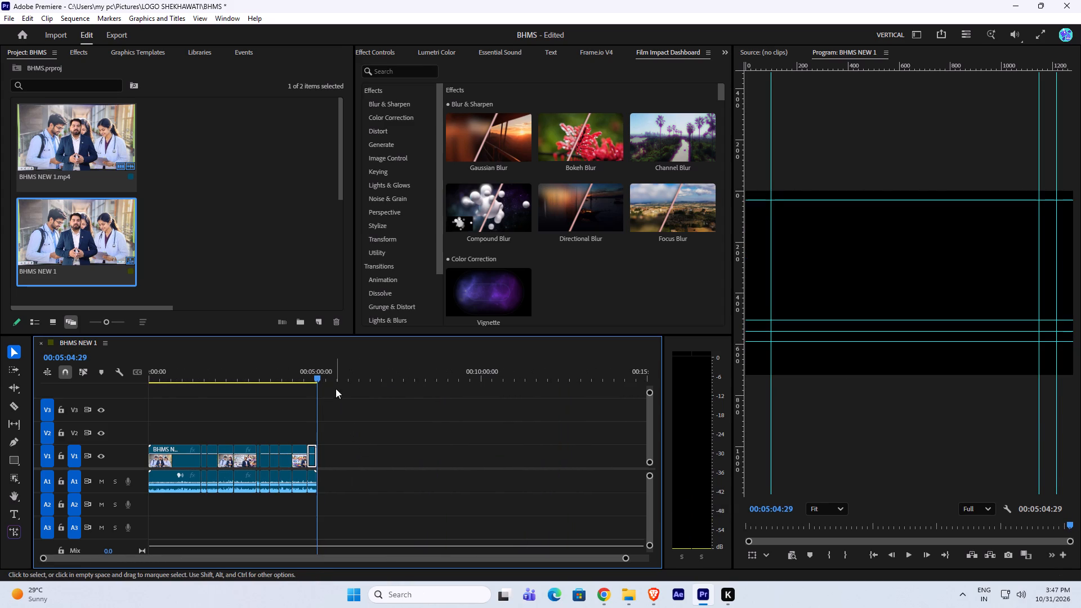
Switch to File Explorer and open the Kochor dron 13 aug folder inside 25 Year Program on New Volume (E:).
{"action": "left_click", "coordinate": [633, 603]}
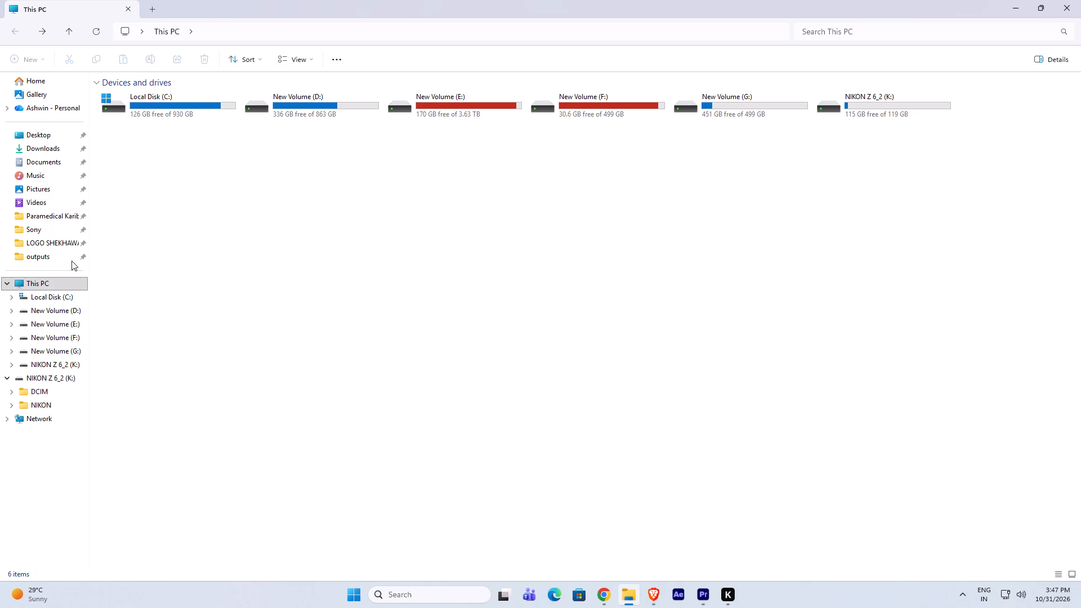
{"action": "left_click", "coordinate": [588, 97]}
{"action": "double_click", "coordinate": [499, 95]}
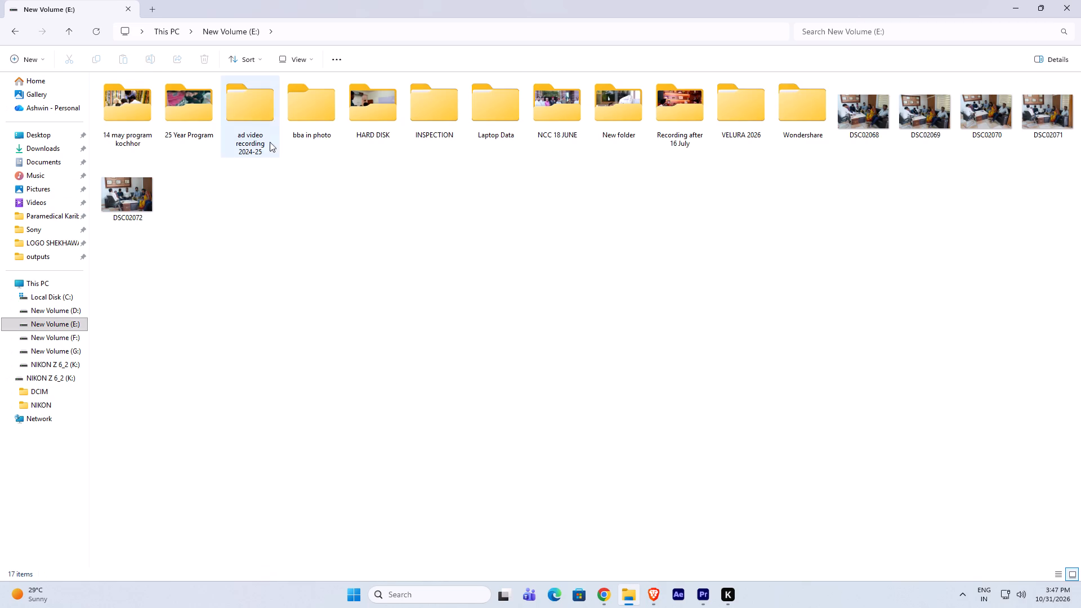
{"action": "double_click", "coordinate": [173, 121]}
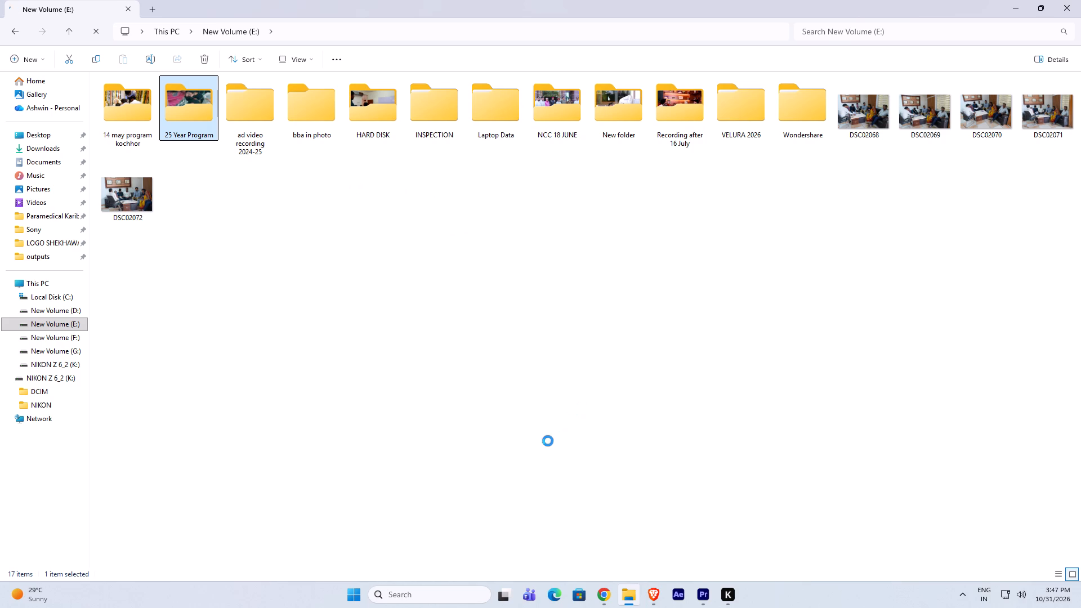
{"action": "left_click", "coordinate": [700, 596]}
{"action": "left_click", "coordinate": [699, 596]}
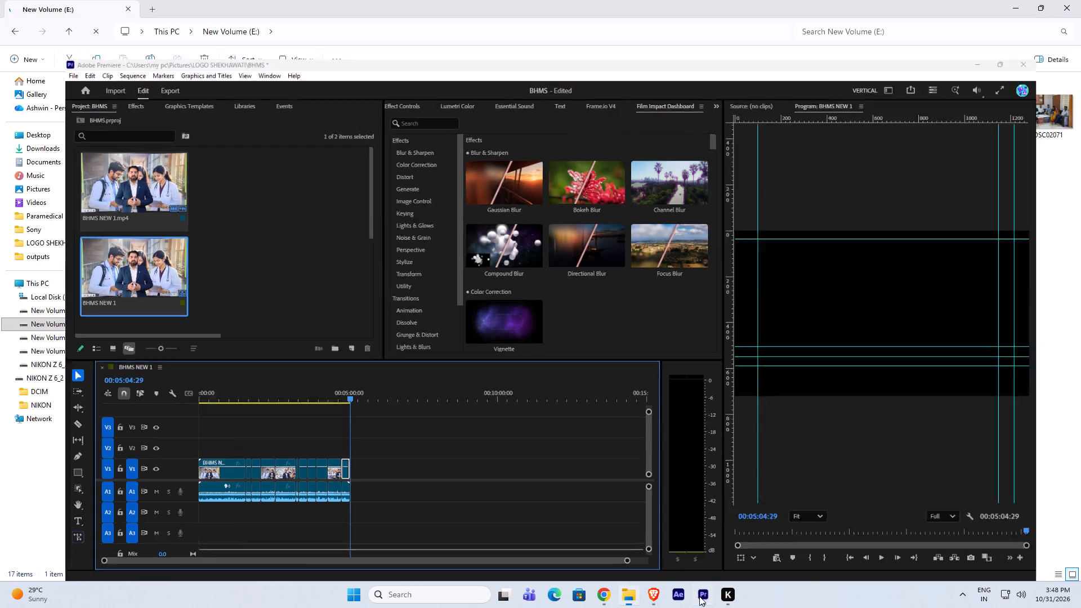
{"action": "double_click", "coordinate": [123, 188]}
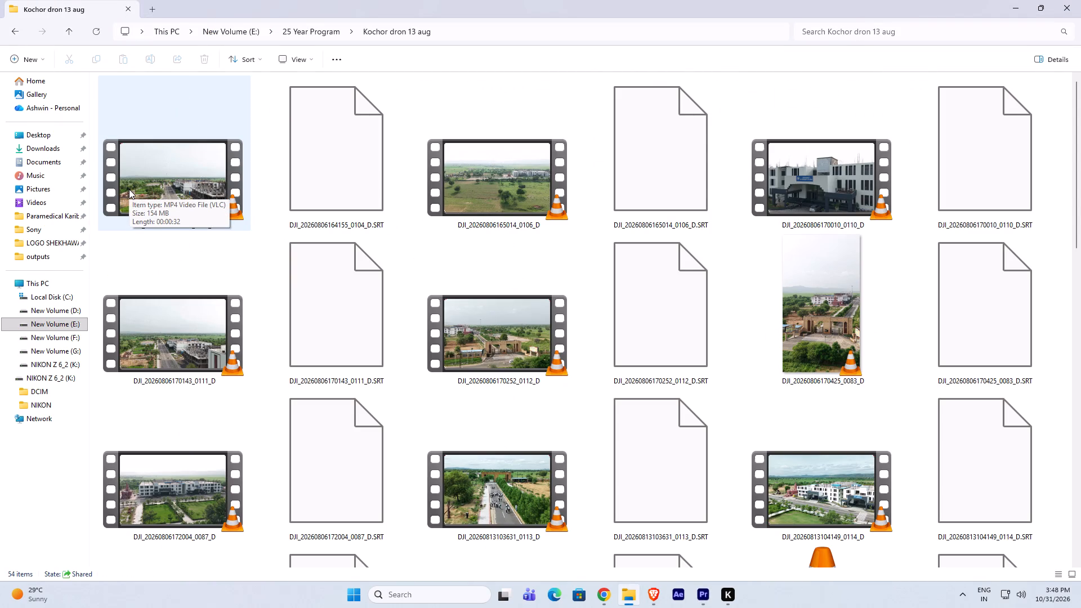
{"action": "double_click", "coordinate": [176, 466]}
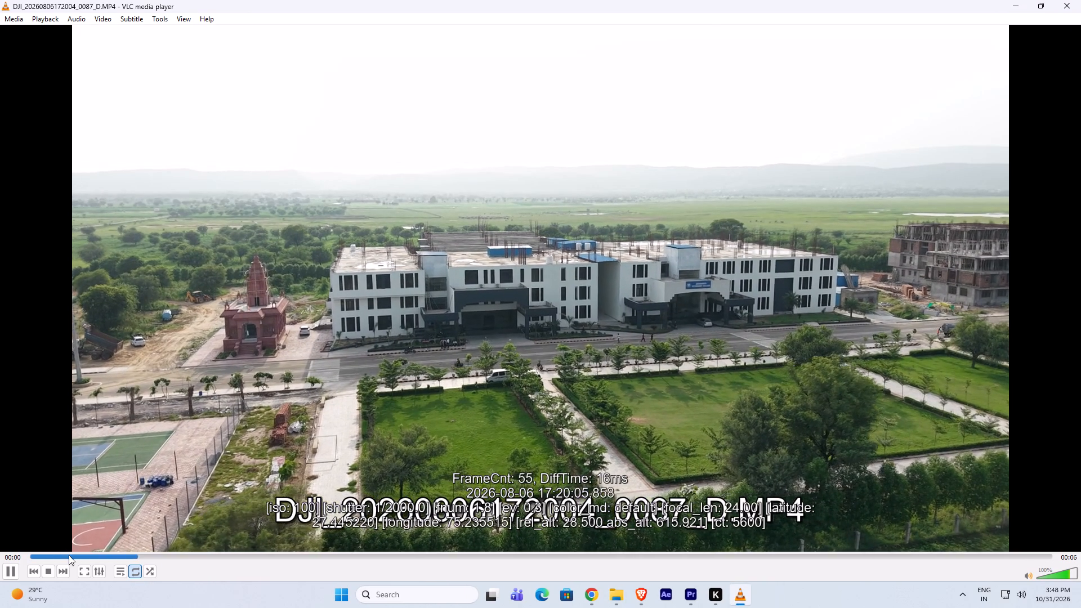
{"action": "left_click_drag", "start_coordinate": [105, 556], "coordinate": [809, 518]}
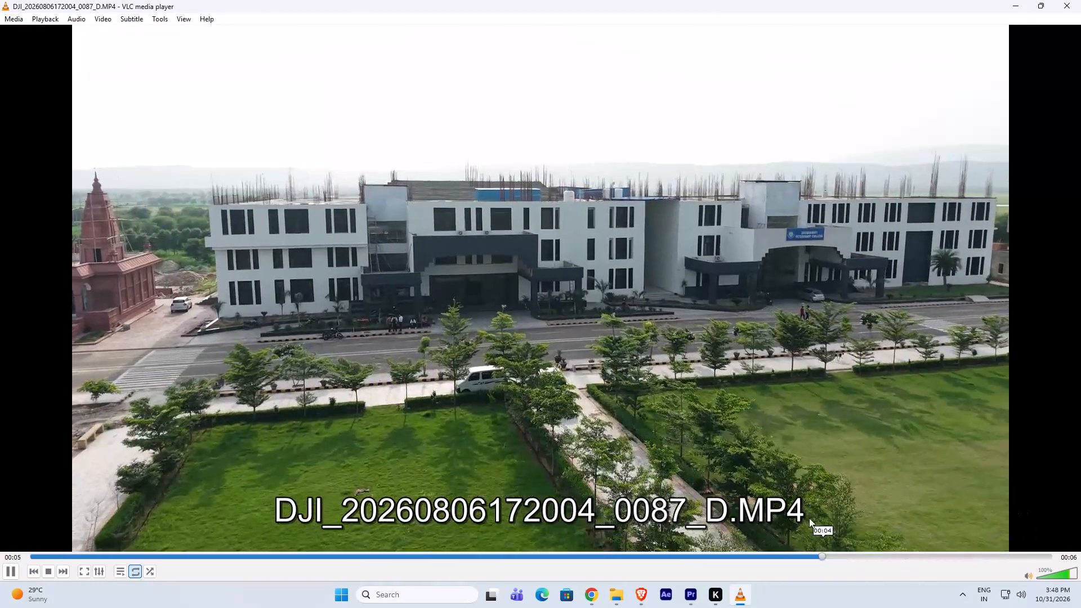
{"action": "left_click_drag", "start_coordinate": [809, 518], "coordinate": [578, 529]}
{"action": "left_click", "coordinate": [1080, 0]}
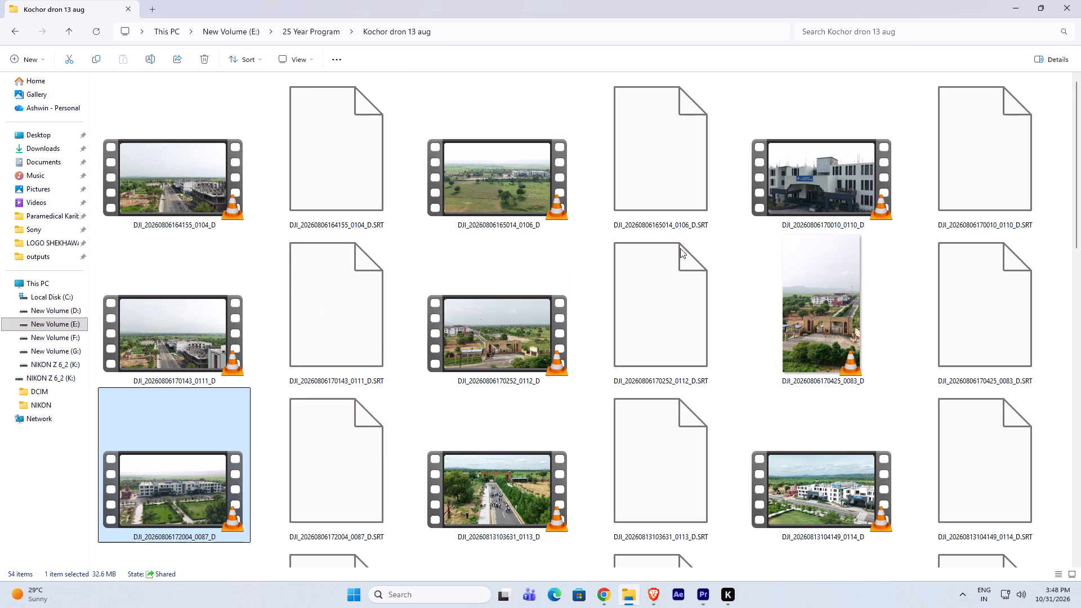
{"action": "double_click", "coordinate": [475, 179]}
{"action": "left_click_drag", "start_coordinate": [59, 556], "coordinate": [73, 556]}
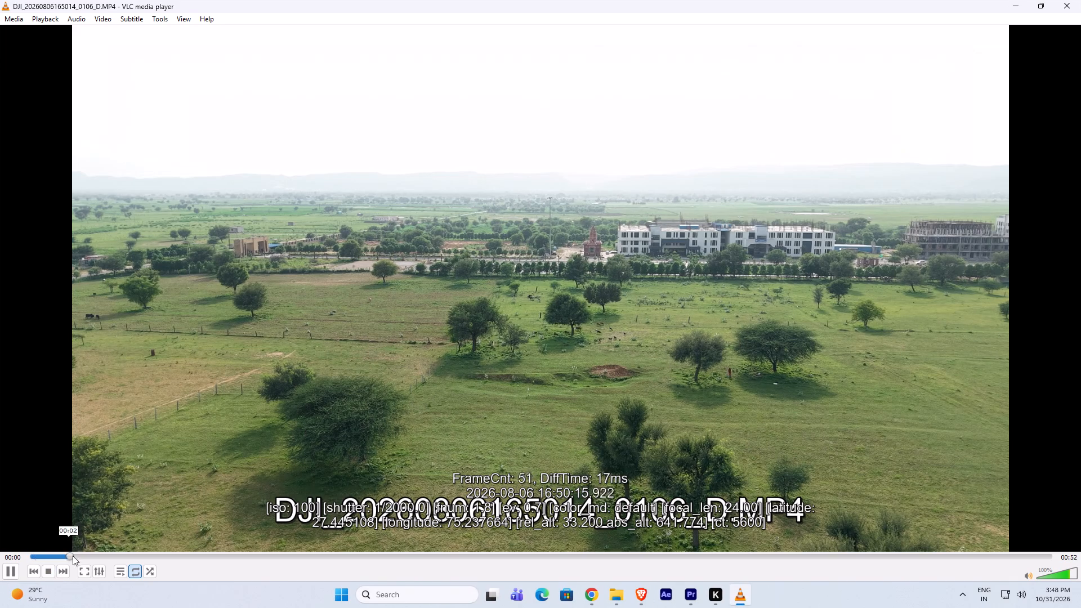
{"action": "left_click_drag", "start_coordinate": [73, 556], "coordinate": [810, 526]}
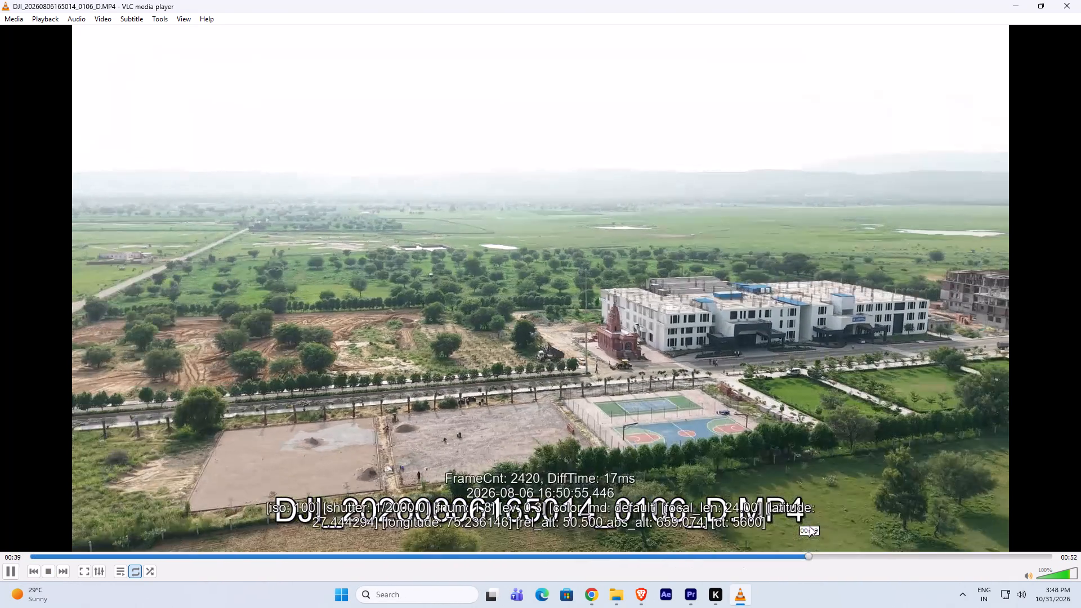
{"action": "left_click_drag", "start_coordinate": [810, 526], "coordinate": [1064, 529]}
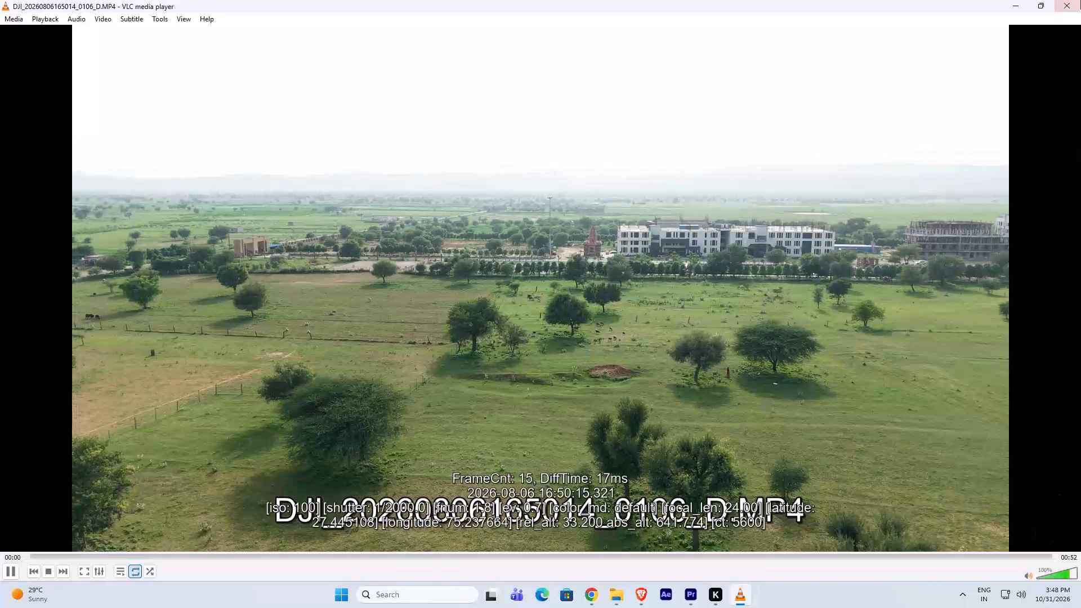
{"action": "left_click", "coordinate": [1075, 0]}
{"action": "double_click", "coordinate": [849, 178]}
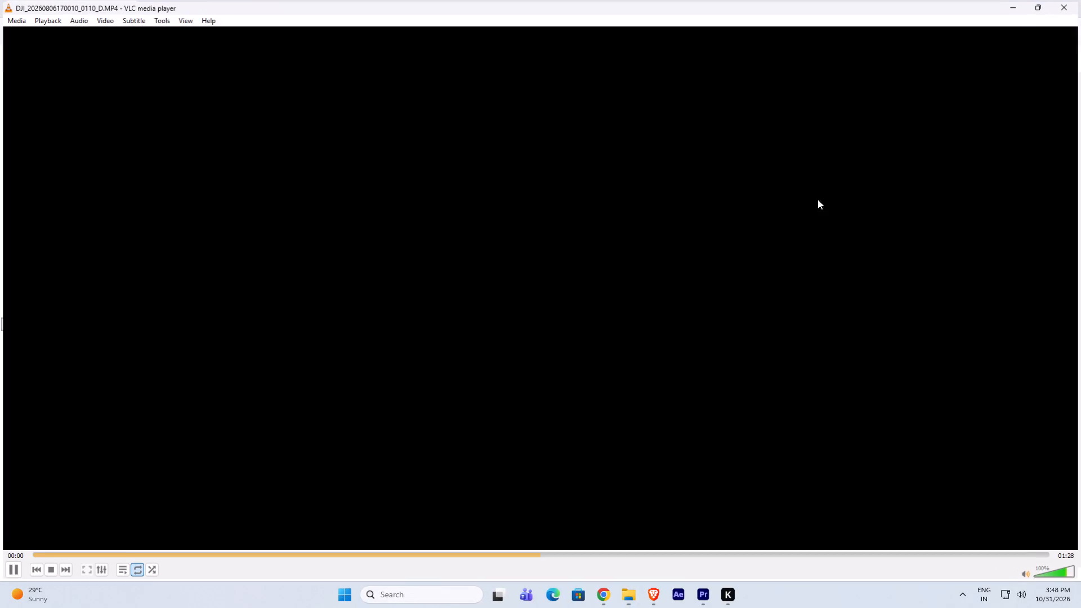
{"action": "left_click_drag", "start_coordinate": [68, 554], "coordinate": [431, 553]}
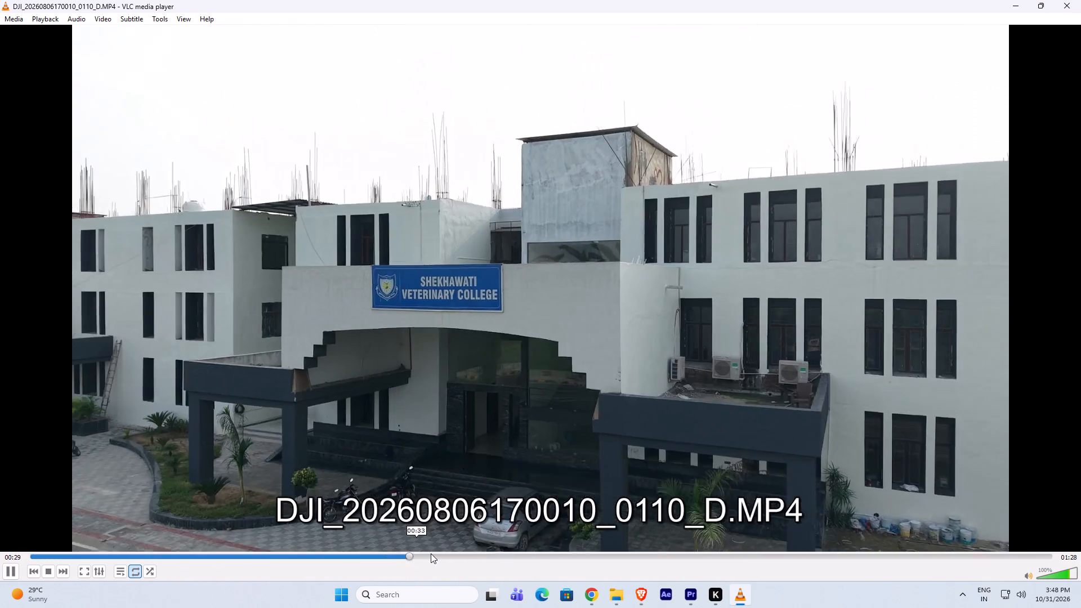
{"action": "left_click_drag", "start_coordinate": [431, 553], "coordinate": [1002, 534]}
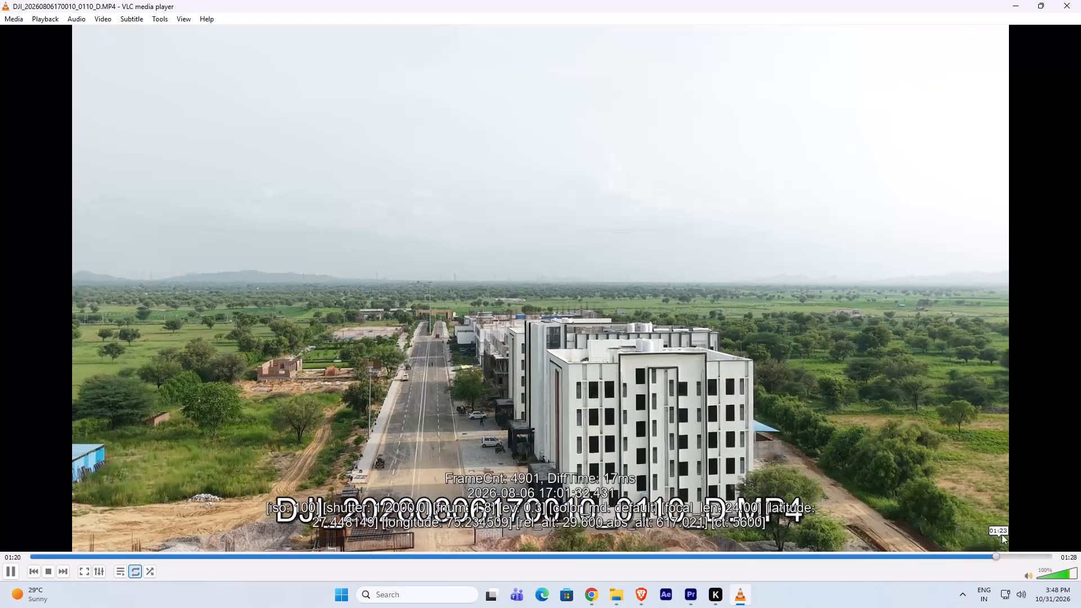
{"action": "left_click_drag", "start_coordinate": [1002, 534], "coordinate": [1017, 531]}
{"action": "left_click", "coordinate": [1079, 0]}
{"action": "double_click", "coordinate": [162, 340]}
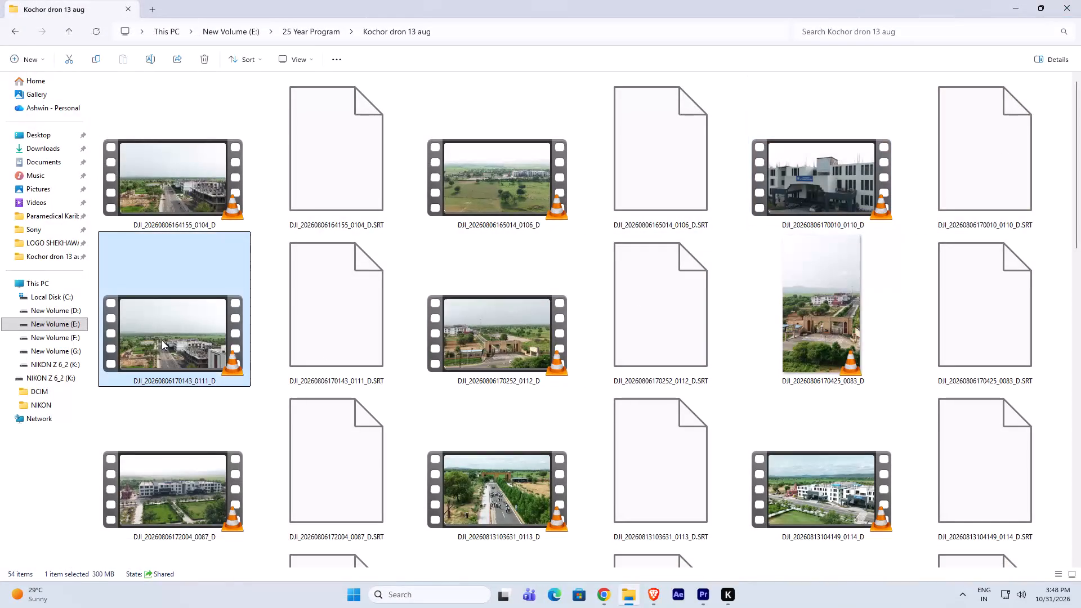
{"action": "left_click_drag", "start_coordinate": [57, 555], "coordinate": [485, 561]}
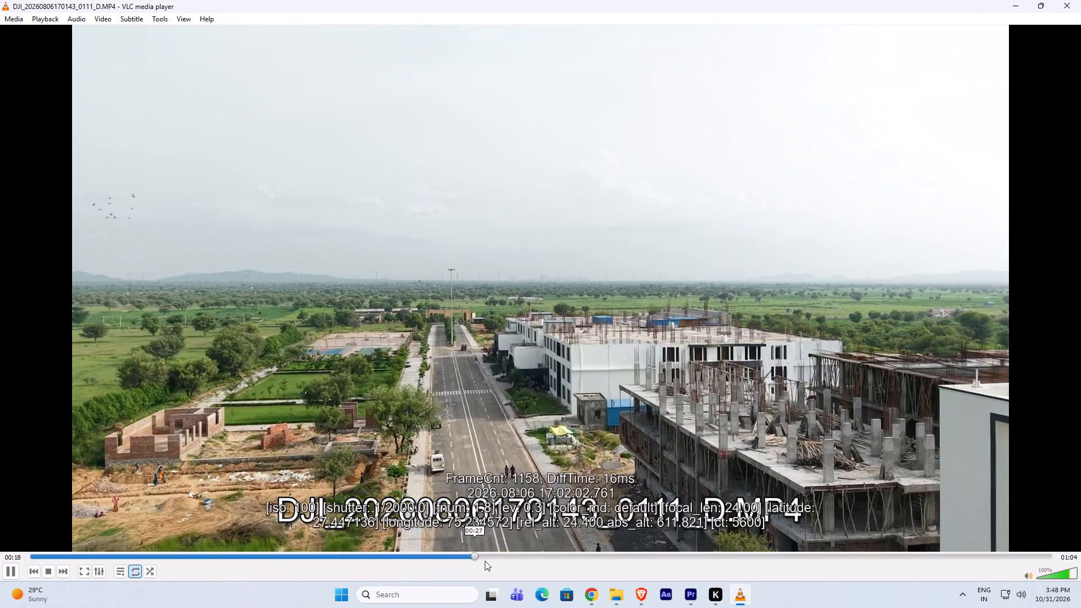
{"action": "left_click_drag", "start_coordinate": [485, 561], "coordinate": [1030, 525]}
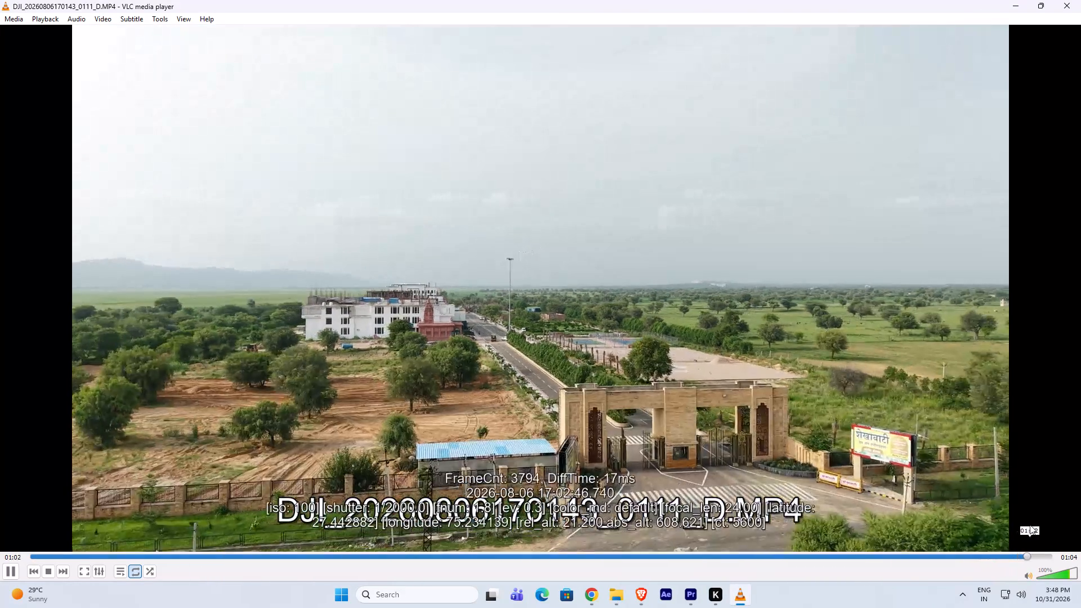
{"action": "left_click_drag", "start_coordinate": [1030, 525], "coordinate": [1025, 528]}
{"action": "left_click", "coordinate": [1080, 0]}
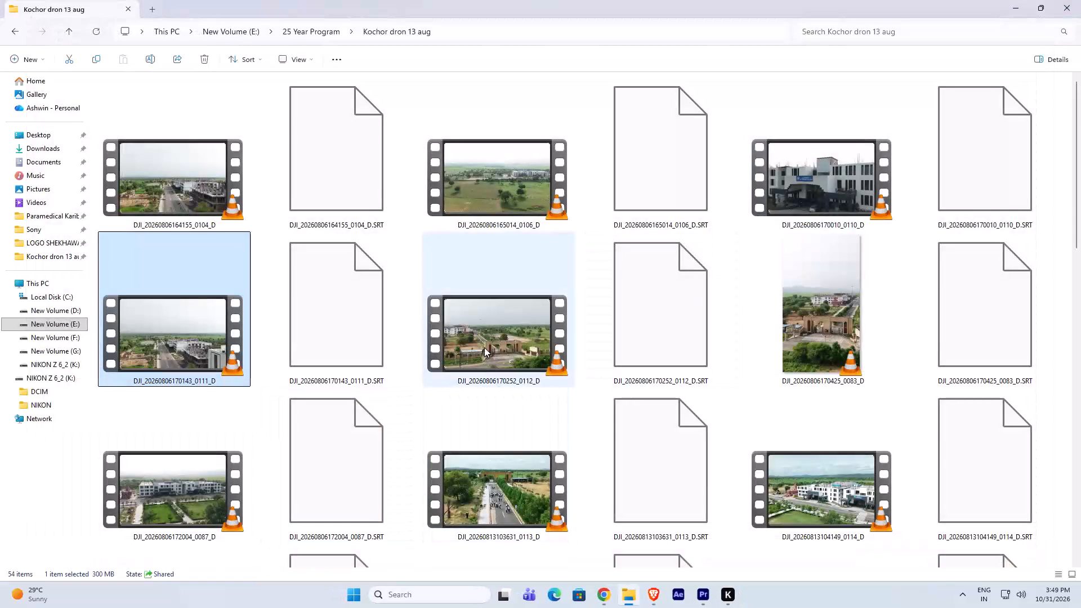
{"action": "double_click", "coordinate": [484, 347]}
{"action": "left_click_drag", "start_coordinate": [130, 557], "coordinate": [133, 557]}
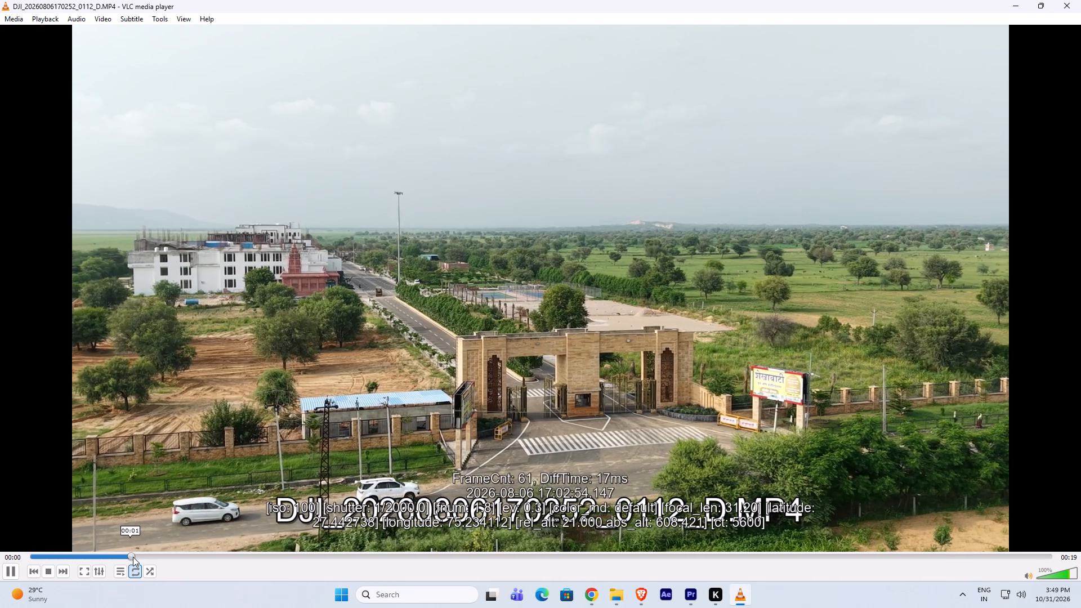
{"action": "left_click_drag", "start_coordinate": [133, 557], "coordinate": [970, 562]}
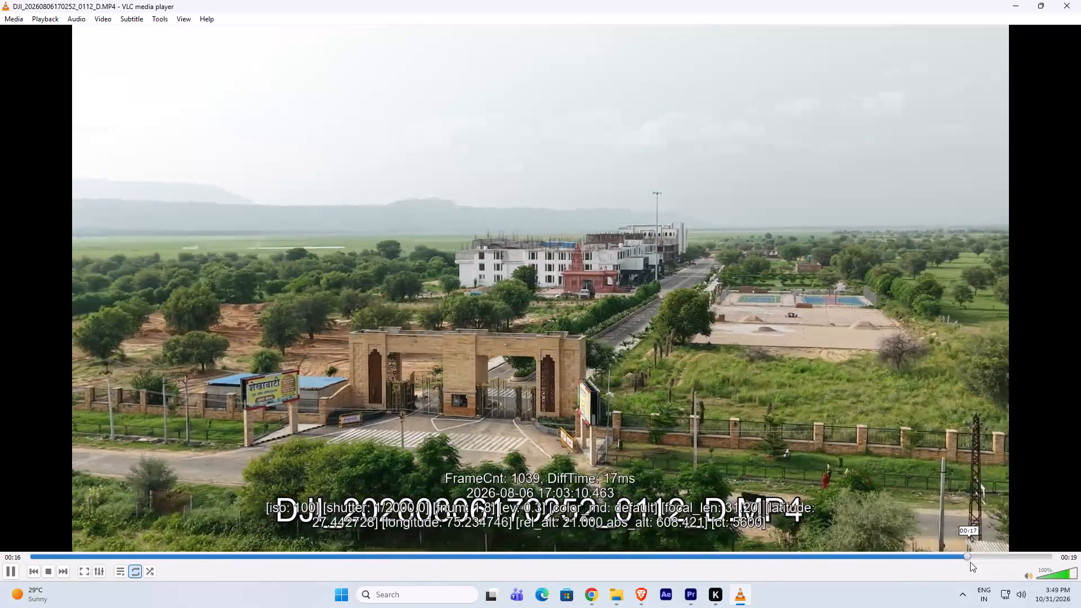
{"action": "left_click_drag", "start_coordinate": [970, 562], "coordinate": [1005, 564]}
{"action": "left_click", "coordinate": [1080, 0]}
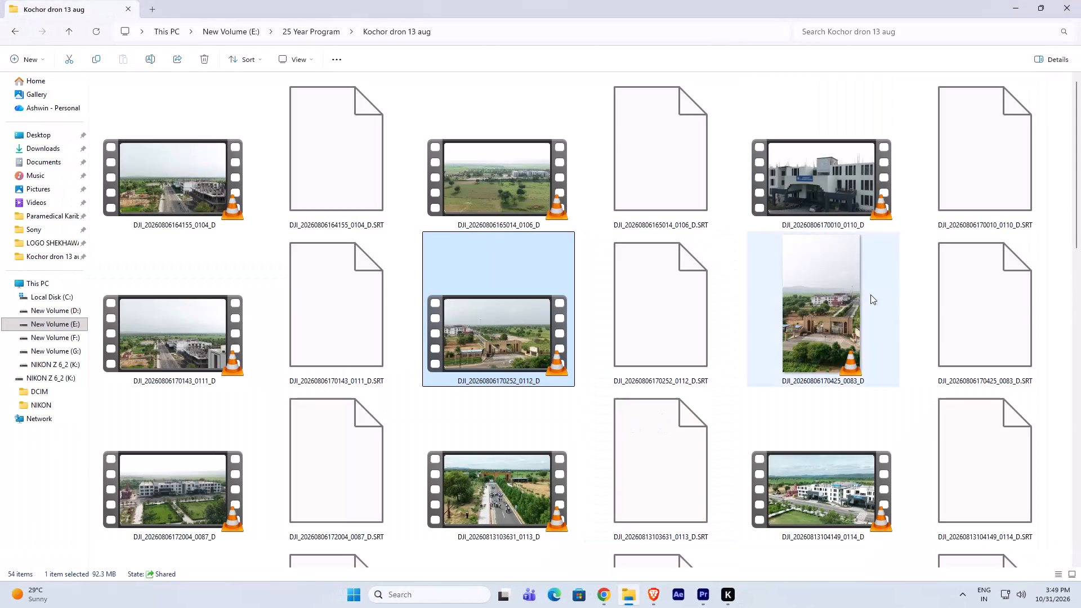
{"action": "double_click", "coordinate": [813, 307]}
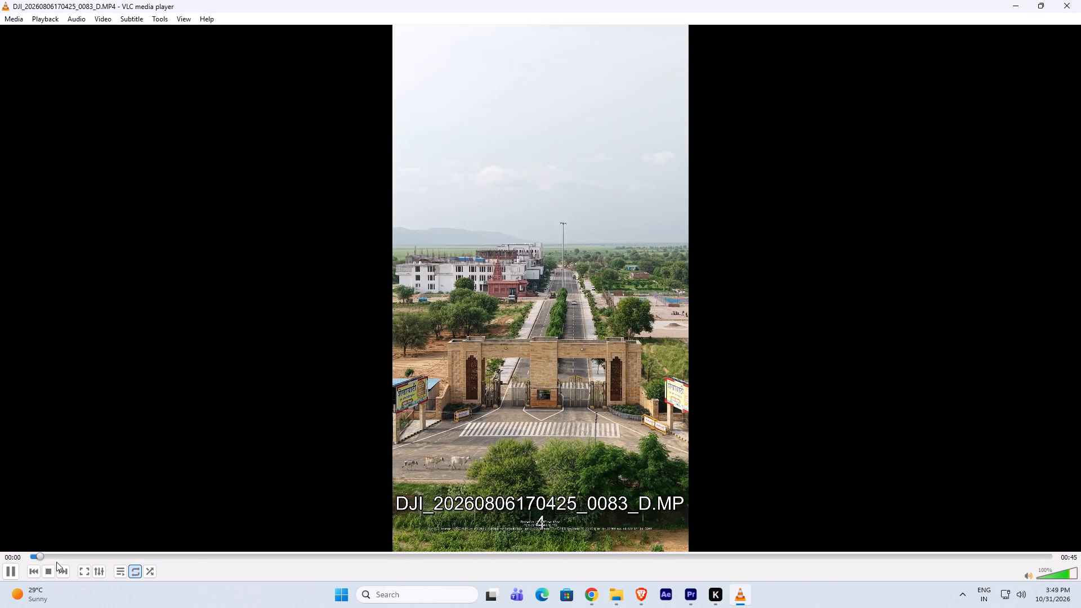
{"action": "left_click_drag", "start_coordinate": [86, 555], "coordinate": [874, 526]}
{"action": "left_click", "coordinate": [1080, 0]}
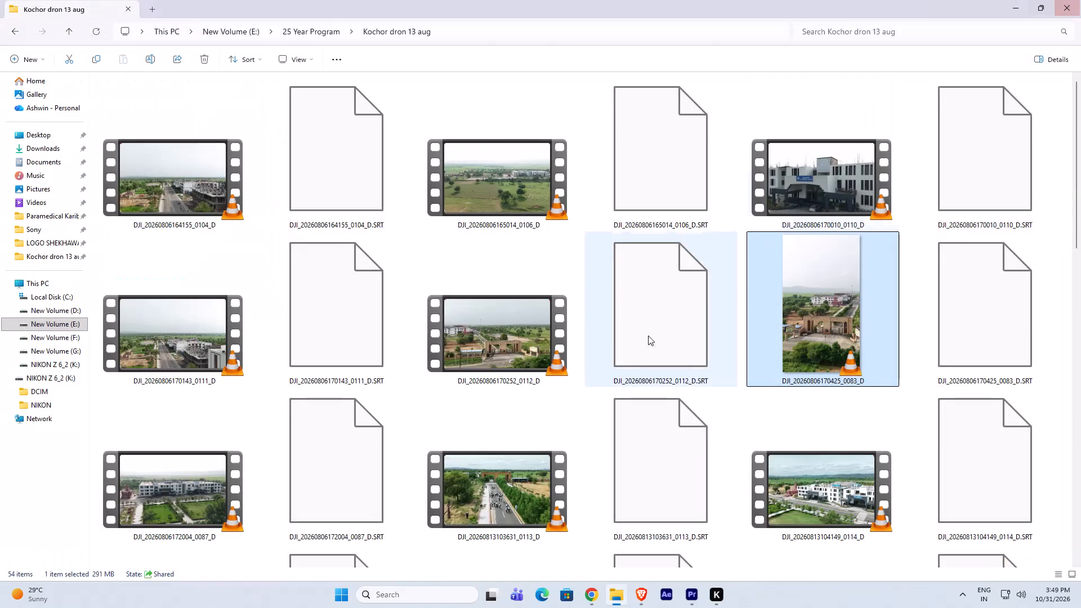
{"action": "scroll", "coordinate": [437, 427], "scroll_direction": "down", "scroll_amount": 1}
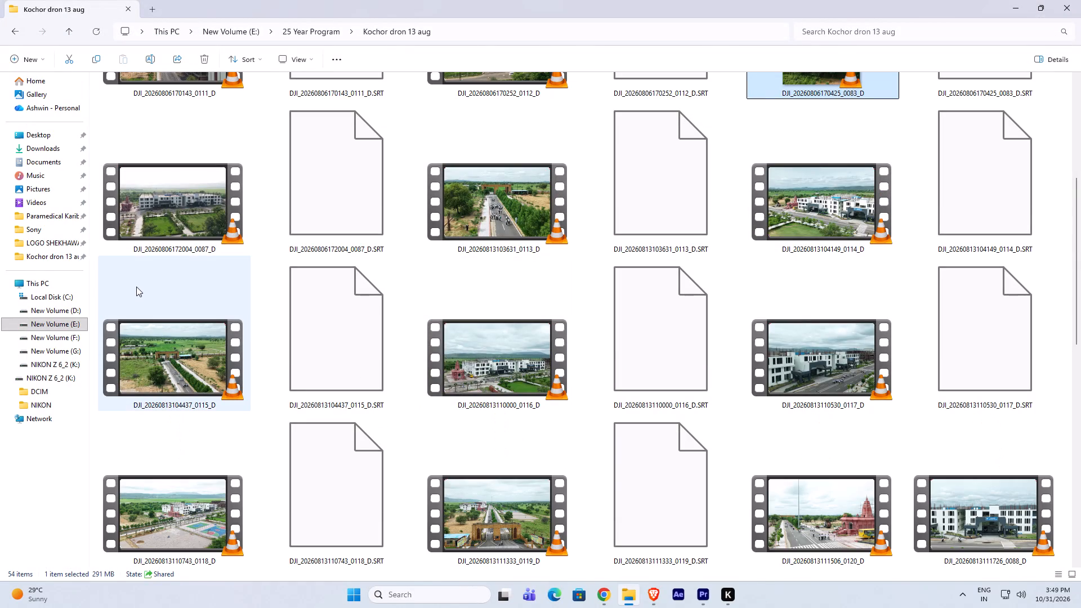
{"action": "double_click", "coordinate": [520, 367]}
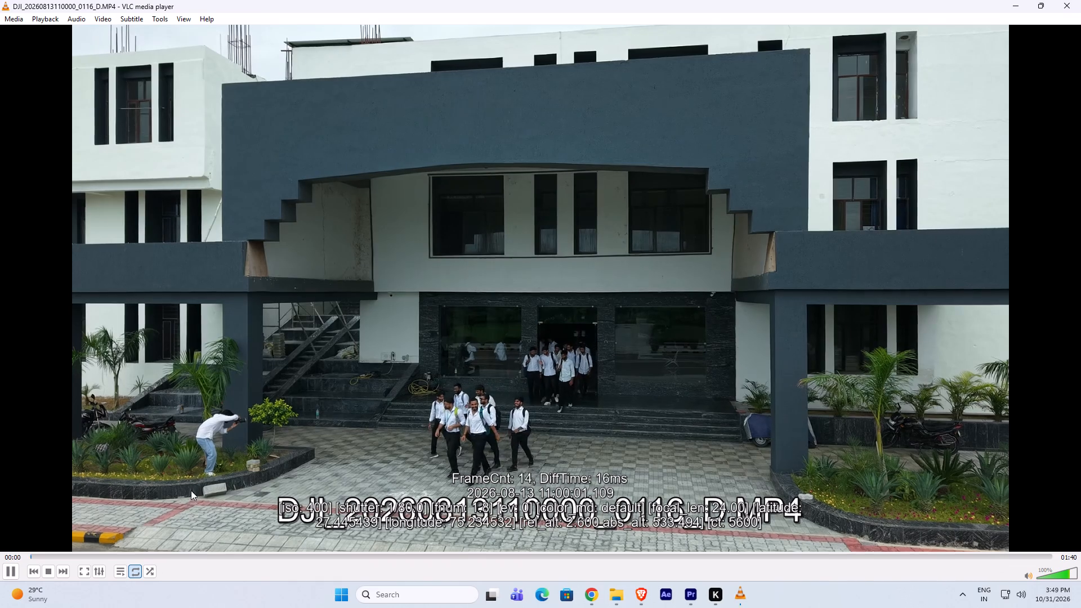
{"action": "left_click_drag", "start_coordinate": [109, 560], "coordinate": [653, 560]}
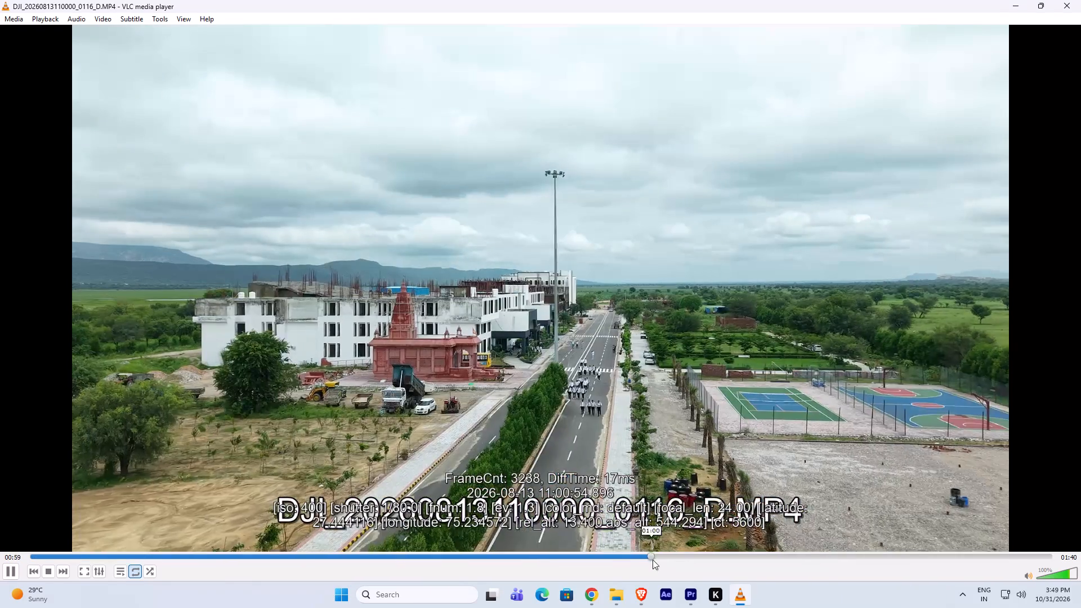
{"action": "left_click_drag", "start_coordinate": [653, 560], "coordinate": [1020, 552]}
{"action": "left_click", "coordinate": [1080, 0]}
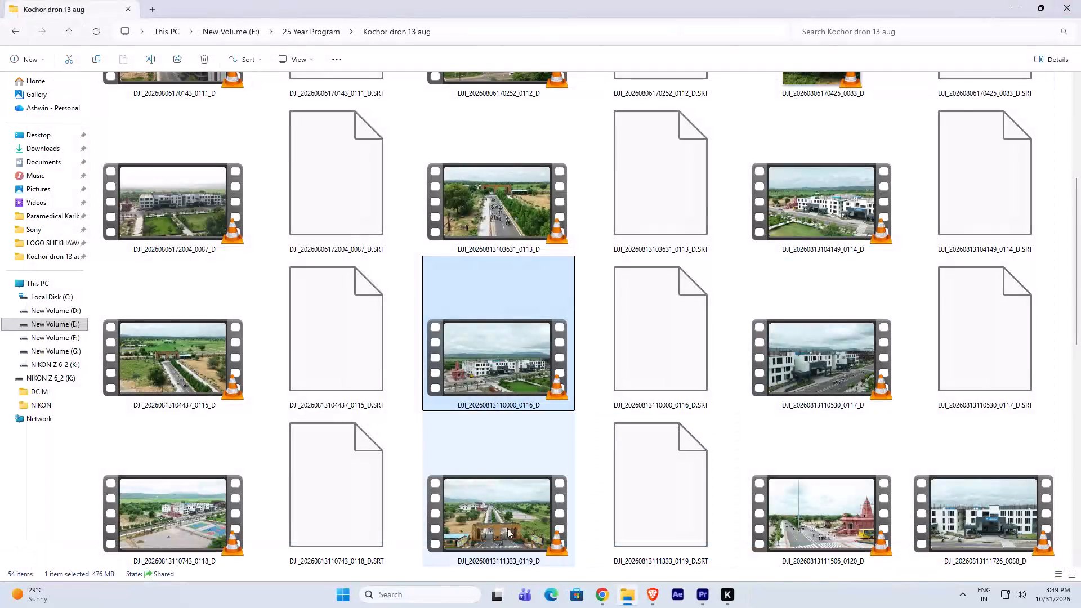
{"action": "double_click", "coordinate": [872, 337]}
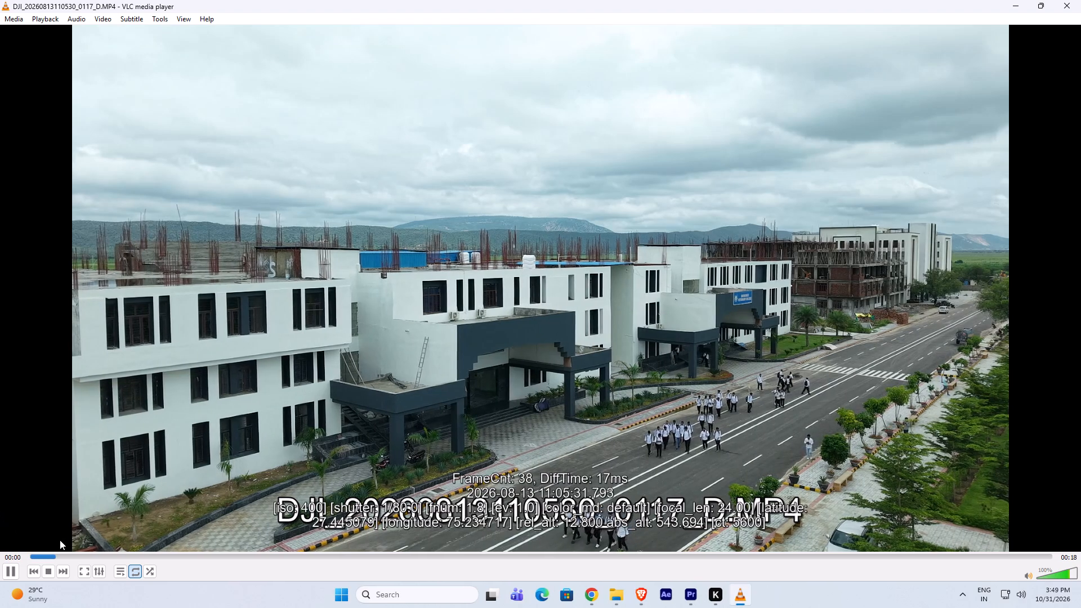
{"action": "left_click_drag", "start_coordinate": [115, 548], "coordinate": [217, 556]}
{"action": "left_click_drag", "start_coordinate": [217, 556], "coordinate": [855, 546]}
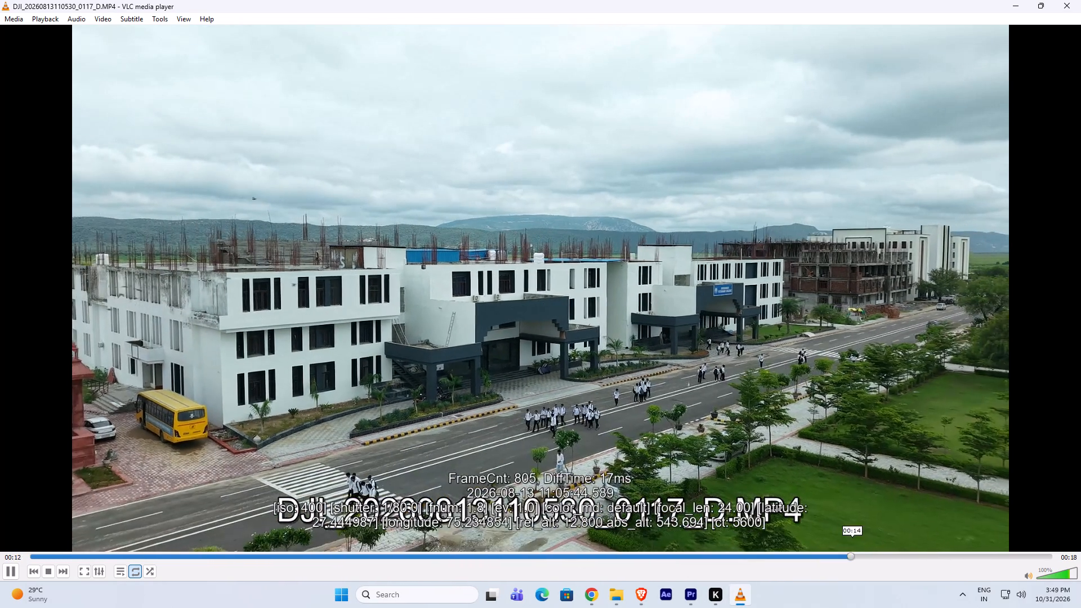
{"action": "left_click_drag", "start_coordinate": [855, 546], "coordinate": [1050, 524]}
{"action": "left_click", "coordinate": [1080, 0]}
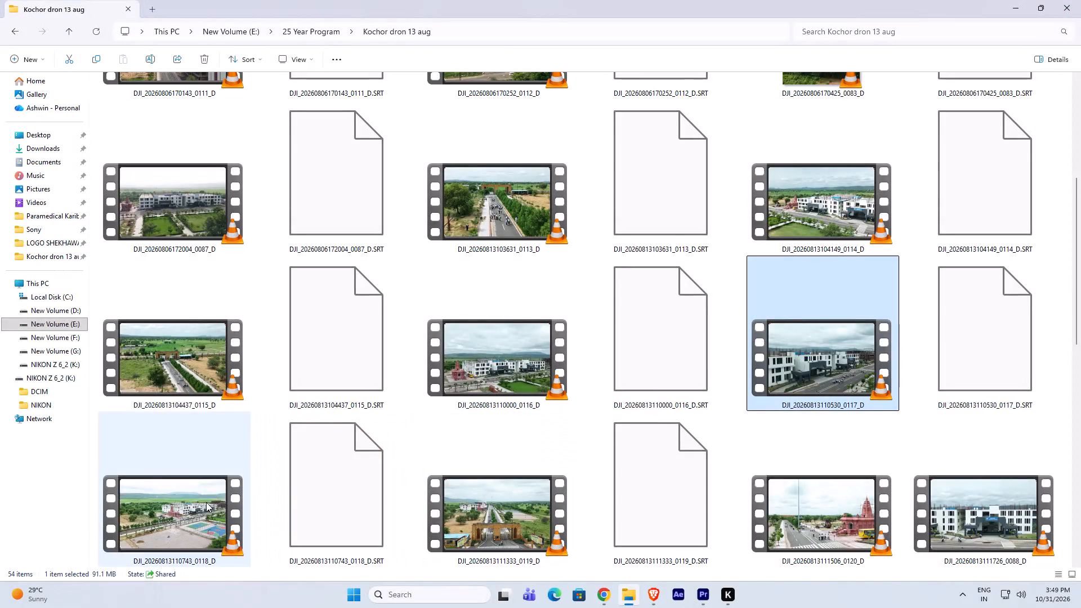
{"action": "double_click", "coordinate": [206, 502]}
{"action": "left_click_drag", "start_coordinate": [148, 560], "coordinate": [451, 547]}
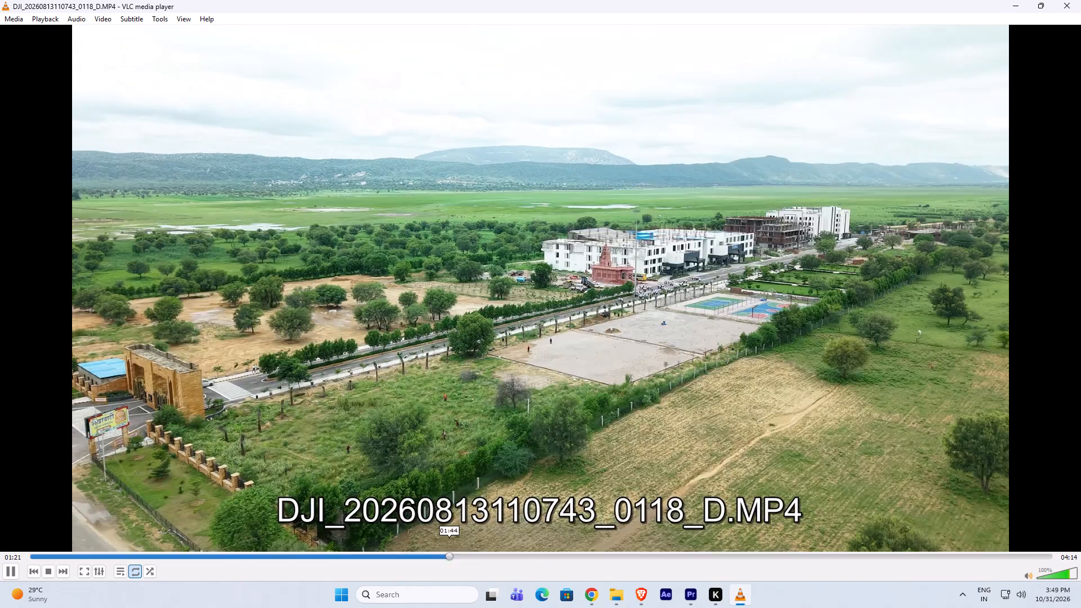
{"action": "left_click_drag", "start_coordinate": [451, 547], "coordinate": [306, 562]}
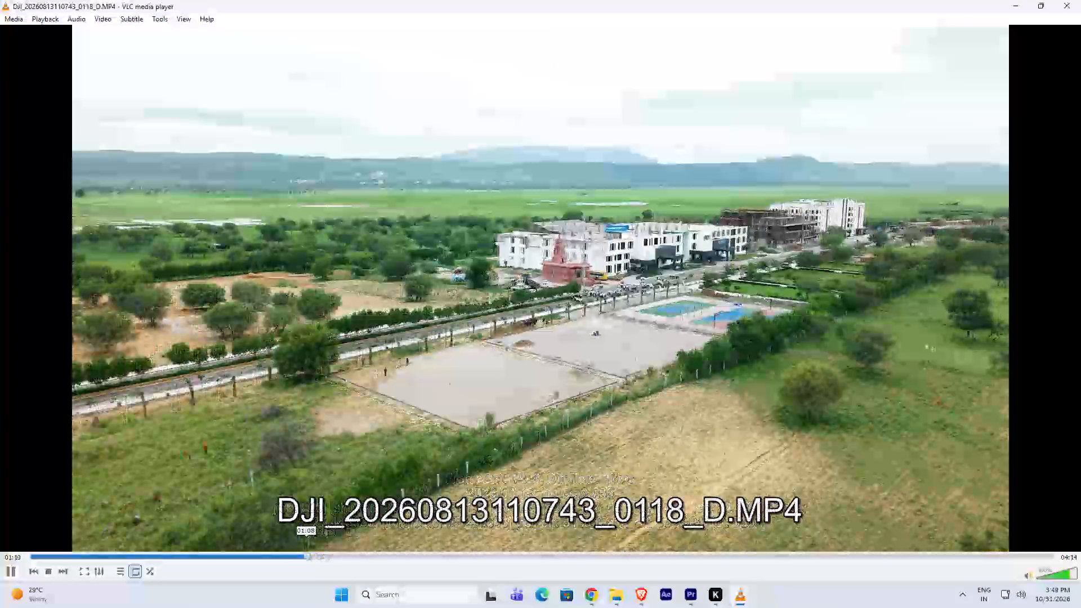
{"action": "left_click_drag", "start_coordinate": [306, 562], "coordinate": [408, 552]}
{"action": "key", "text": "space"}
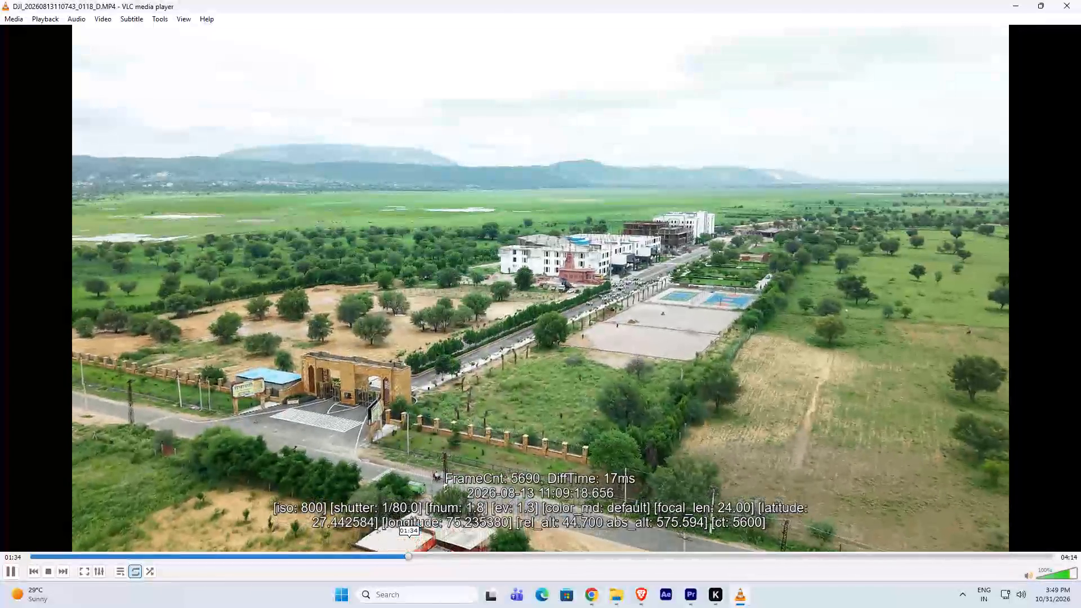
{"action": "left_click", "coordinate": [495, 560]}
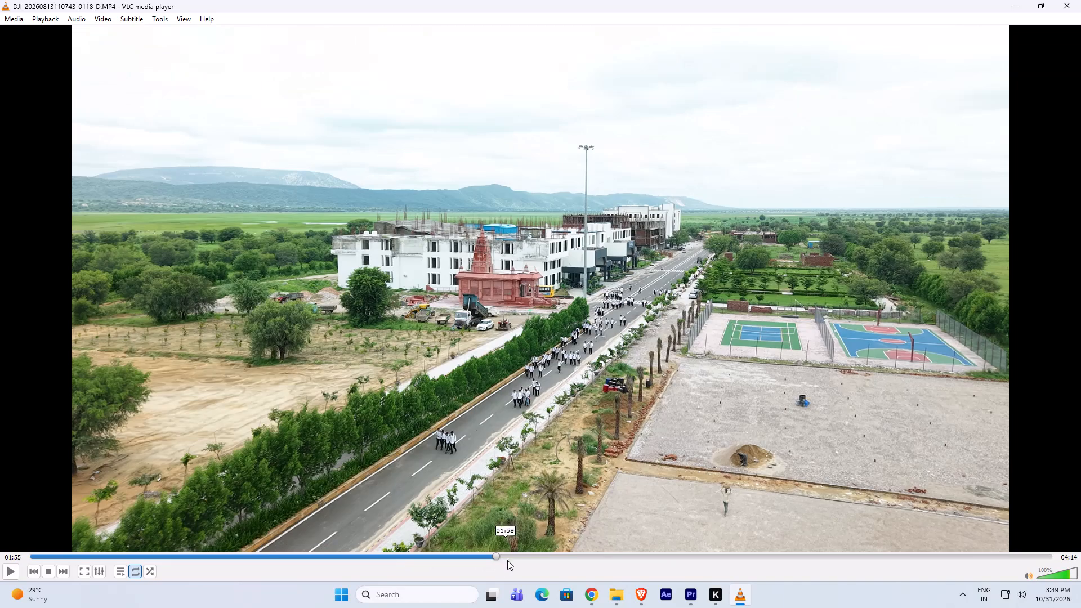
{"action": "left_click_drag", "start_coordinate": [514, 557], "coordinate": [960, 551]}
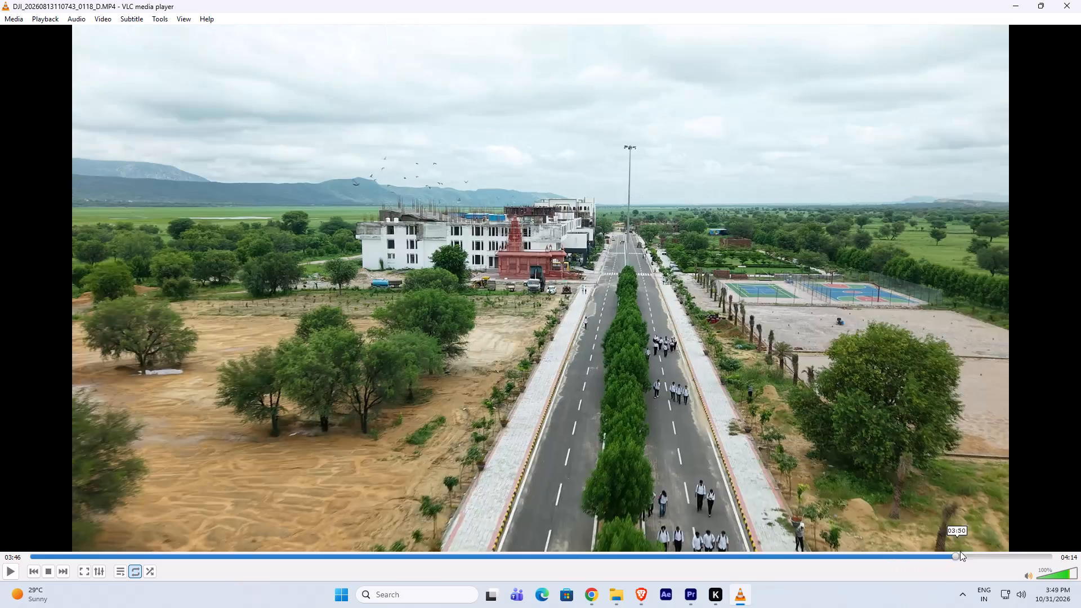
{"action": "left_click_drag", "start_coordinate": [960, 551], "coordinate": [784, 544]}
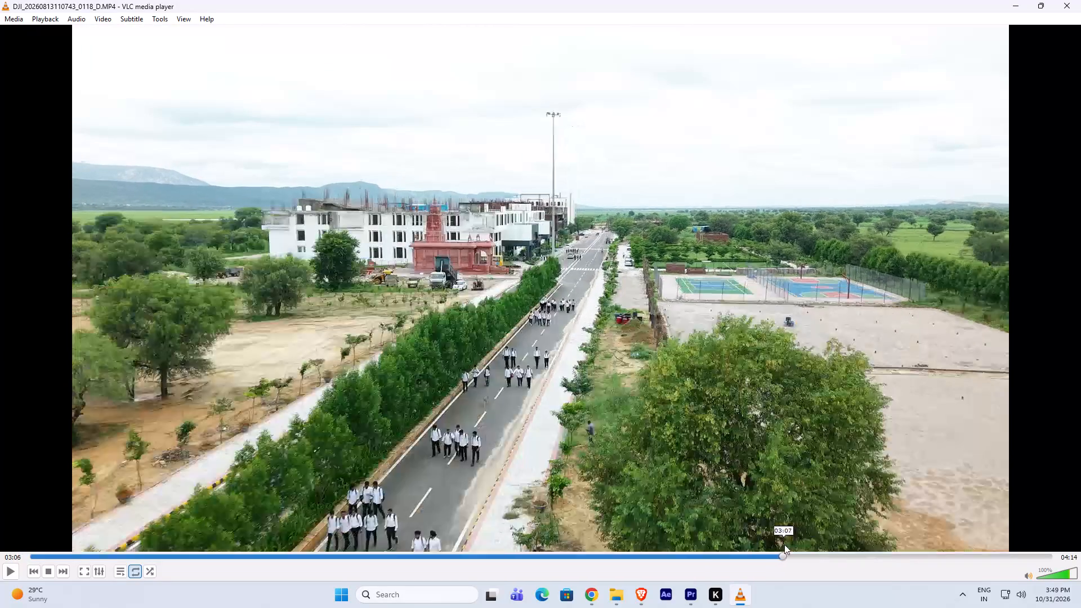
{"action": "left_click_drag", "start_coordinate": [784, 544], "coordinate": [841, 535]}
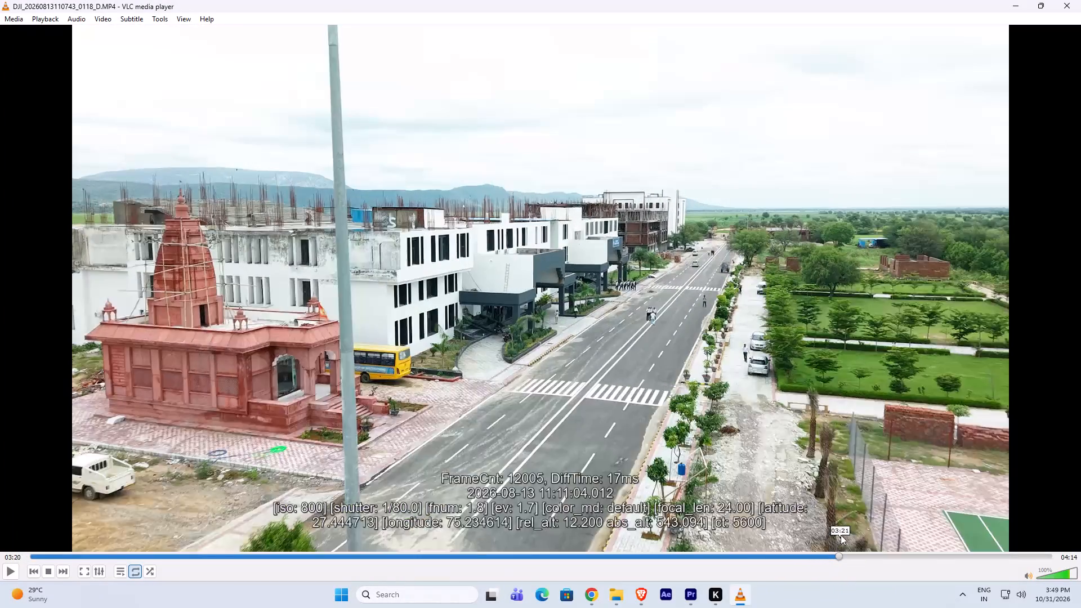
{"action": "left_click_drag", "start_coordinate": [841, 535], "coordinate": [852, 533]}
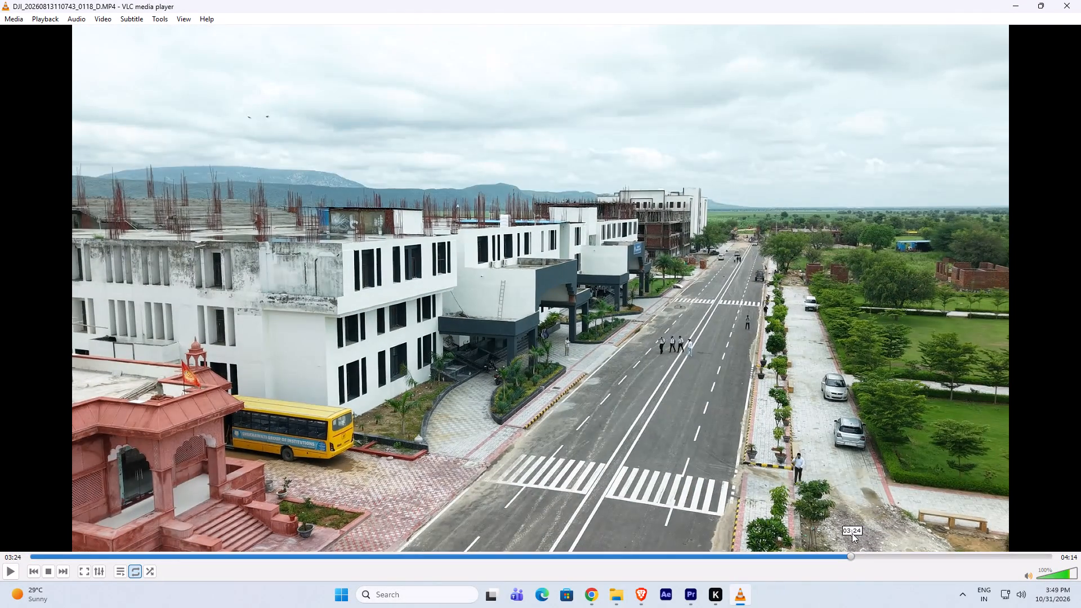
{"action": "left_click_drag", "start_coordinate": [852, 533], "coordinate": [843, 534]}
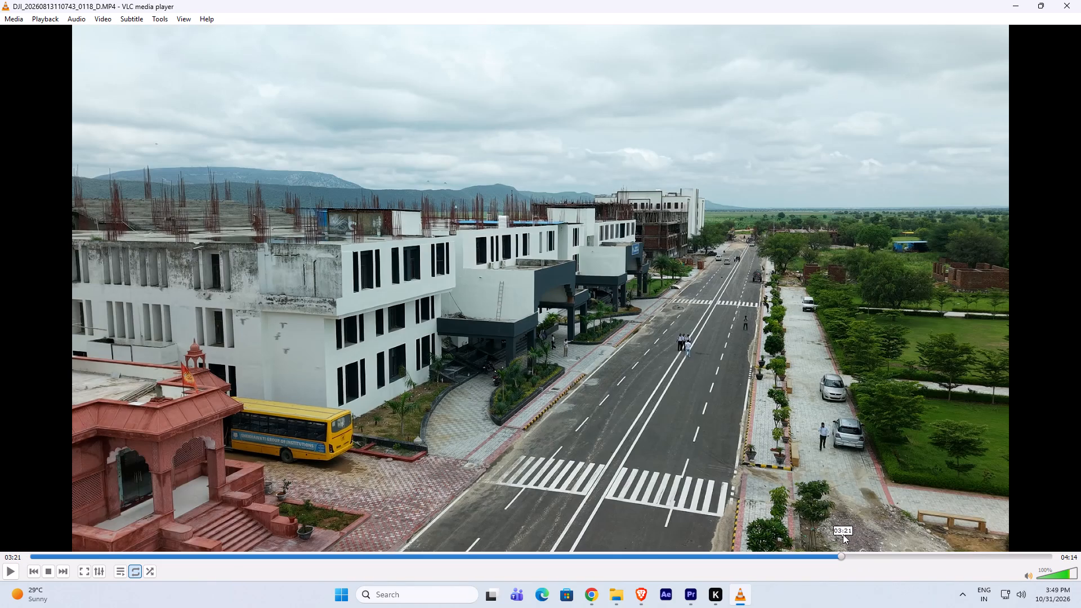
{"action": "left_click_drag", "start_coordinate": [843, 534], "coordinate": [856, 533]}
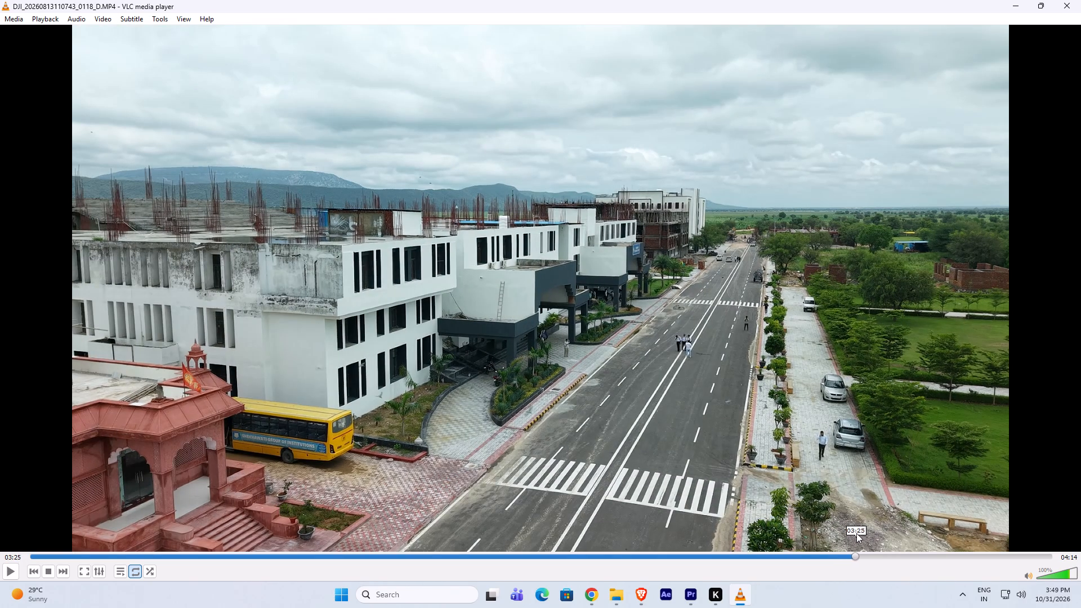
{"action": "left_click_drag", "start_coordinate": [856, 533], "coordinate": [924, 537]}
{"action": "left_click", "coordinate": [1080, 0]}
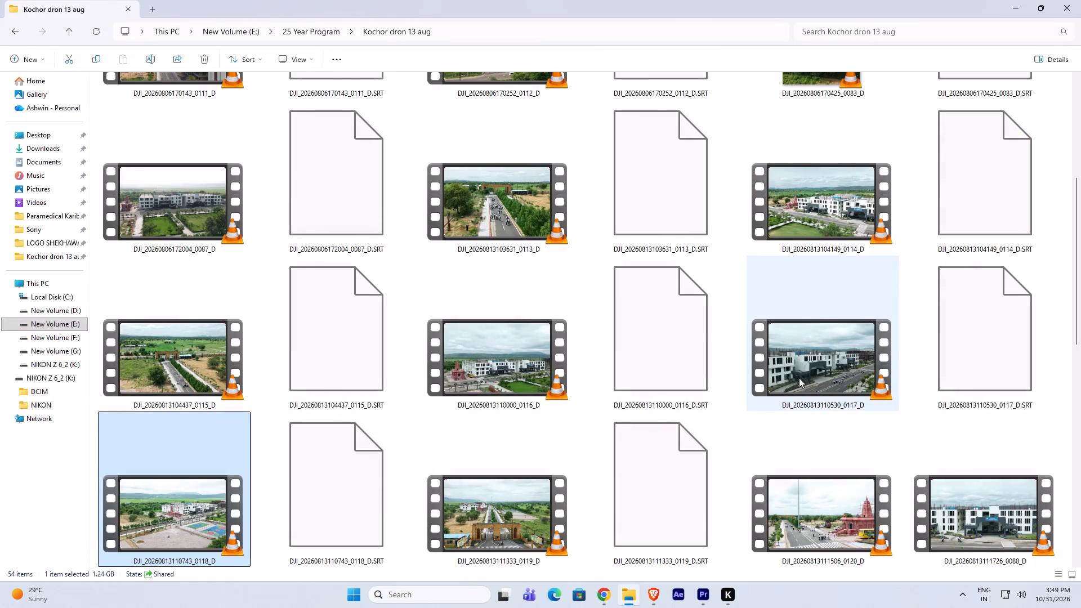
{"action": "scroll", "coordinate": [824, 310], "scroll_direction": "down", "scroll_amount": 4}
{"action": "scroll", "coordinate": [784, 356], "scroll_direction": "up", "scroll_amount": 2}
{"action": "scroll", "coordinate": [645, 397], "scroll_direction": "down", "scroll_amount": 1}
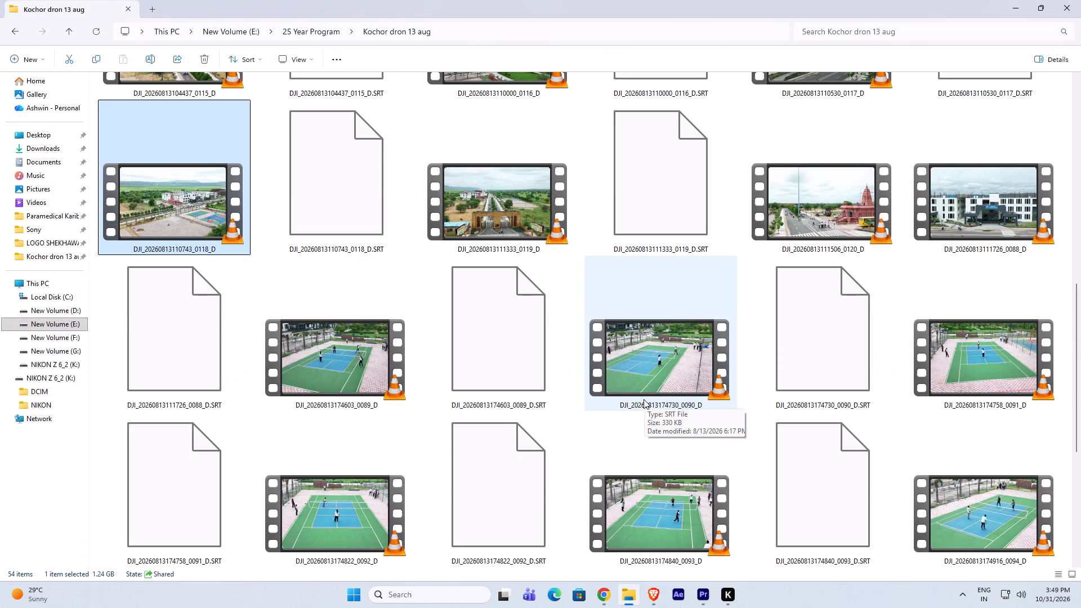
{"action": "double_click", "coordinate": [953, 240]}
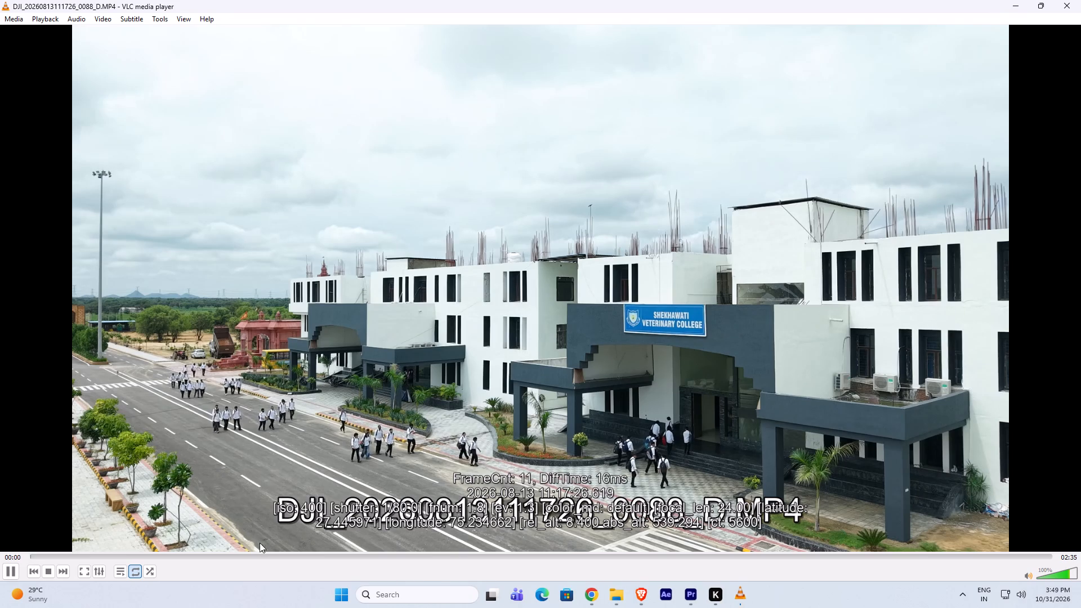
{"action": "left_click_drag", "start_coordinate": [267, 558], "coordinate": [727, 547]}
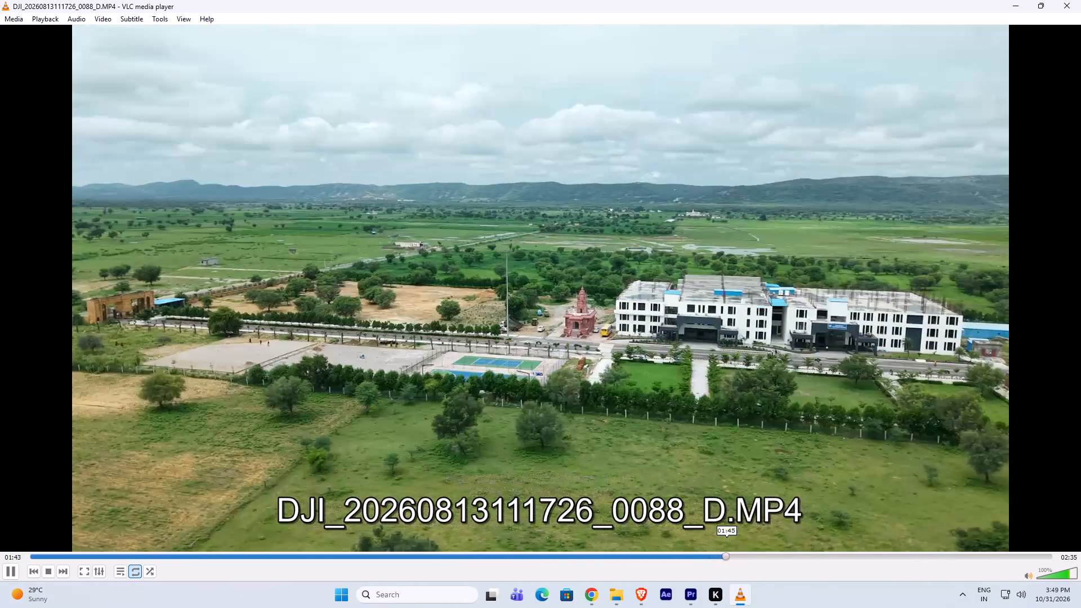
{"action": "left_click_drag", "start_coordinate": [727, 547], "coordinate": [870, 539]}
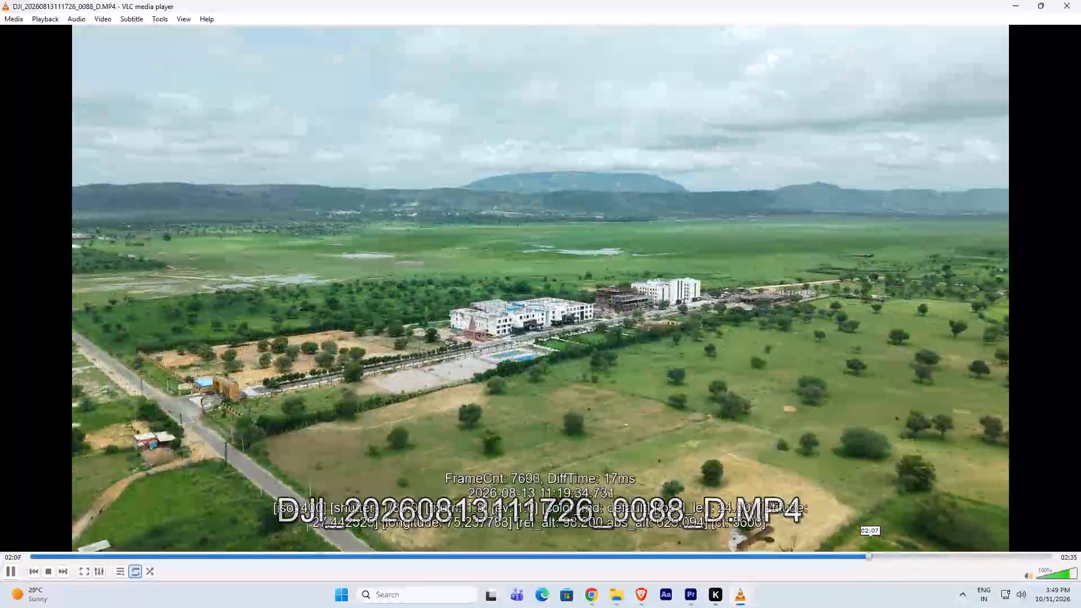
{"action": "left_click_drag", "start_coordinate": [870, 539], "coordinate": [874, 542]}
{"action": "key", "text": "space"}
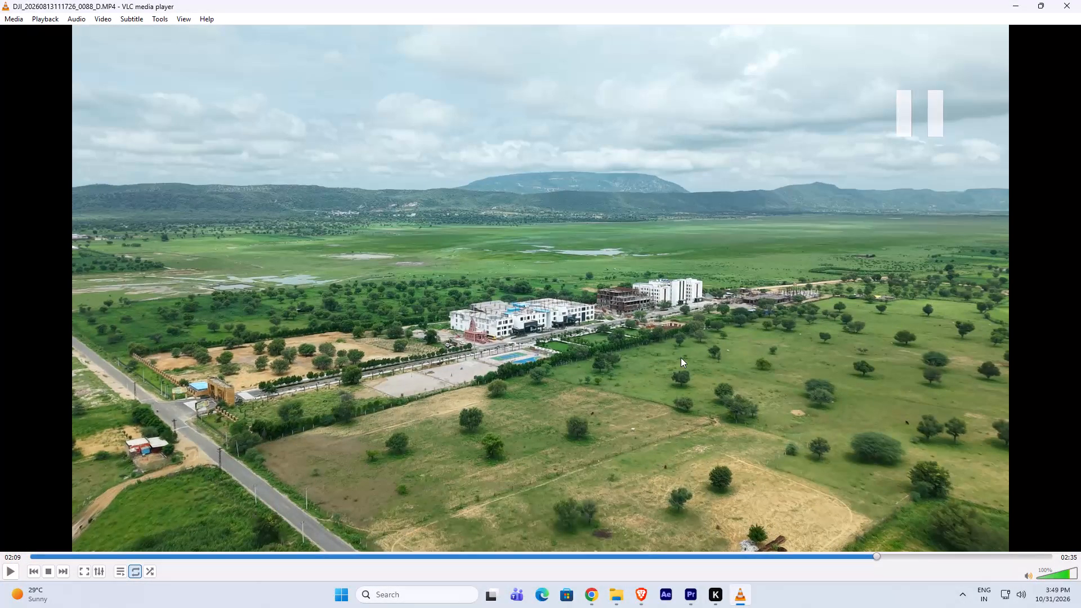
{"action": "key", "text": "space"}
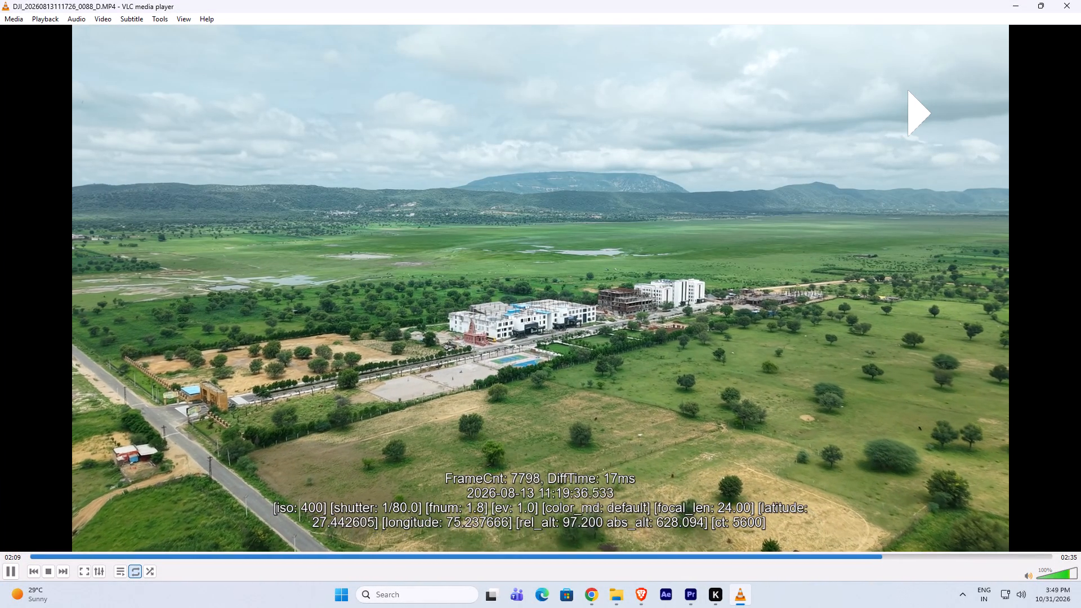
{"action": "key", "text": "space"}
{"action": "left_click", "coordinate": [1080, 0]}
Switch back to Premiere Pro.
{"action": "left_click", "coordinate": [695, 606]}
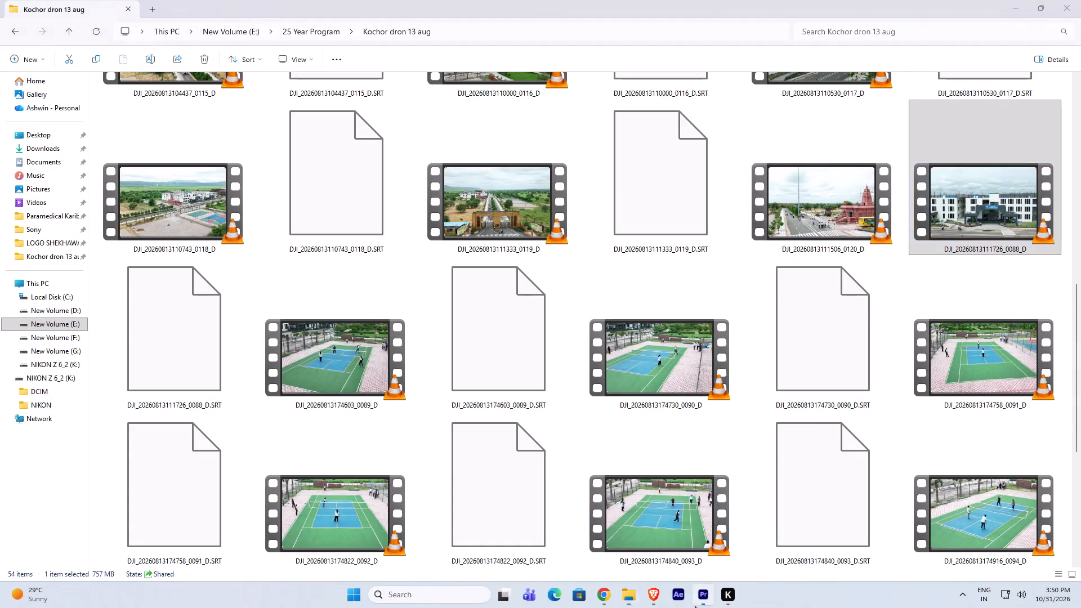
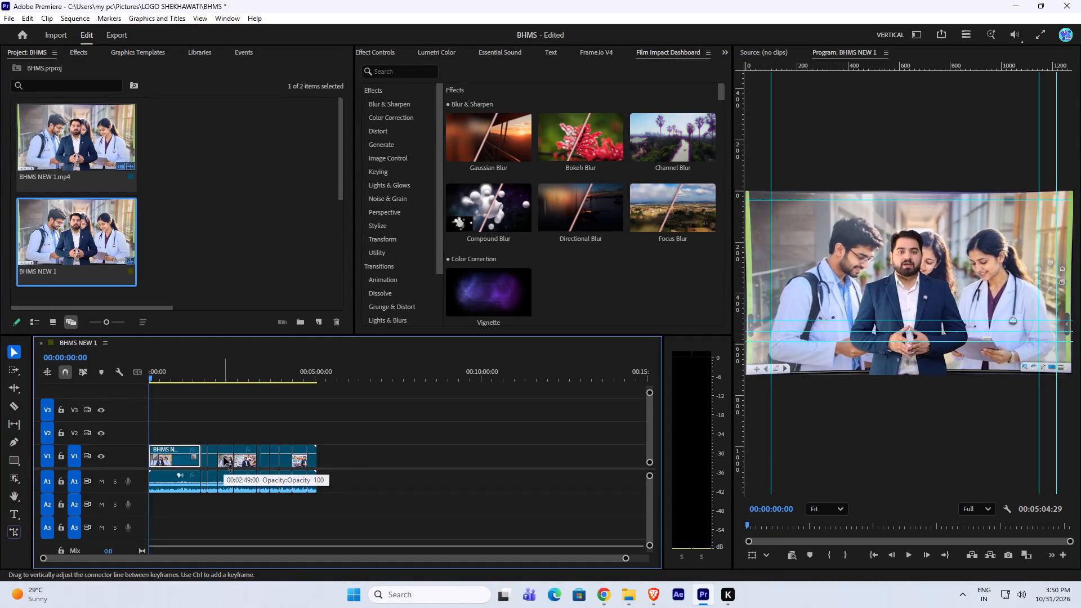
Browse the Film Impact effects from Blur & Sharpen through Lights & Glows, examining the Magnify, Gradient, Logo Cutout and Edge Glow previews.
{"action": "scroll", "coordinate": [409, 184], "scroll_direction": "down", "scroll_amount": 5}
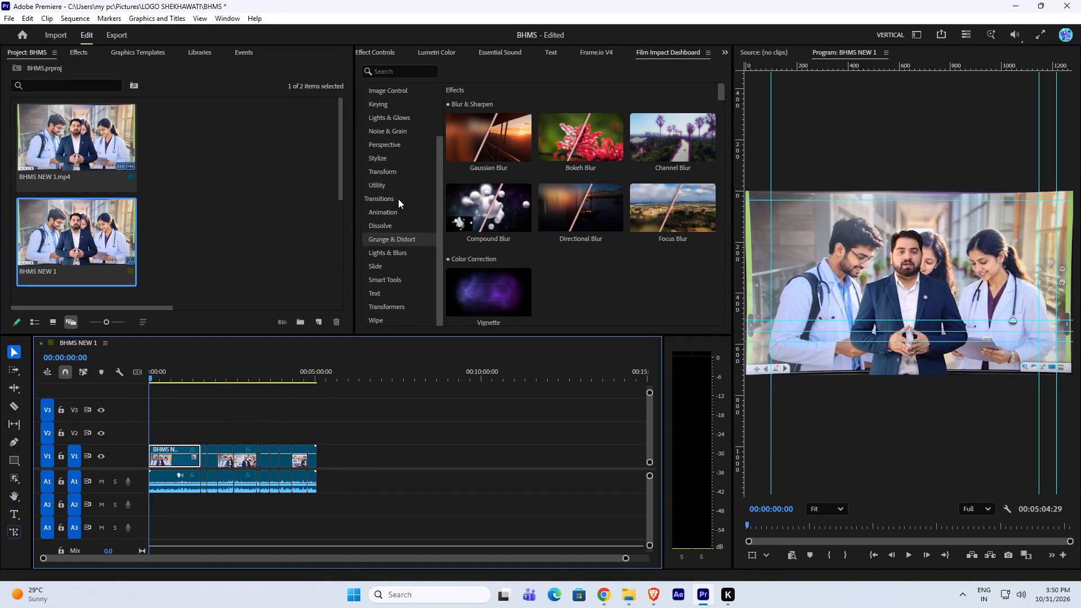
{"action": "scroll", "coordinate": [510, 299], "scroll_direction": "down", "scroll_amount": 3}
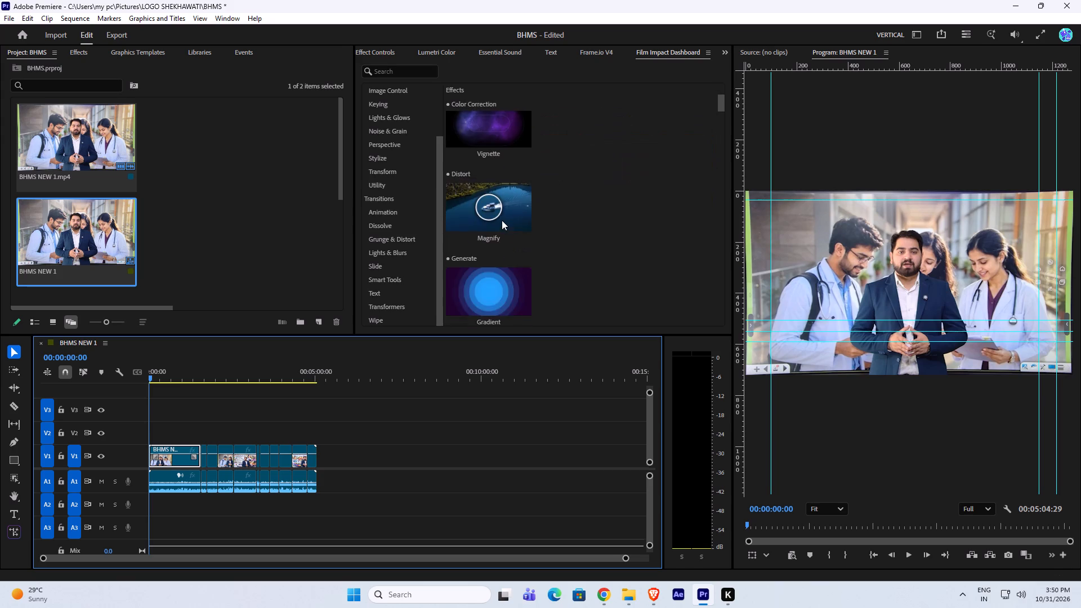
{"action": "scroll", "coordinate": [502, 220], "scroll_direction": "up", "scroll_amount": 1}
{"action": "scroll", "coordinate": [499, 265], "scroll_direction": "down", "scroll_amount": 2}
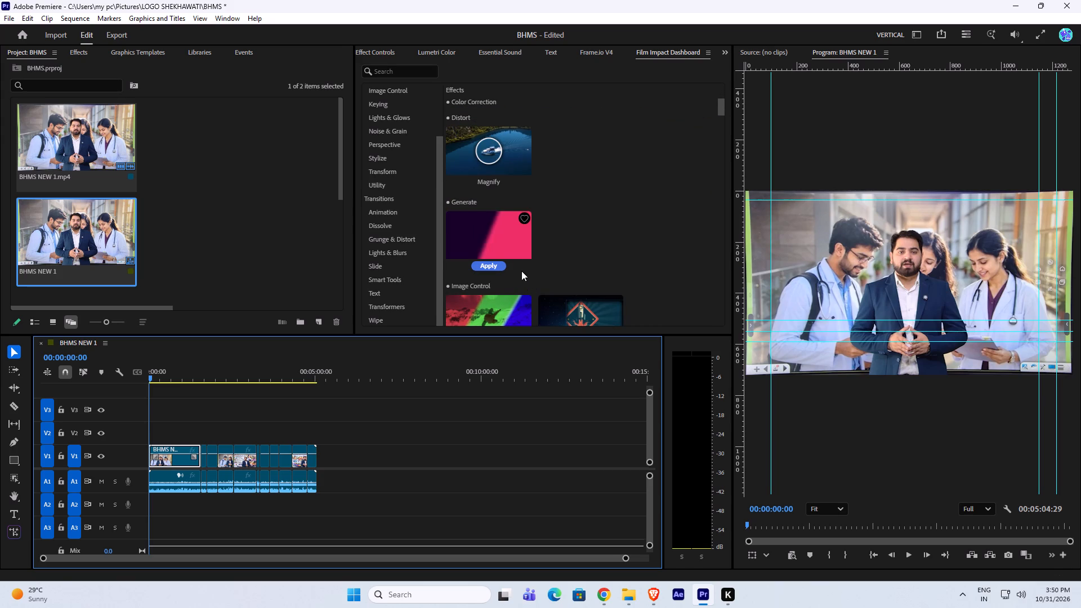
{"action": "scroll", "coordinate": [502, 236], "scroll_direction": "down", "scroll_amount": 2}
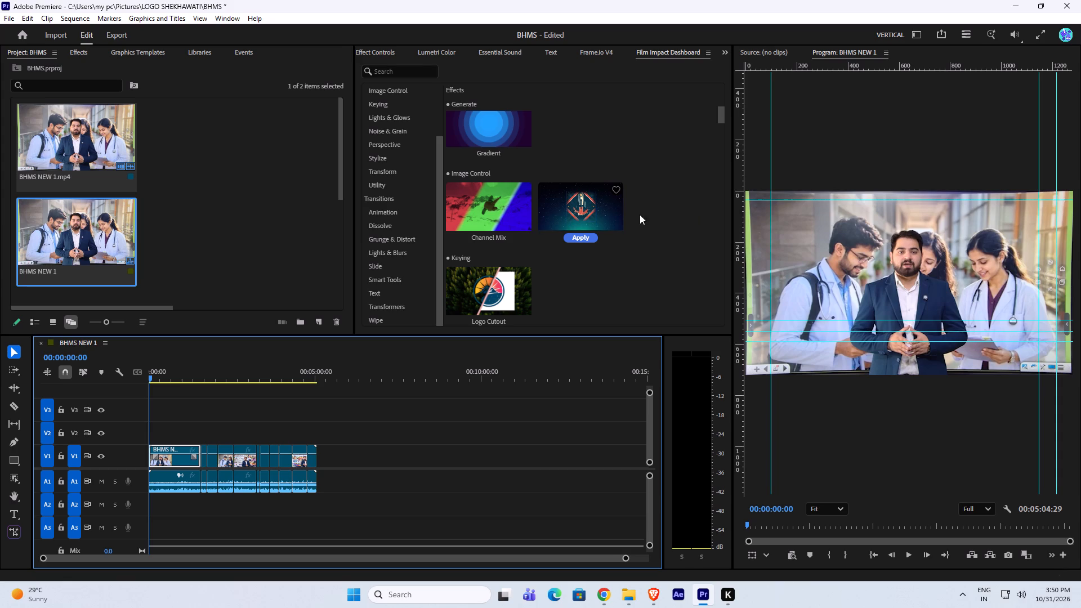
{"action": "scroll", "coordinate": [533, 272], "scroll_direction": "down", "scroll_amount": 3}
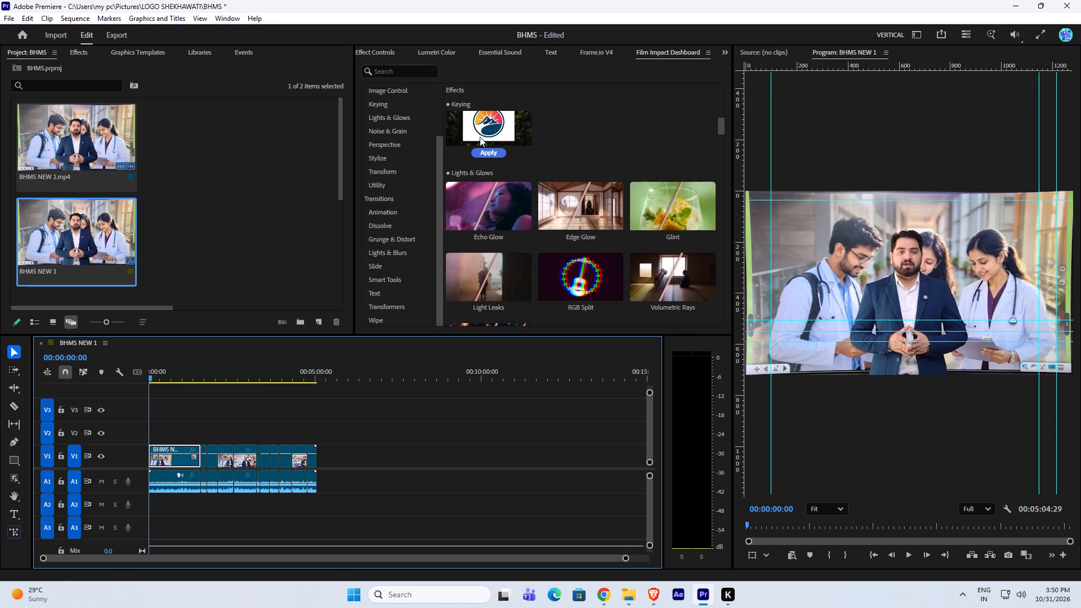
{"action": "scroll", "coordinate": [504, 146], "scroll_direction": "down", "scroll_amount": 1}
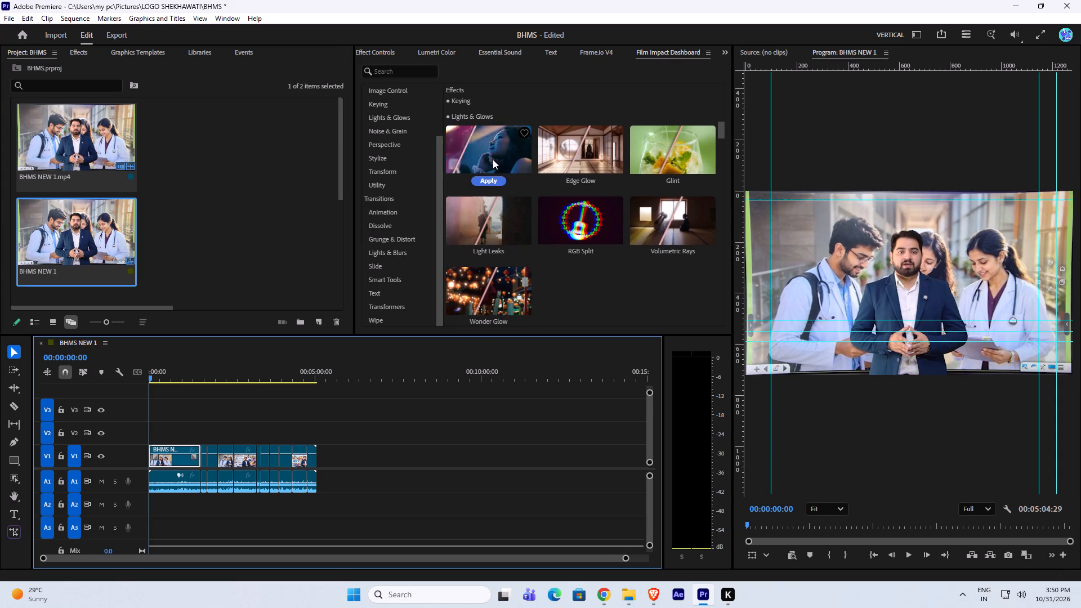
{"action": "left_click", "coordinate": [582, 144]}
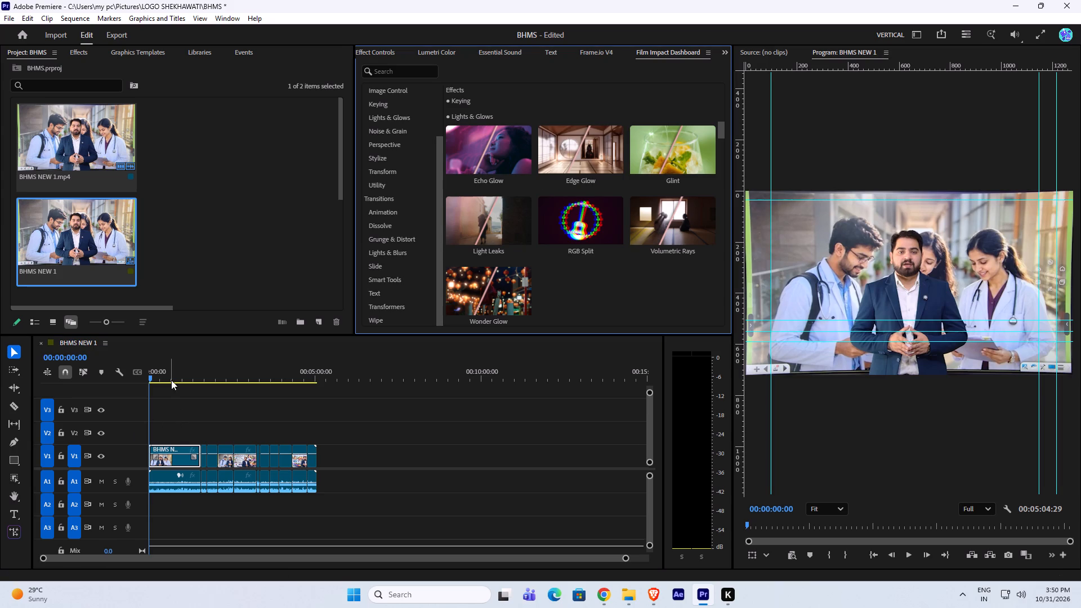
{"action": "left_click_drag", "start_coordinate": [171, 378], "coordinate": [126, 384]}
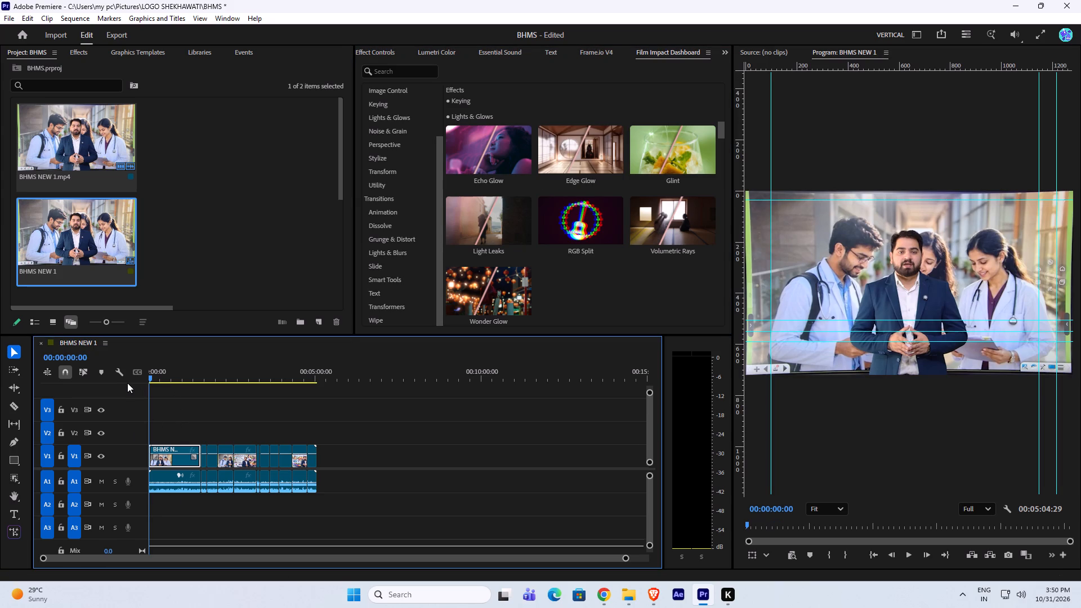
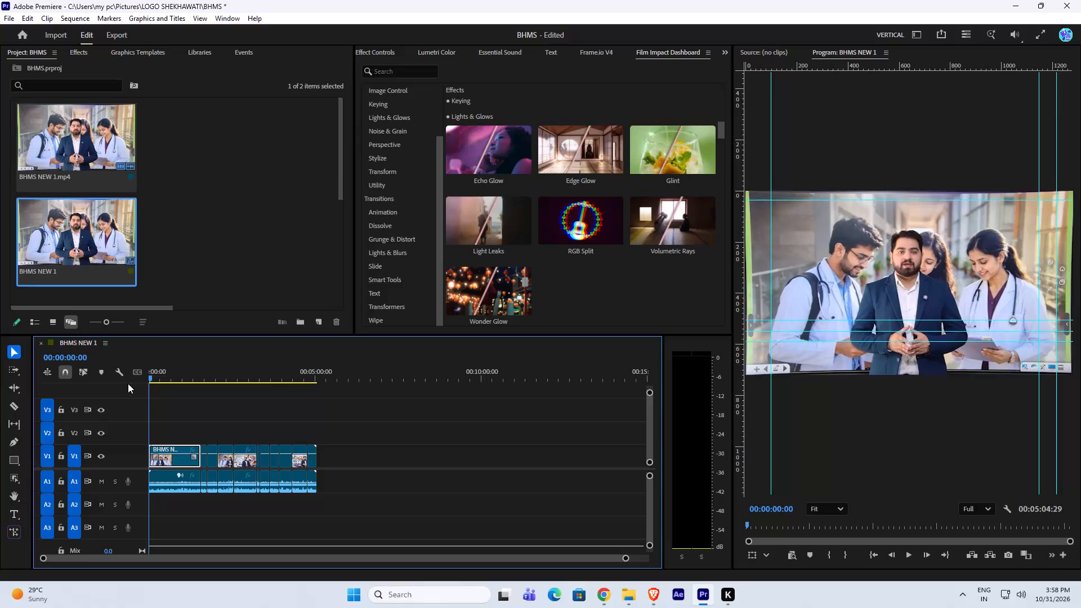
Mark an Out point at 00:00:00:00 in the BHMS NEW 1 sequence and switch to the Pen tool.
{"action": "type", "text": "op"}
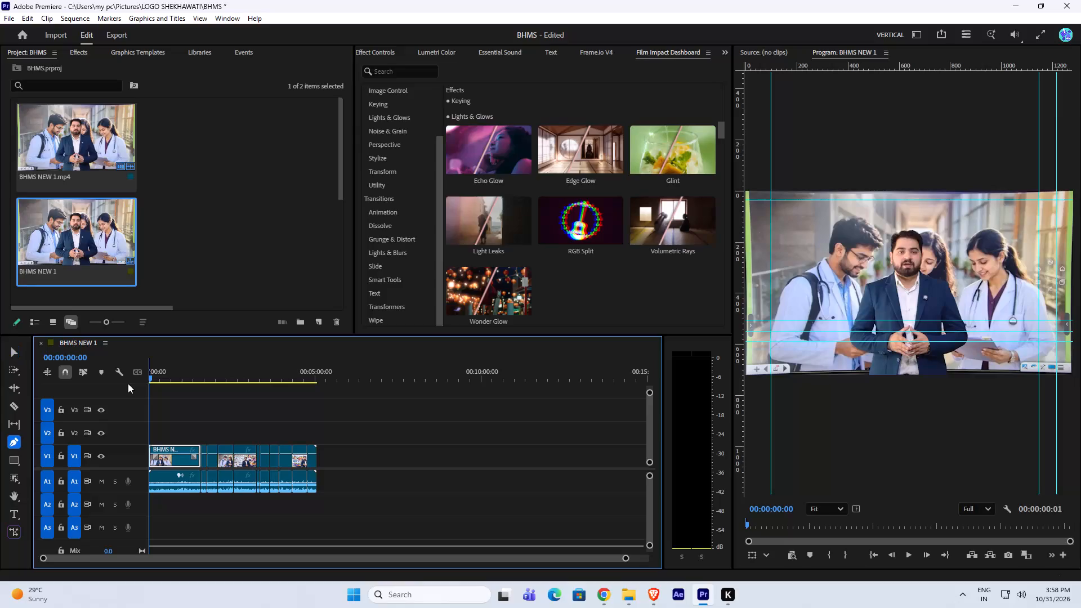
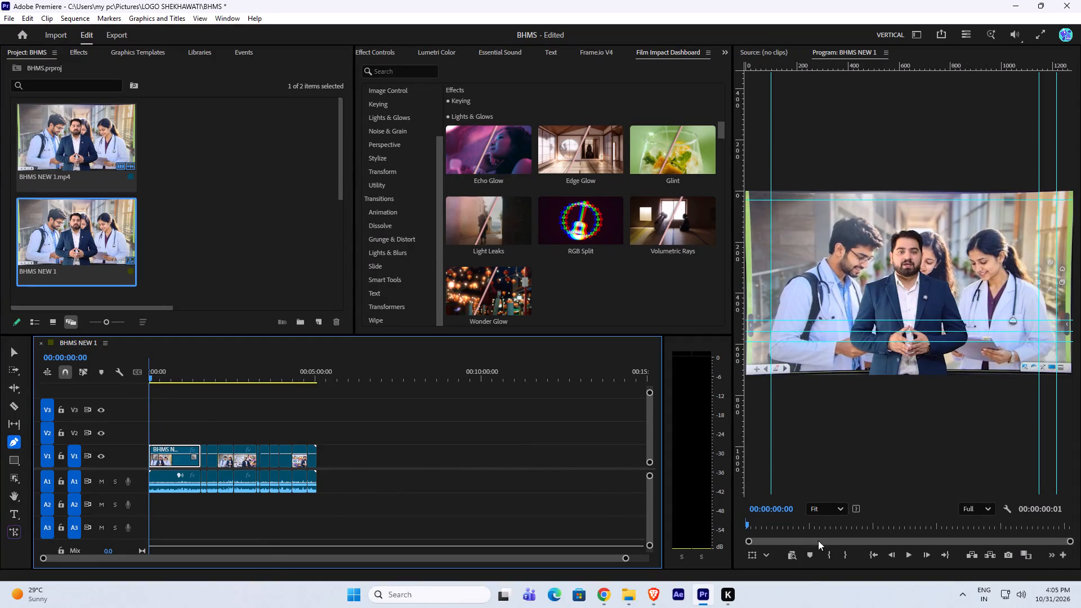
Play the BHMS NEW 1 sequence from the start at faster speed and watch it in full-screen video view.
{"action": "key", "text": "l"}
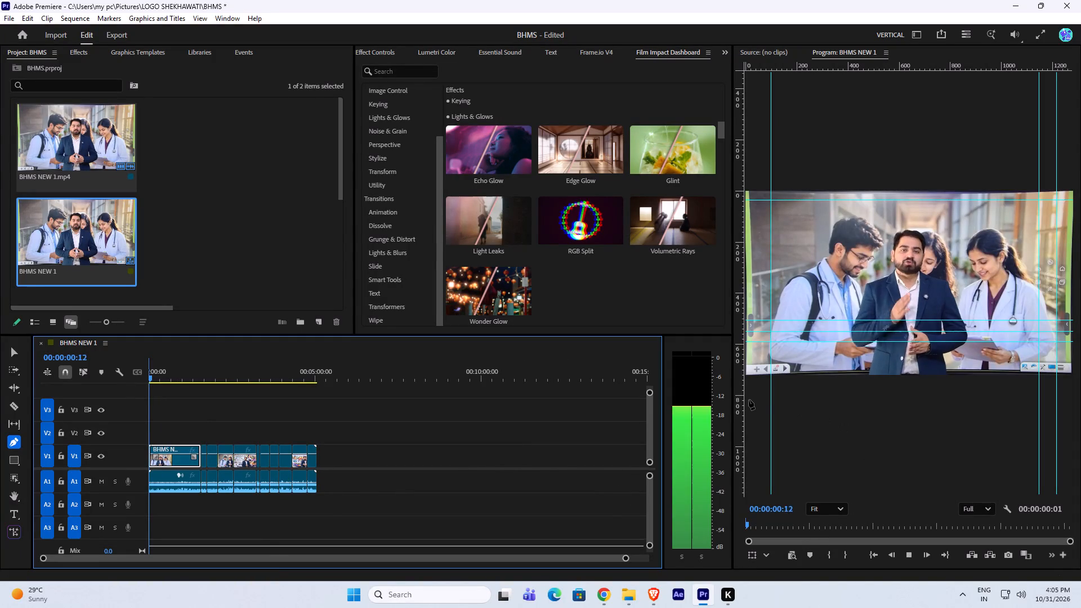
{"action": "key", "text": "l"}
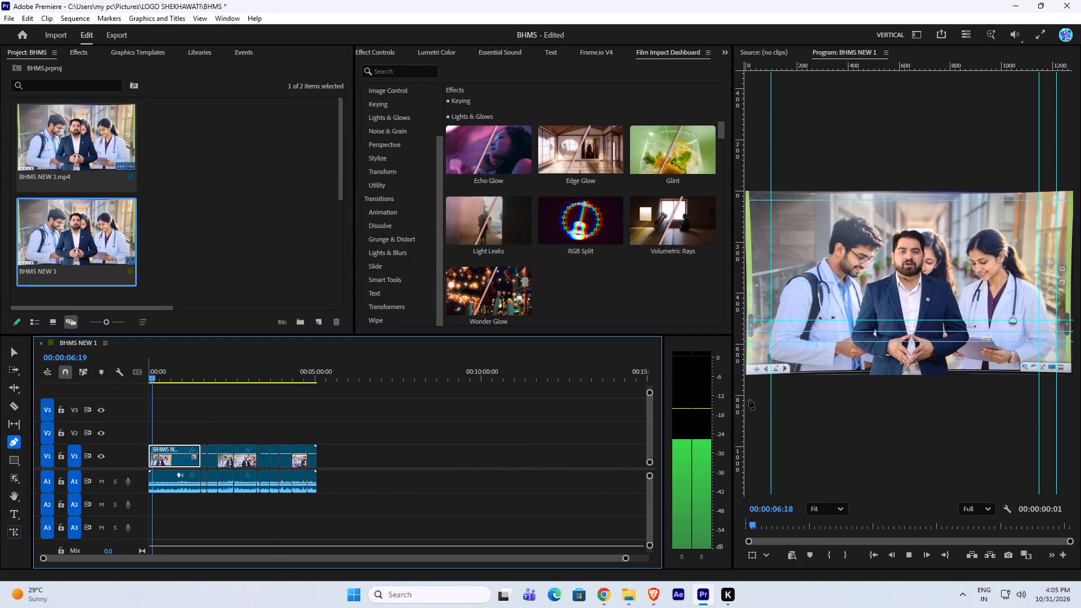
{"action": "key", "text": "grave"}
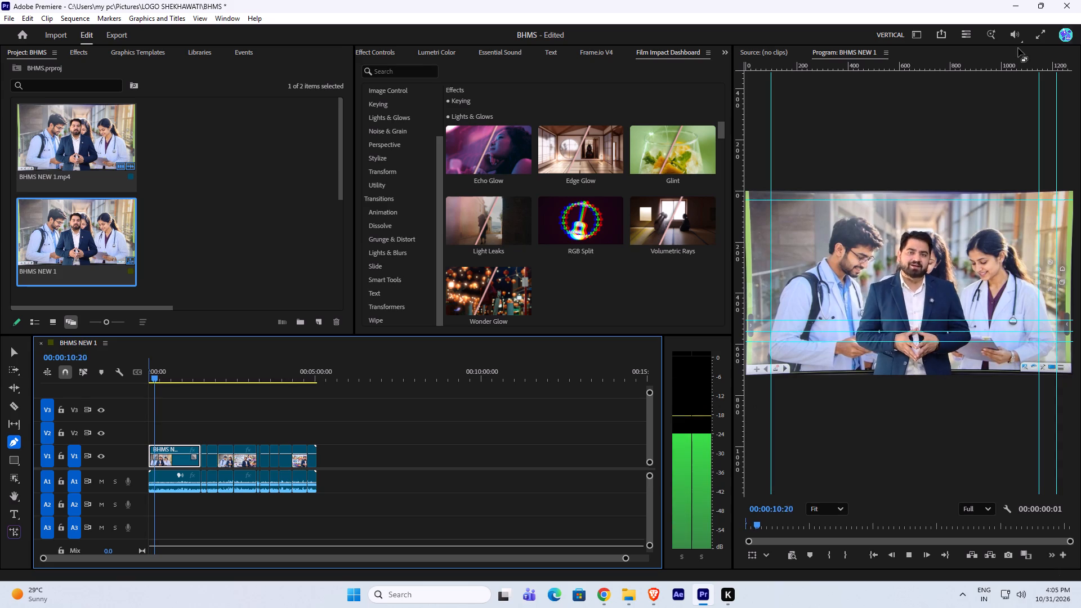
{"action": "left_click", "coordinate": [1041, 35]}
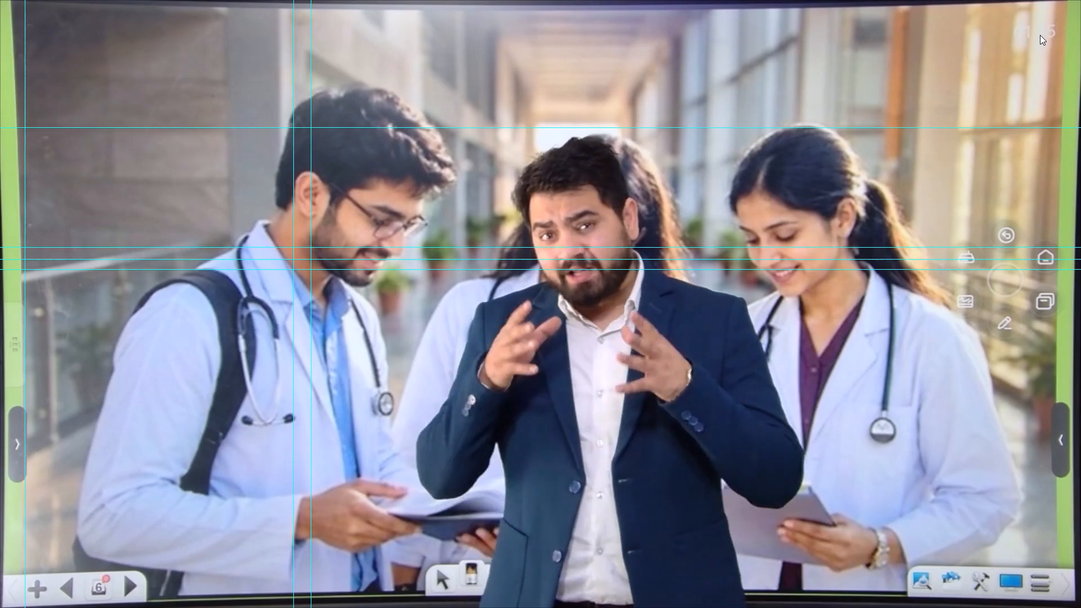
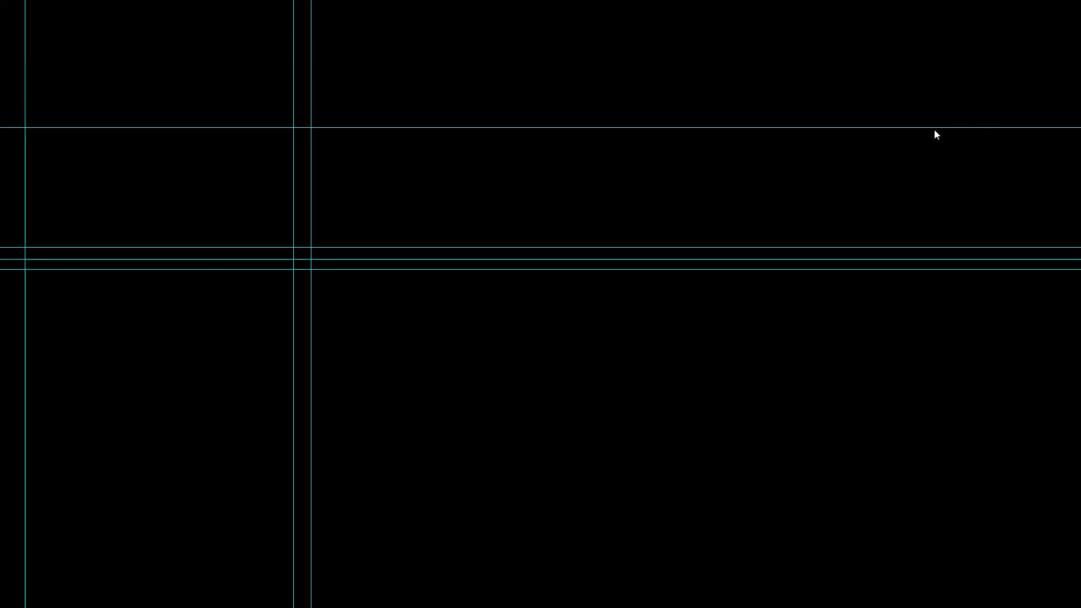
Leave the full-screen playback of the BHMS NEW 1 sequence and return to the editing workspace.
{"action": "left_click", "coordinate": [900, 174]}
{"action": "double_click", "coordinate": [812, 205]}
{"action": "key", "text": "Escape"}
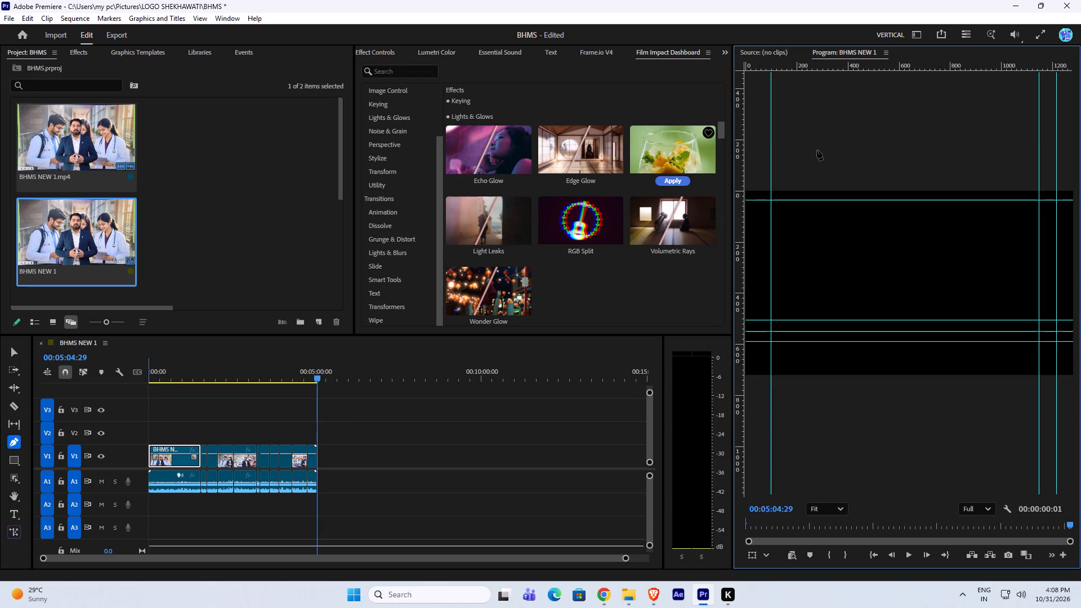
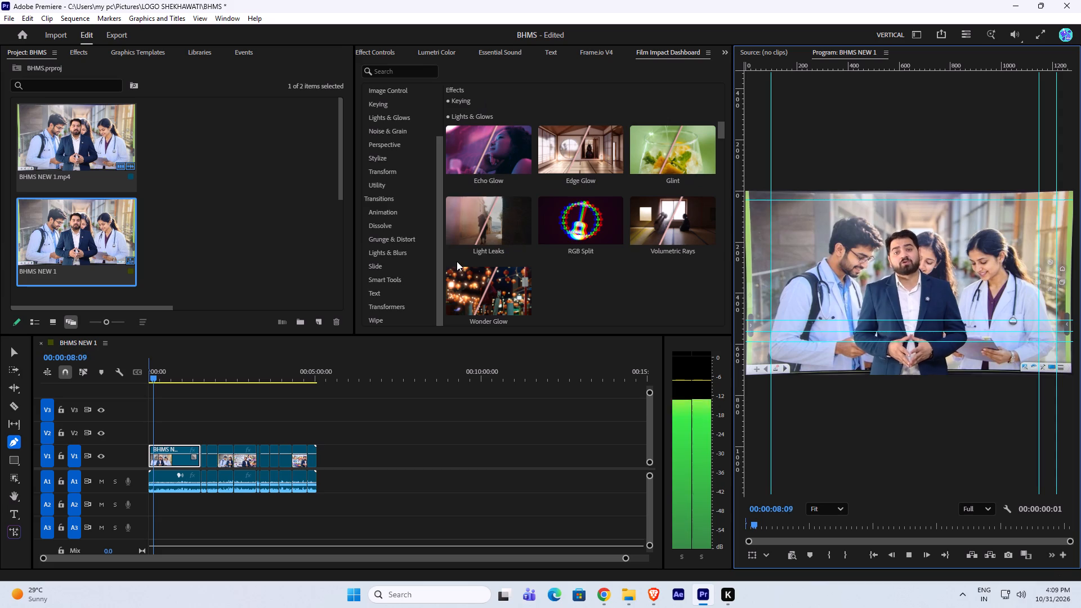
Nest all video and audio clips of the BHMS NEW 1 sequence into one nested sequence, keeping the default name.
{"action": "key", "text": "space"}
{"action": "left_click_drag", "start_coordinate": [398, 442], "coordinate": [168, 489]}
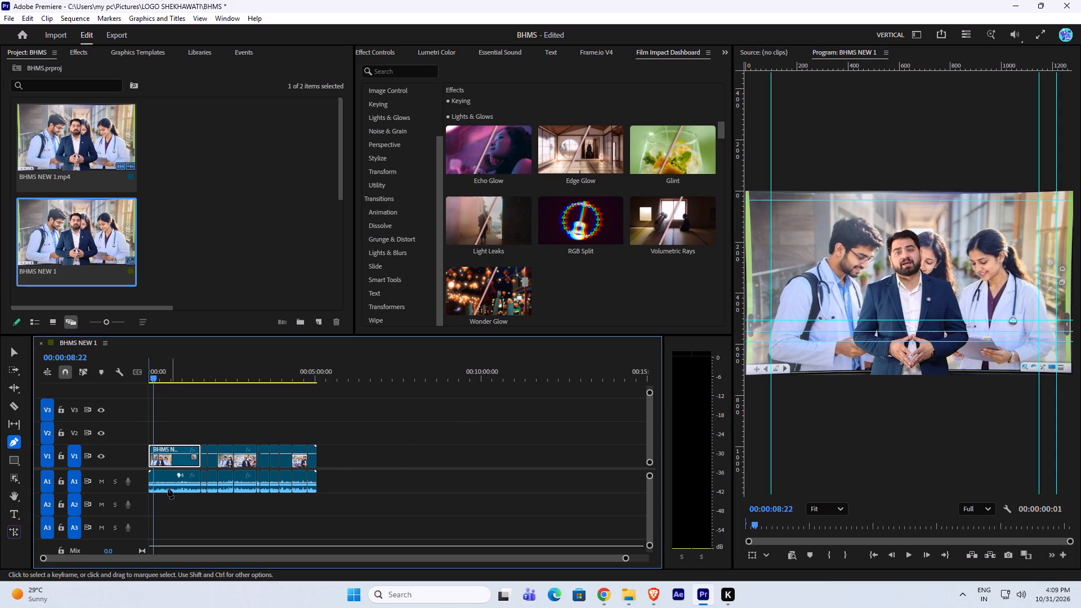
{"action": "left_click_drag", "start_coordinate": [168, 489], "coordinate": [158, 493]}
{"action": "key", "text": "v"}
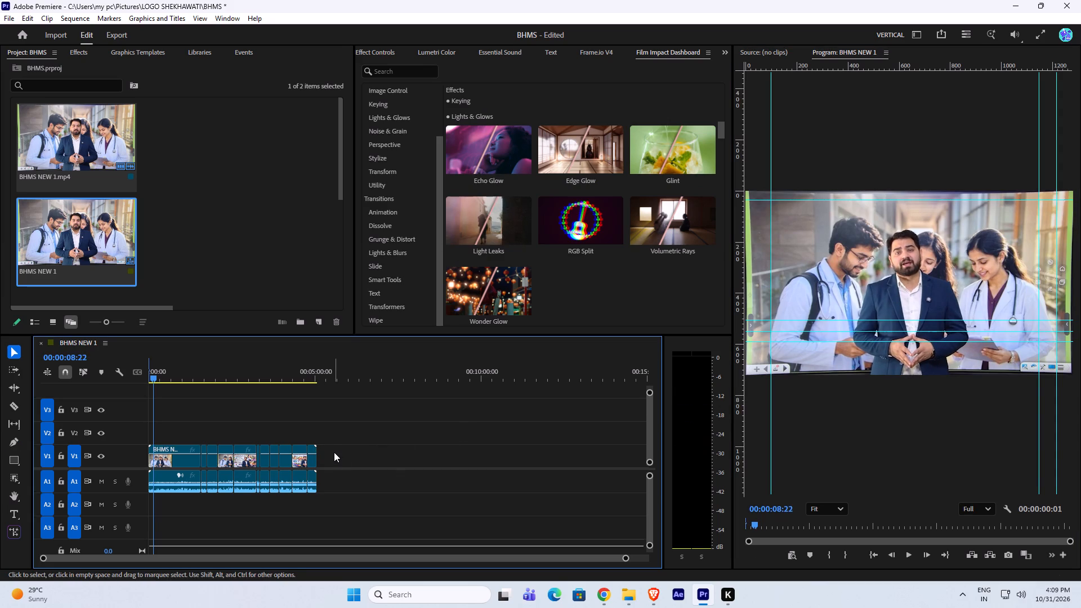
{"action": "left_click_drag", "start_coordinate": [334, 453], "coordinate": [185, 499]}
{"action": "right_click", "coordinate": [165, 458]}
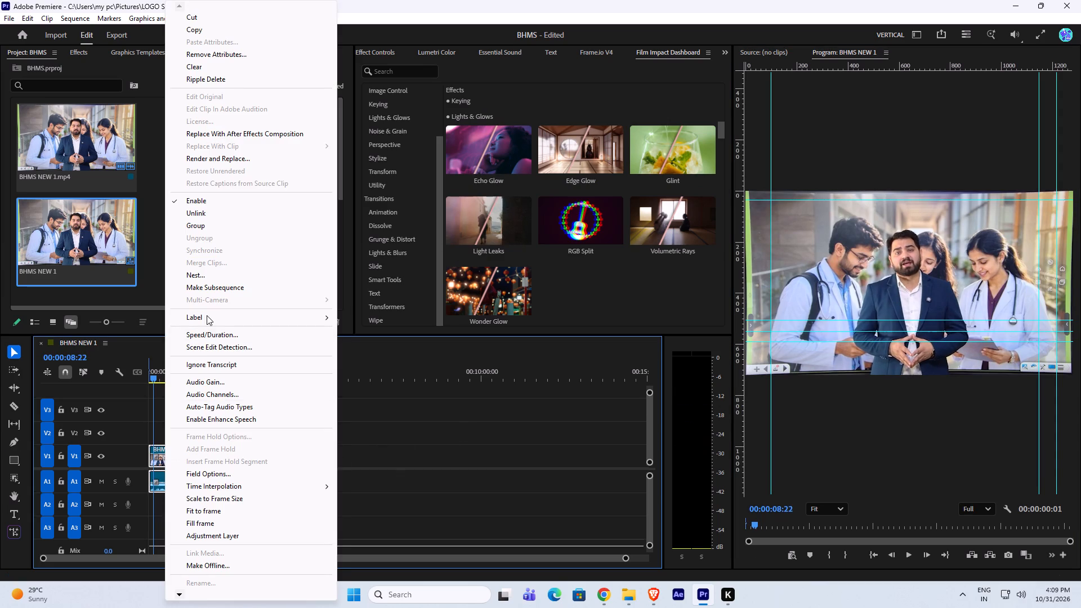
{"action": "left_click", "coordinate": [212, 279]}
{"action": "left_click", "coordinate": [560, 309]}
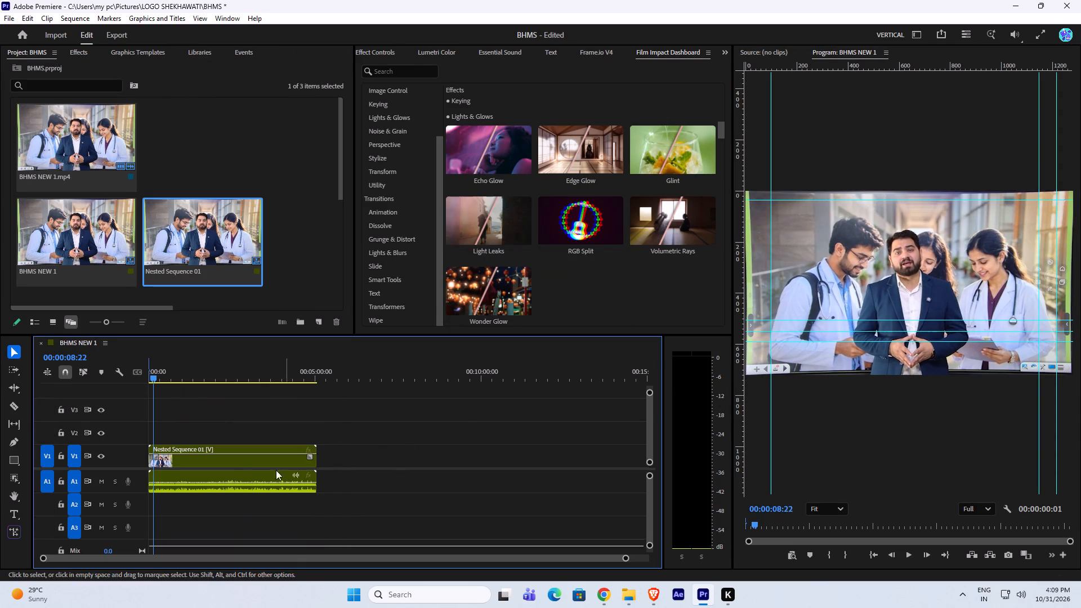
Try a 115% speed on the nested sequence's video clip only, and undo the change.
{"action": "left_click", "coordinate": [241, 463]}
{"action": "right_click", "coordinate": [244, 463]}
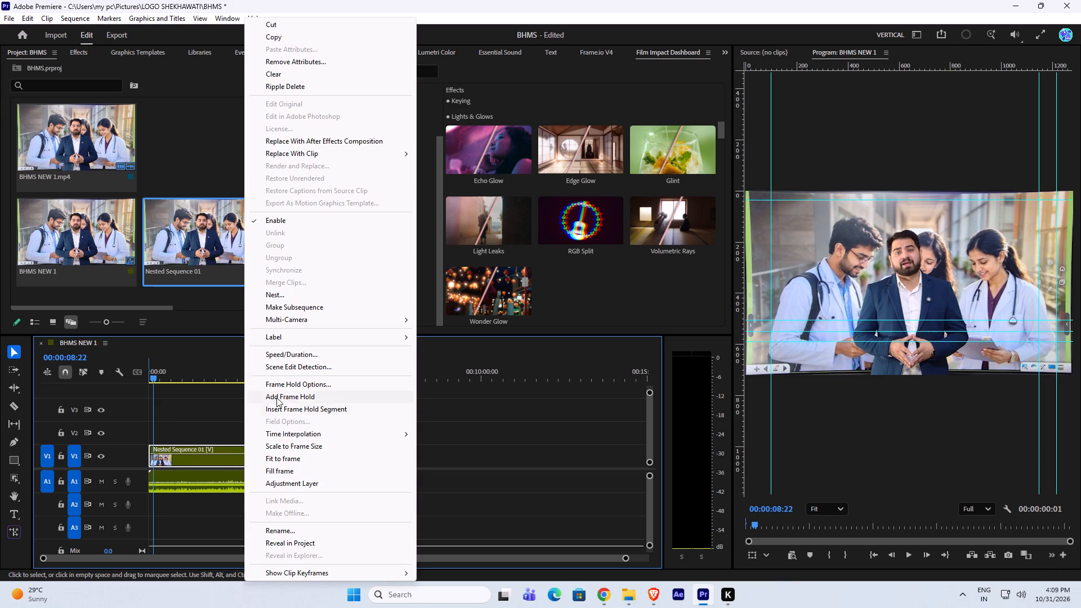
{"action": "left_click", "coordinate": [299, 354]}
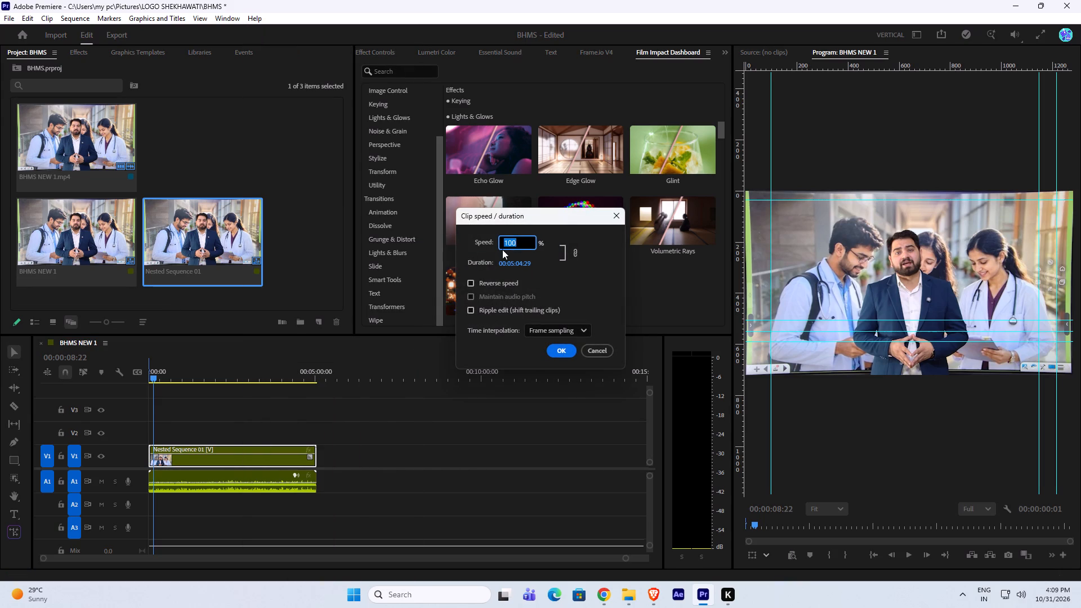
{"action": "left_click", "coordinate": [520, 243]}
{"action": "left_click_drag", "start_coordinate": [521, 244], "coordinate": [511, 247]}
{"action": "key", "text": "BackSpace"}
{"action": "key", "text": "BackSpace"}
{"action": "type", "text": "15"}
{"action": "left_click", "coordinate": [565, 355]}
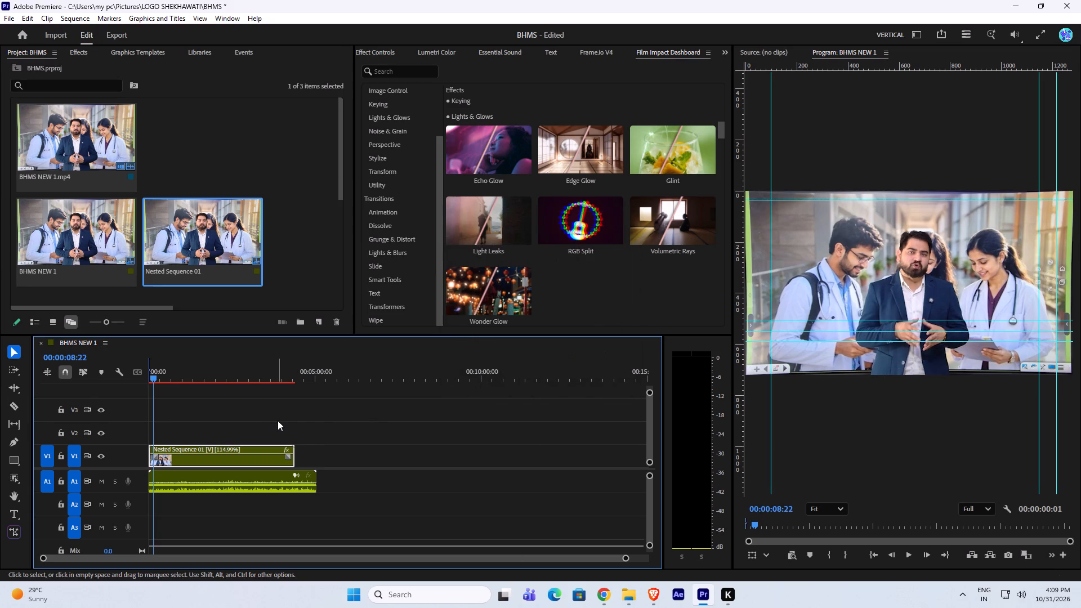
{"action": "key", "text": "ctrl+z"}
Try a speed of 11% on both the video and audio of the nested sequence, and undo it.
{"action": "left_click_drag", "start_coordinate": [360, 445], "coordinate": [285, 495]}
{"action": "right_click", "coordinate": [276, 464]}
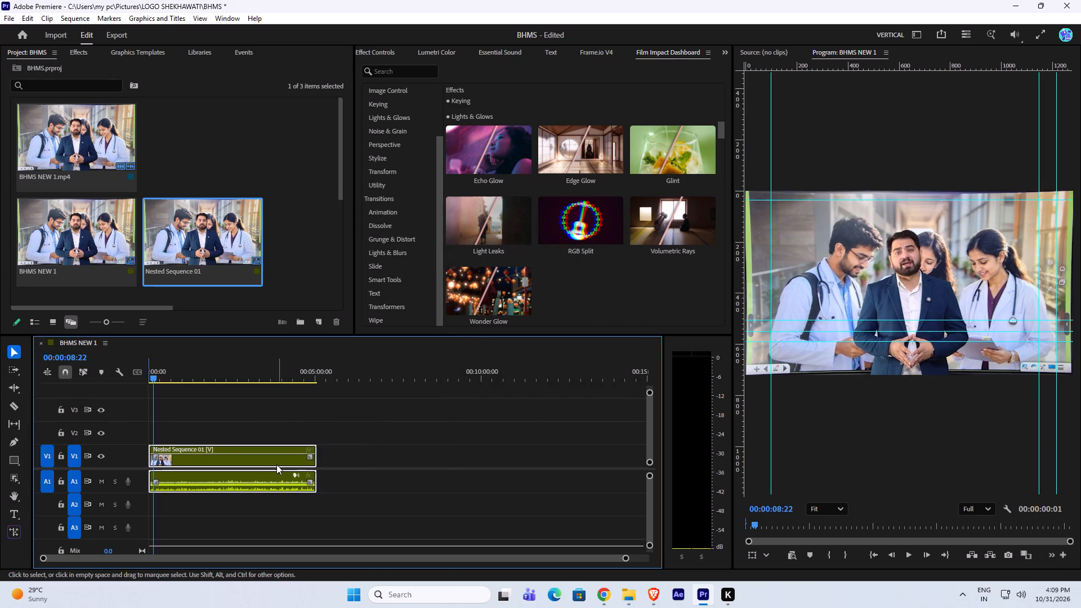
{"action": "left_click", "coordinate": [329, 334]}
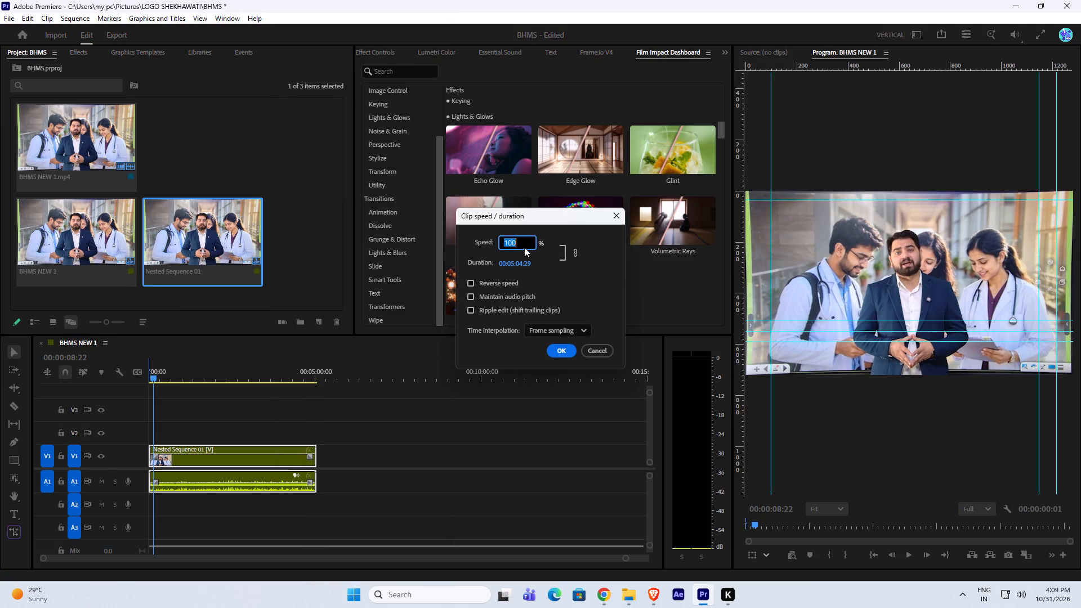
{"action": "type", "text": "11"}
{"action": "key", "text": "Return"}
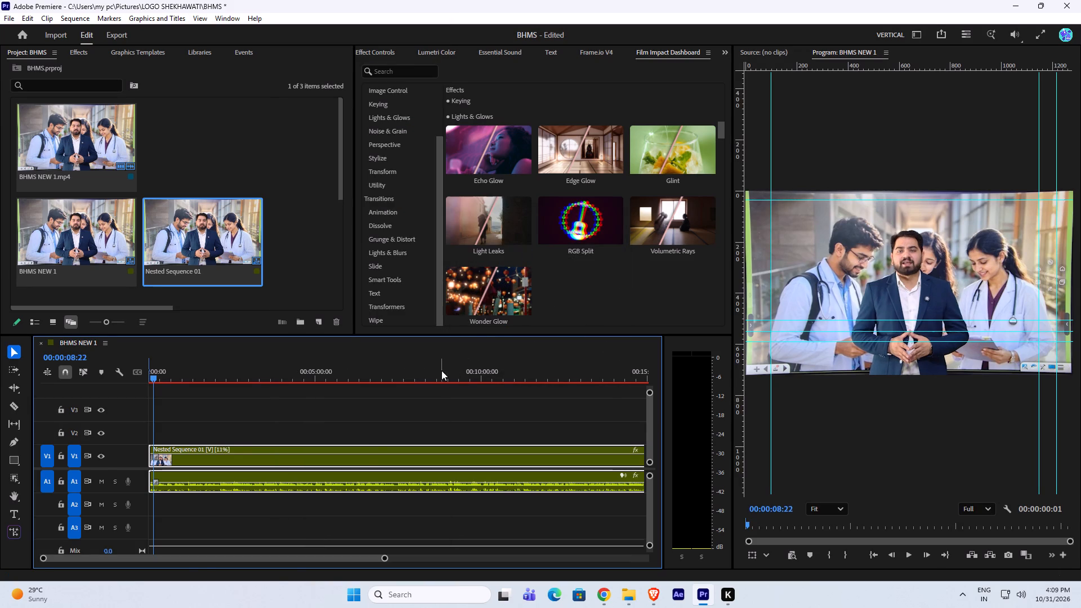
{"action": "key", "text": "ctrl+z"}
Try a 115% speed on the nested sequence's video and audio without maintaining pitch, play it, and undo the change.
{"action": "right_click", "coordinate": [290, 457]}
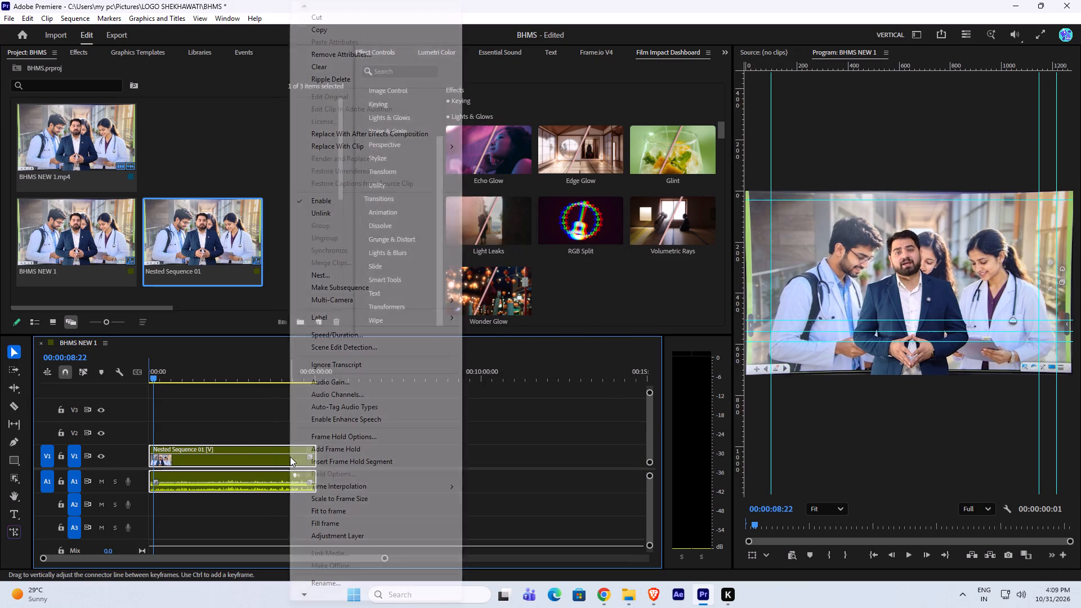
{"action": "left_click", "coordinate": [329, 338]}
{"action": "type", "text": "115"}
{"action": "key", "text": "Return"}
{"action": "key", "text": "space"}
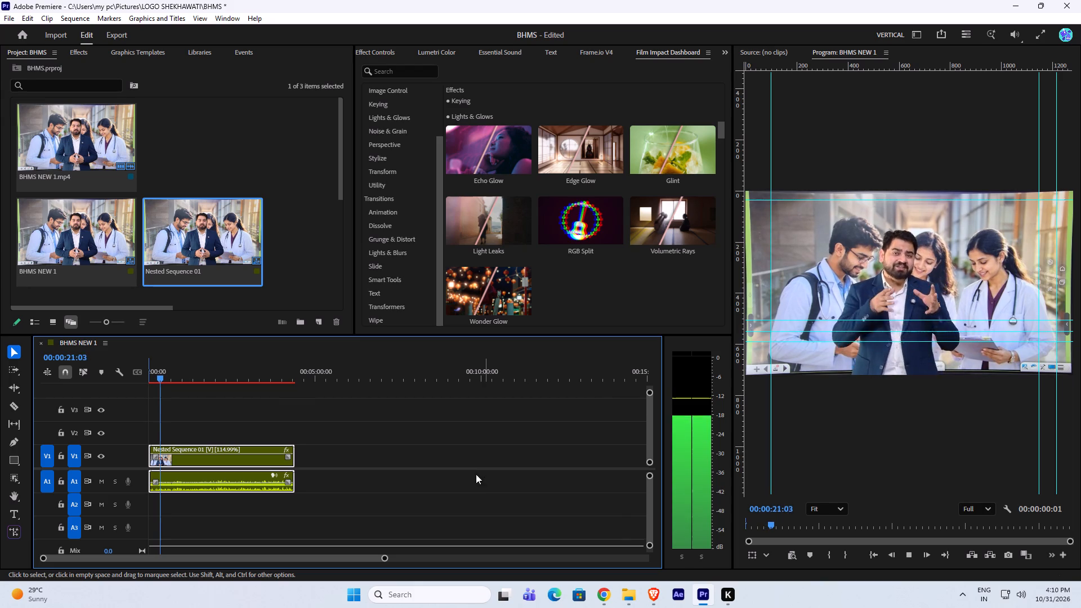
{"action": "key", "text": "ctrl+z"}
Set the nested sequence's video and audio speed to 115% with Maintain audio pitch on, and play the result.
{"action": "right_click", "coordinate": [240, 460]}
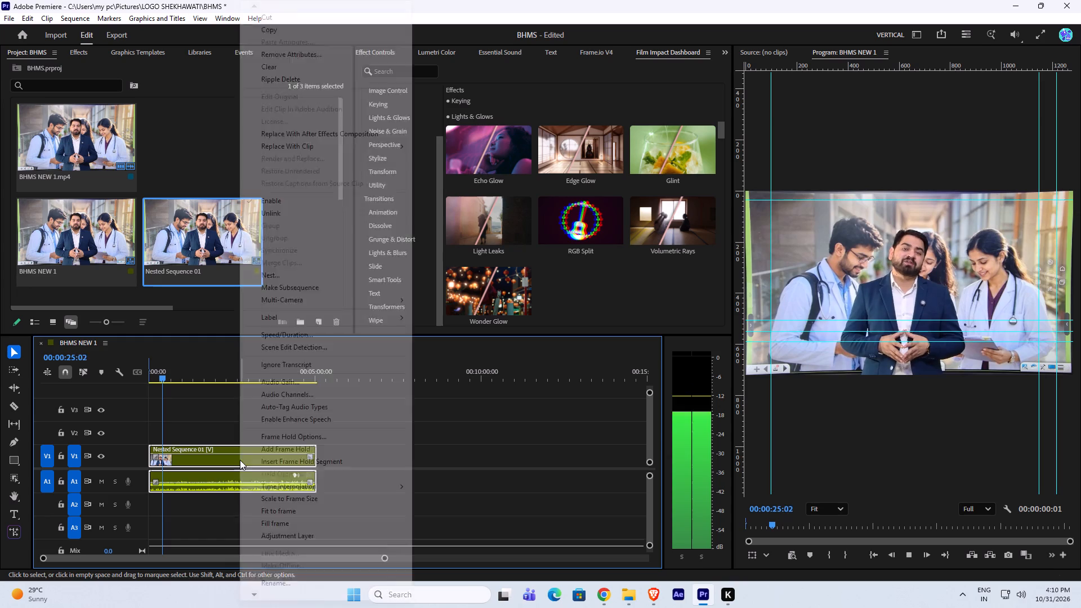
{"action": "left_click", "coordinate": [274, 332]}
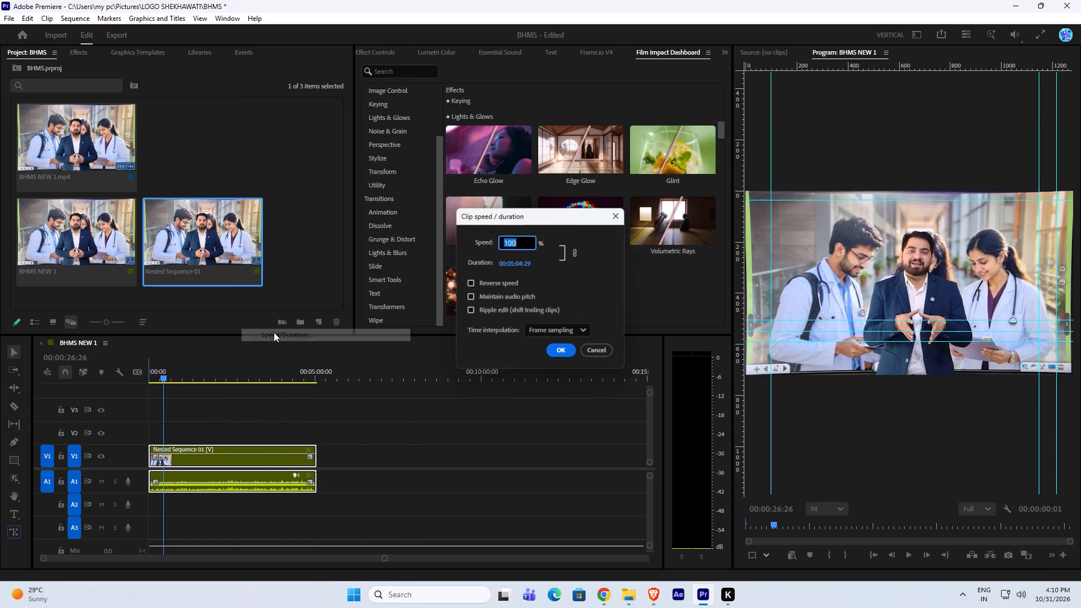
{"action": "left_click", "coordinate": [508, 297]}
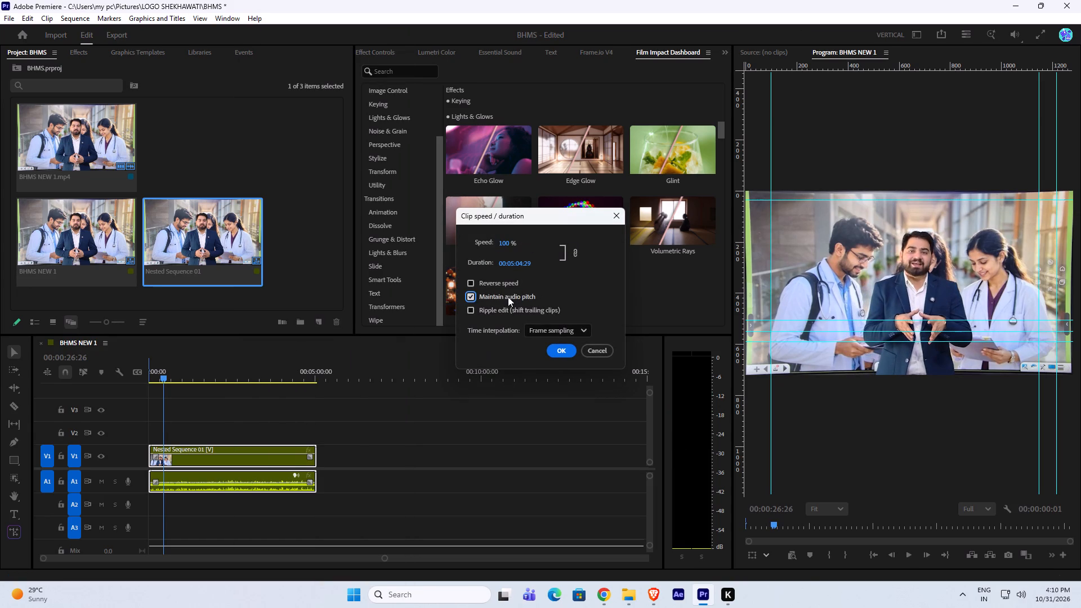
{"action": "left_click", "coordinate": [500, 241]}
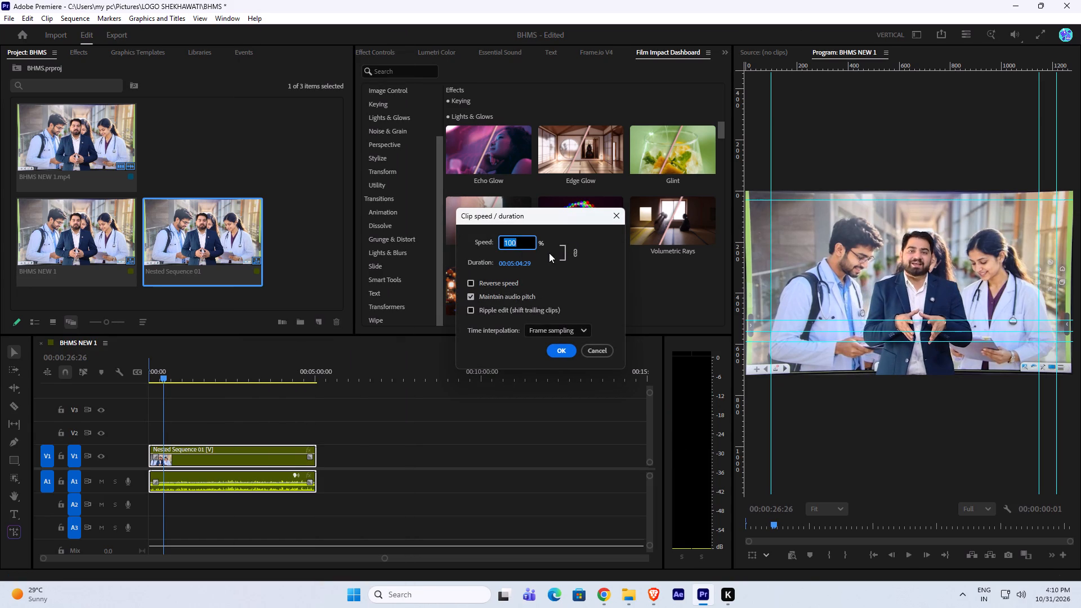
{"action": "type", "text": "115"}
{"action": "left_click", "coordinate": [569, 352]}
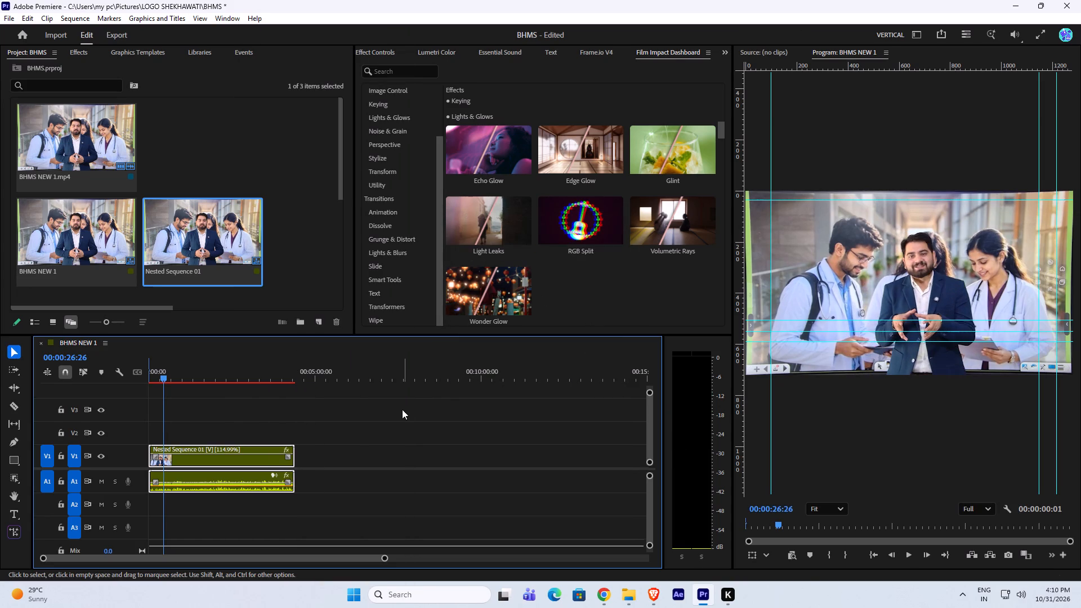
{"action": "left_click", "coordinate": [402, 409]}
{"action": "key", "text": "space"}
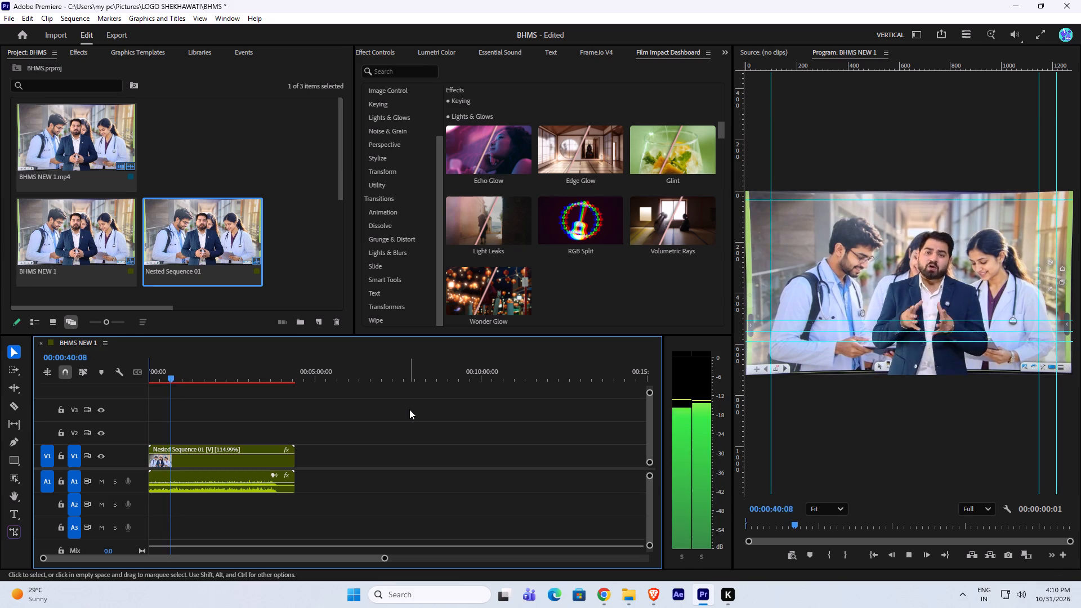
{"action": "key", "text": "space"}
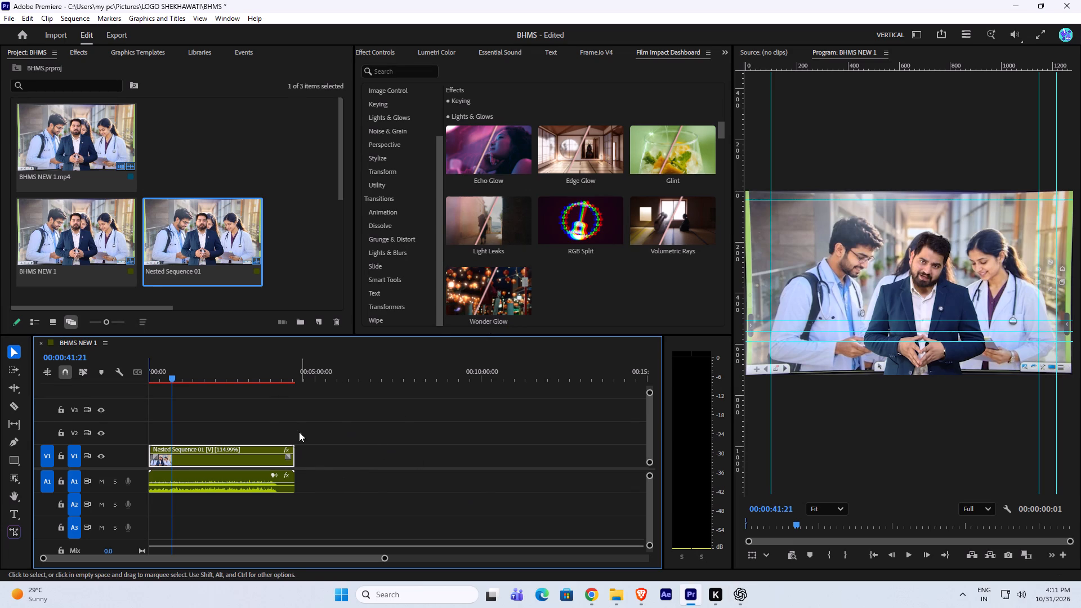
{"action": "left_click", "coordinate": [269, 378]}
{"action": "key", "text": "space"}
{"action": "scroll", "coordinate": [298, 460], "scroll_direction": "up", "scroll_amount": 9, "text": "alt"}
{"action": "scroll", "coordinate": [240, 483], "scroll_direction": "up", "scroll_amount": 6, "text": "alt"}
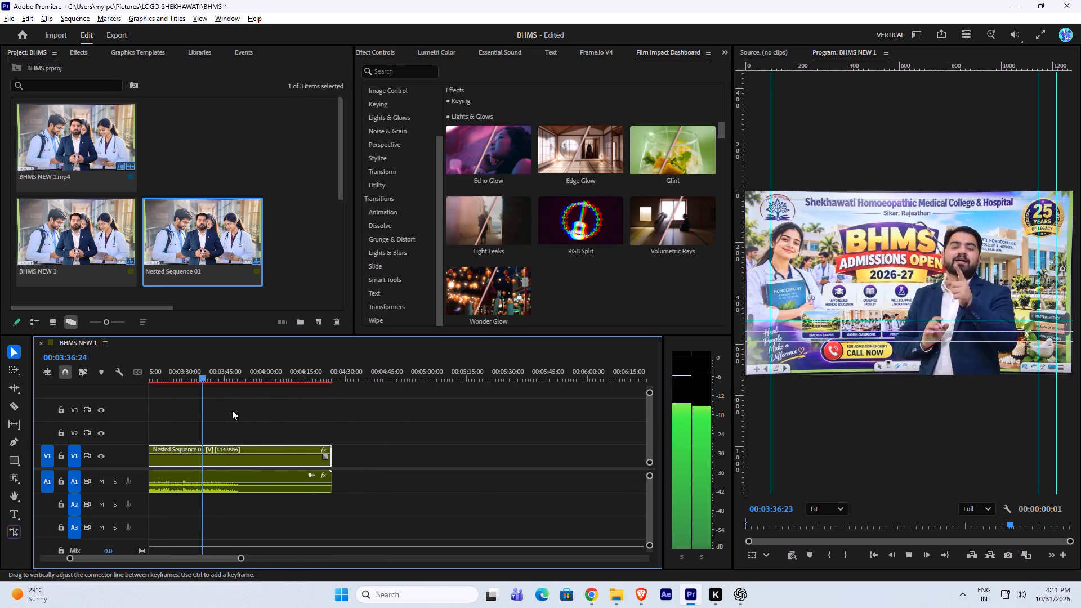
{"action": "left_click", "coordinate": [235, 376]}
{"action": "key", "text": "space"}
{"action": "scroll", "coordinate": [239, 423], "scroll_direction": "up", "scroll_amount": 2, "text": "alt"}
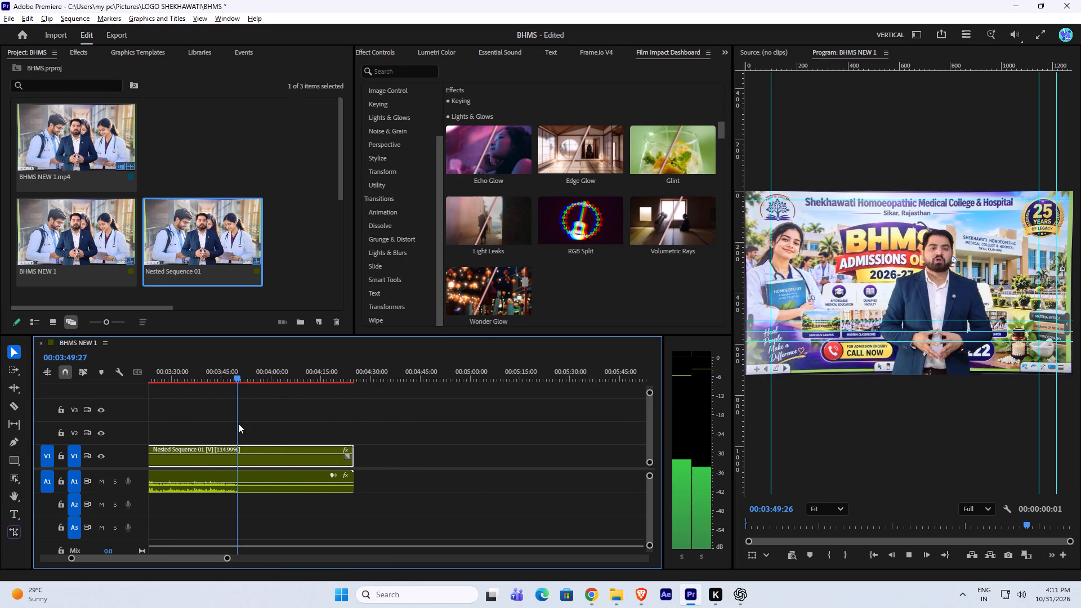
{"action": "scroll", "coordinate": [238, 423], "scroll_direction": "up", "scroll_amount": 7, "text": "alt"}
{"action": "left_click_drag", "start_coordinate": [369, 374], "coordinate": [384, 375]}
{"action": "key", "text": "space"}
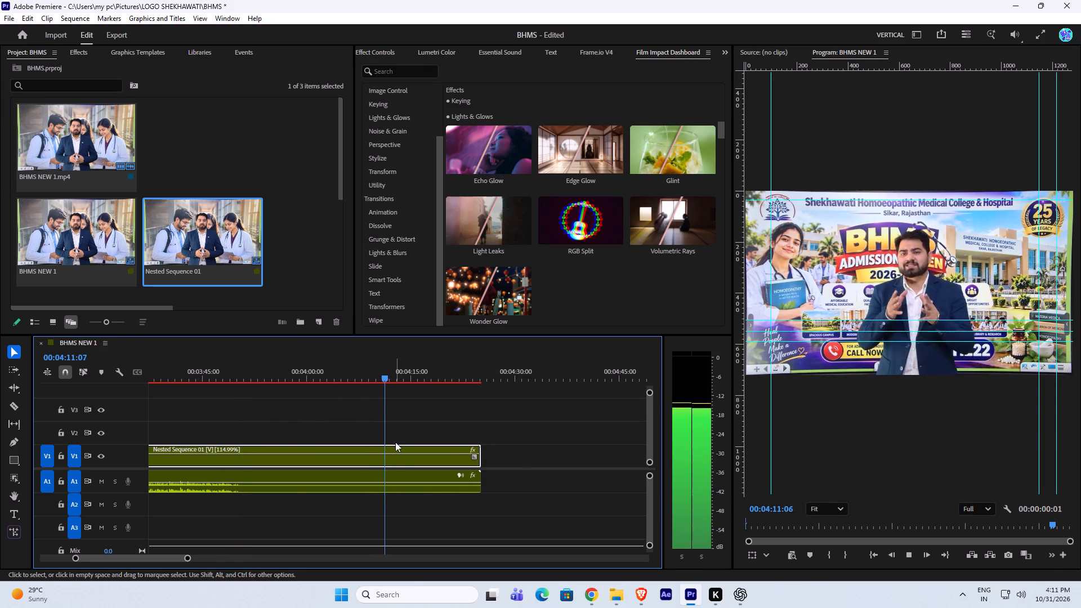
{"action": "scroll", "coordinate": [448, 488], "scroll_direction": "up", "scroll_amount": 18, "text": "alt"}
{"action": "scroll", "coordinate": [427, 481], "scroll_direction": "down", "scroll_amount": 20, "text": "alt"}
{"action": "scroll", "coordinate": [427, 481], "scroll_direction": "down", "scroll_amount": 10, "text": "alt"}
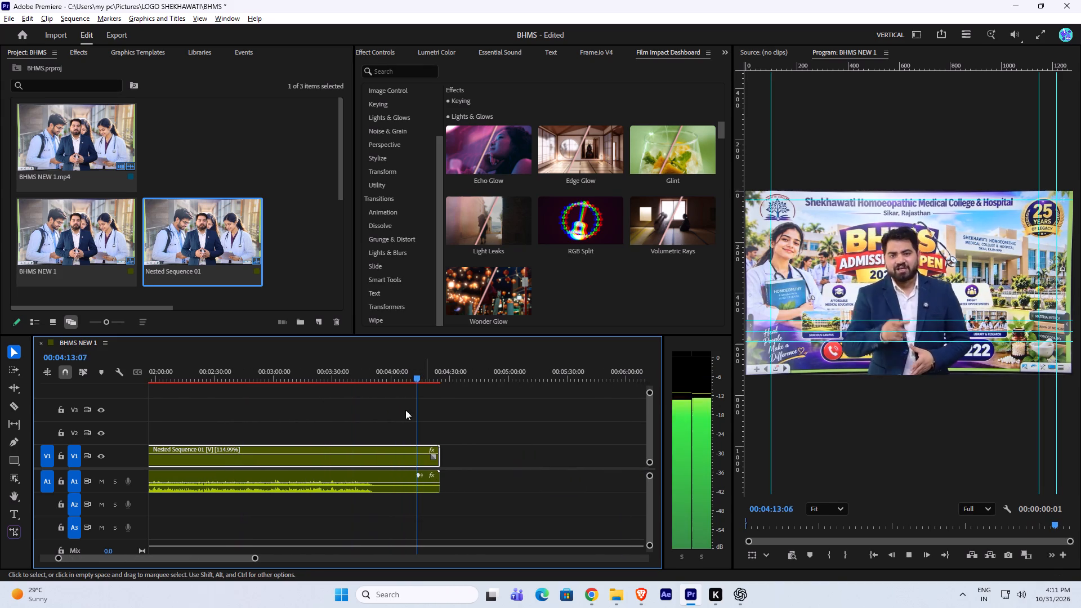
{"action": "left_click", "coordinate": [428, 375]}
{"action": "key", "text": "space"}
{"action": "scroll", "coordinate": [435, 417], "scroll_direction": "up", "scroll_amount": 9, "text": "alt"}
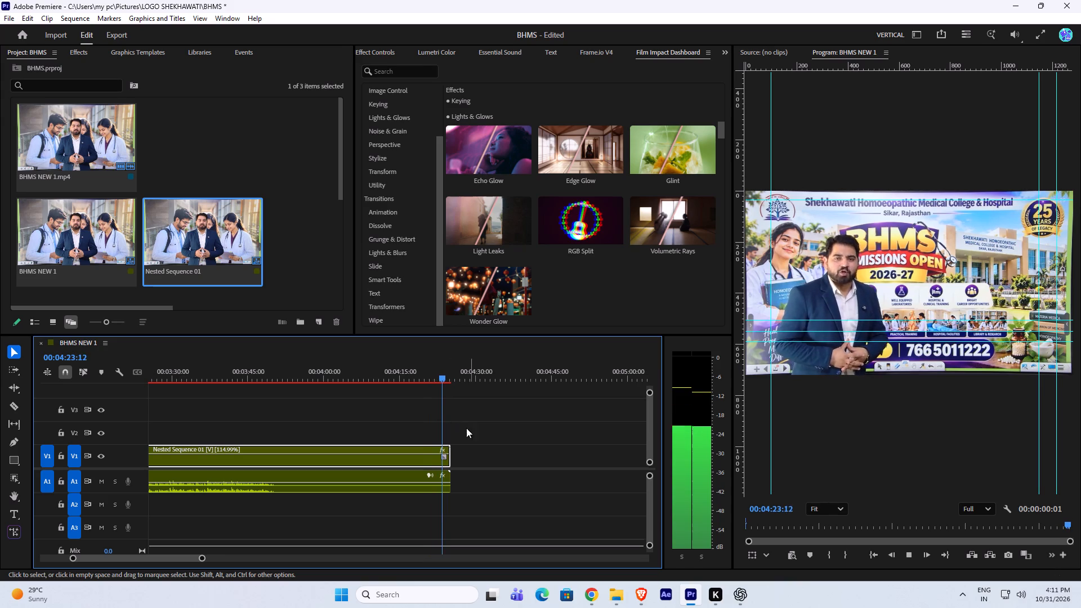
{"action": "key", "text": "space"}
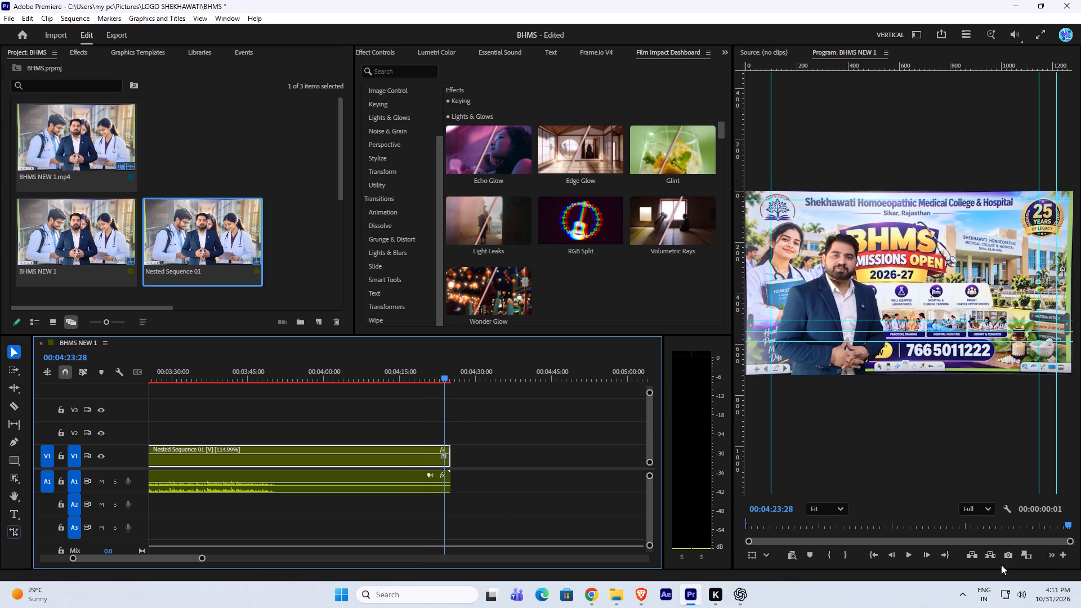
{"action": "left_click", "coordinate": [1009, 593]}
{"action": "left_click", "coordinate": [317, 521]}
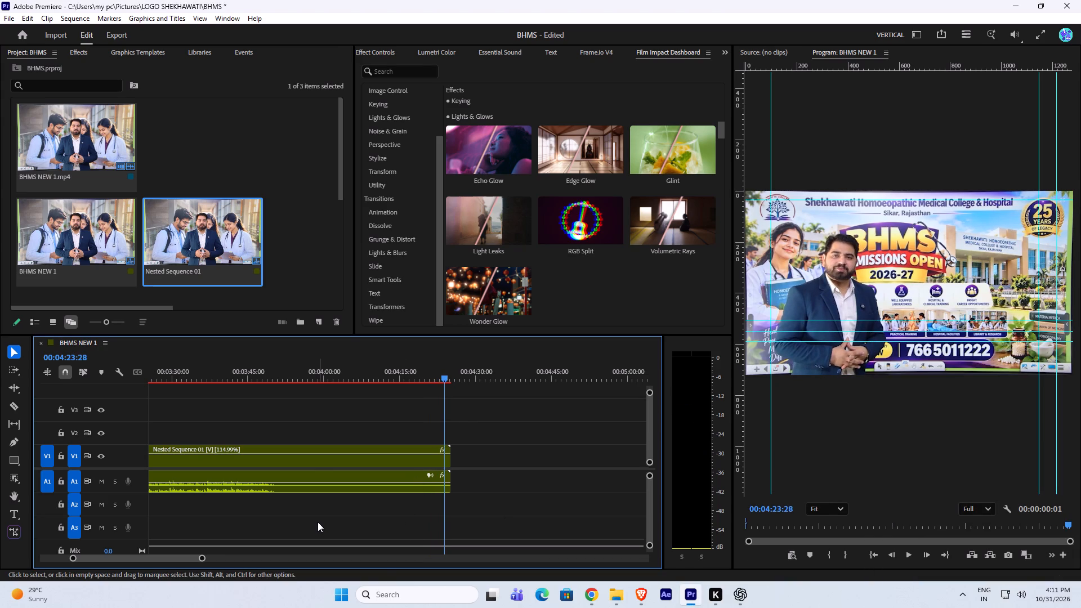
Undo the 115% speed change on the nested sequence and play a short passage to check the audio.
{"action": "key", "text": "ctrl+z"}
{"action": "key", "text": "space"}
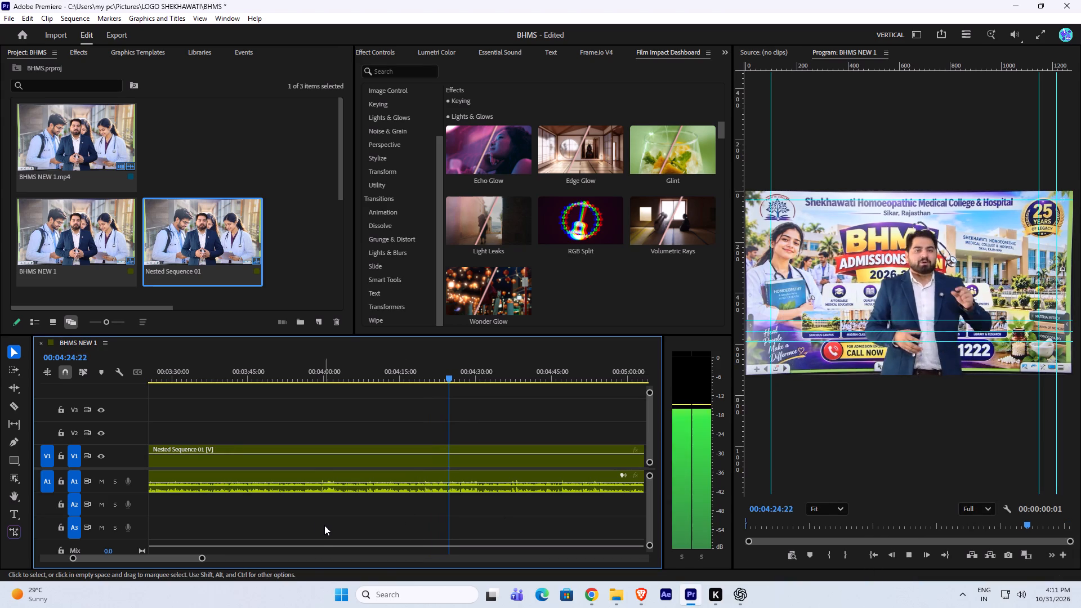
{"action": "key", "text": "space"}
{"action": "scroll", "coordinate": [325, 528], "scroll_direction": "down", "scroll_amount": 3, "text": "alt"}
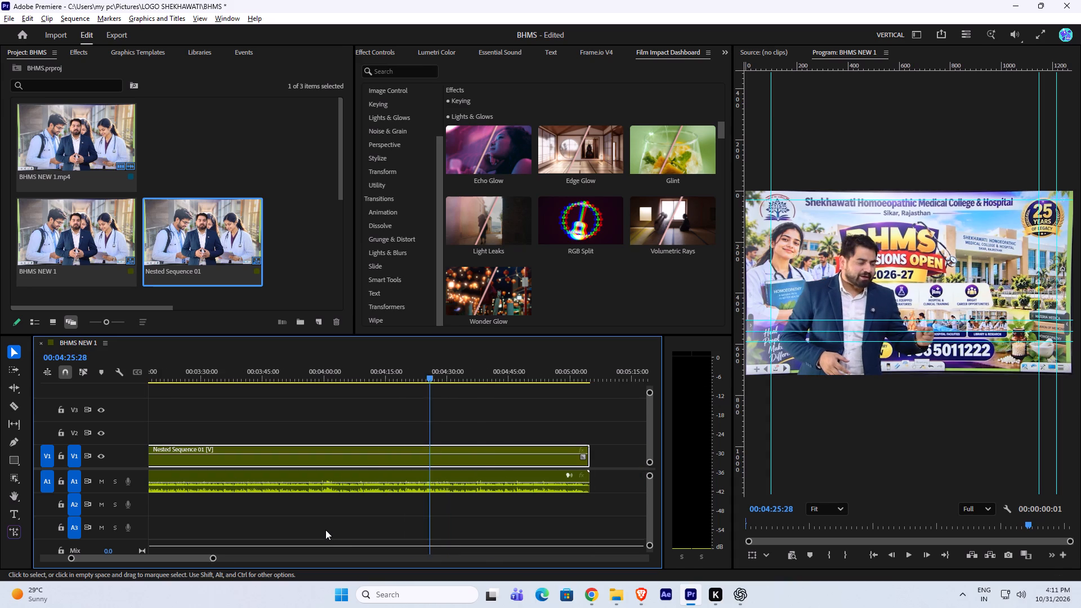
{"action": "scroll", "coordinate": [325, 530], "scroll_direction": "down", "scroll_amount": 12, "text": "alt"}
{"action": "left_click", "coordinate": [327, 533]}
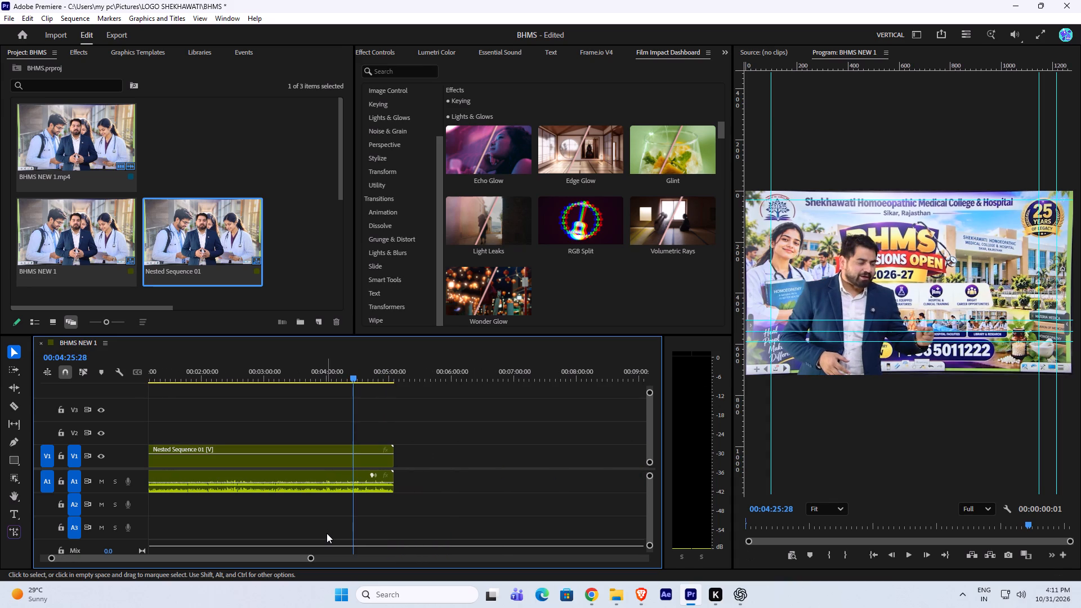
Play short passages from the start of the BHMS NEW 1 sequence to check the audio at its original speed.
{"action": "left_click_drag", "start_coordinate": [379, 379], "coordinate": [395, 373]}
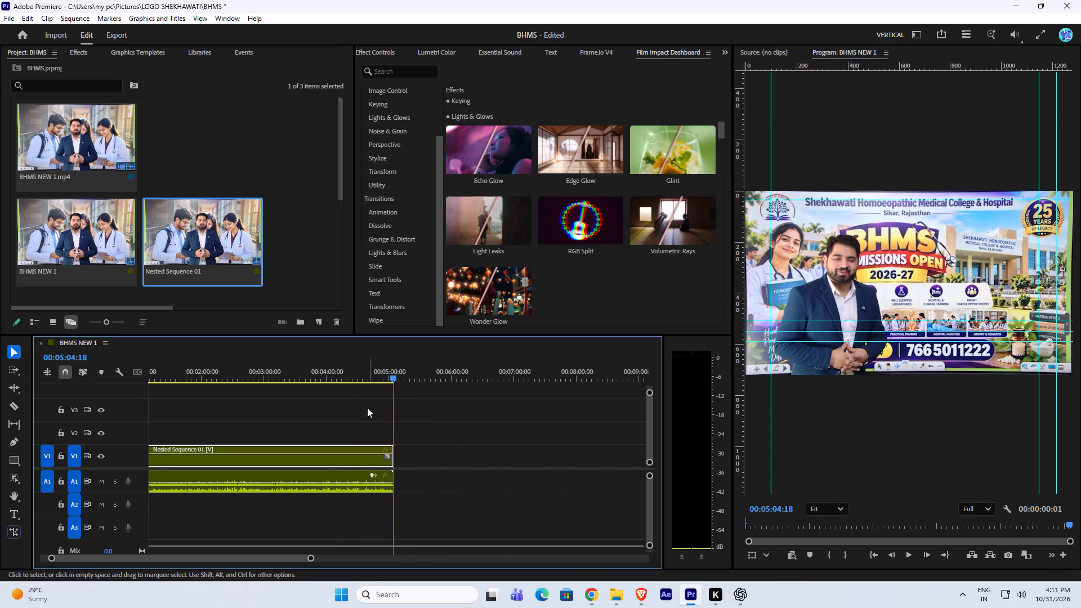
{"action": "left_click_drag", "start_coordinate": [394, 377], "coordinate": [144, 400]}
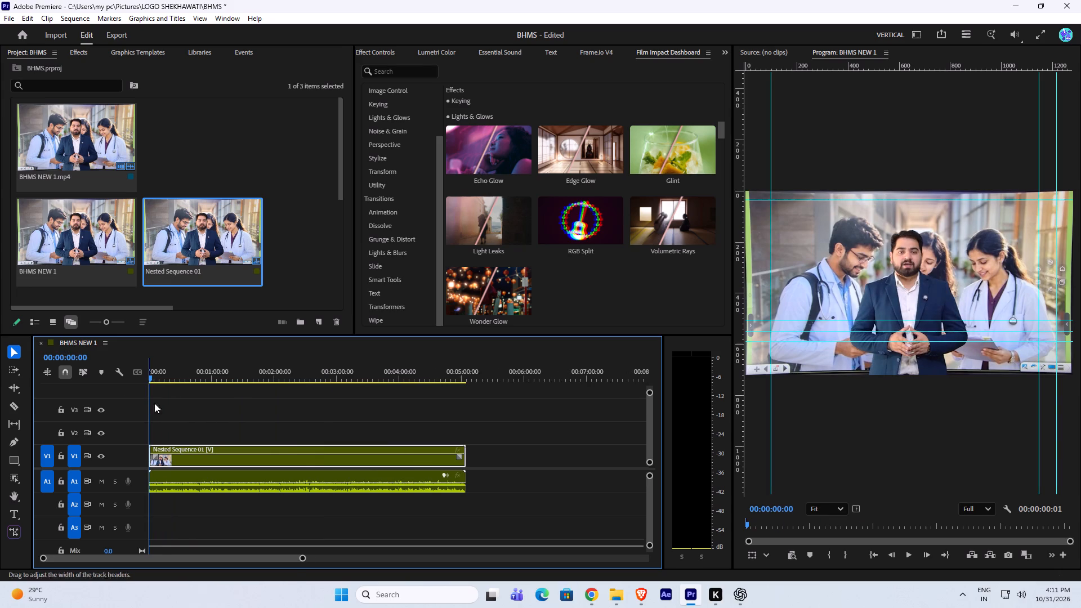
{"action": "key", "text": "space"}
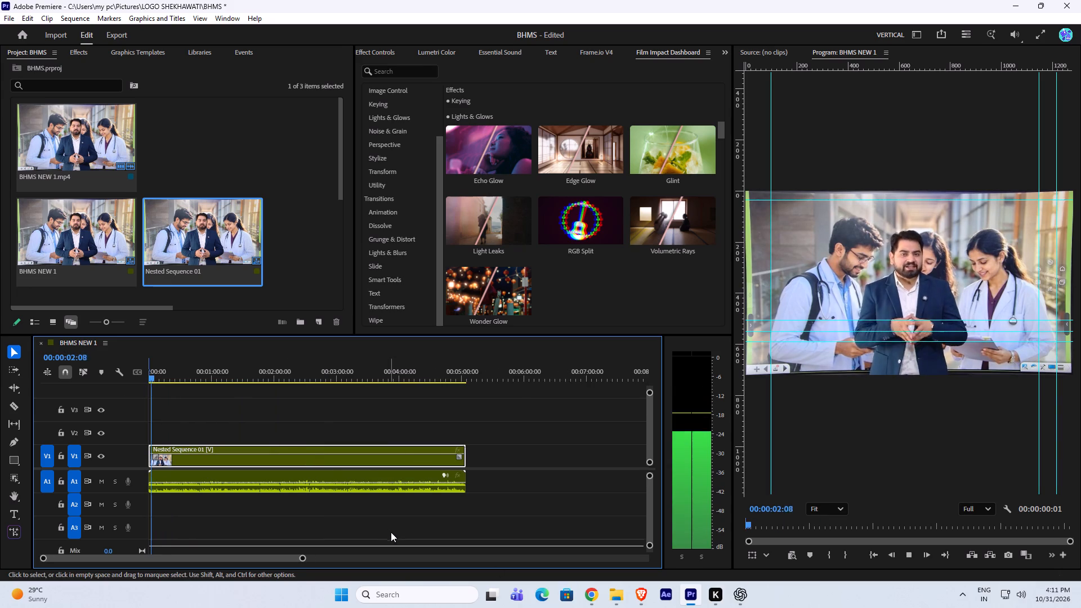
{"action": "key", "text": "space"}
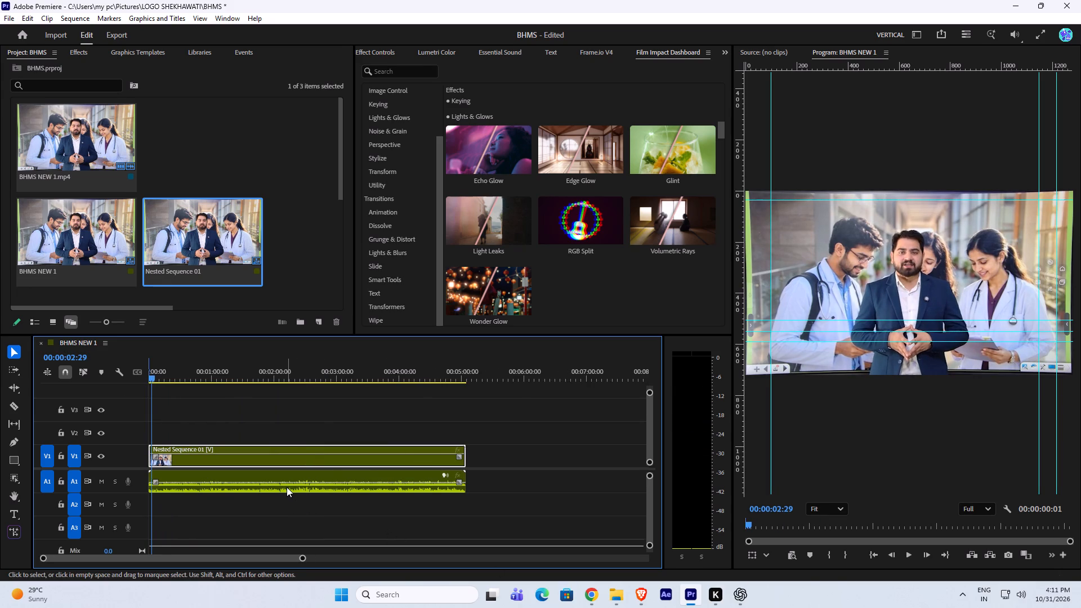
{"action": "left_click", "coordinate": [287, 487]}
{"action": "left_click", "coordinate": [295, 503]}
{"action": "key", "text": "space"}
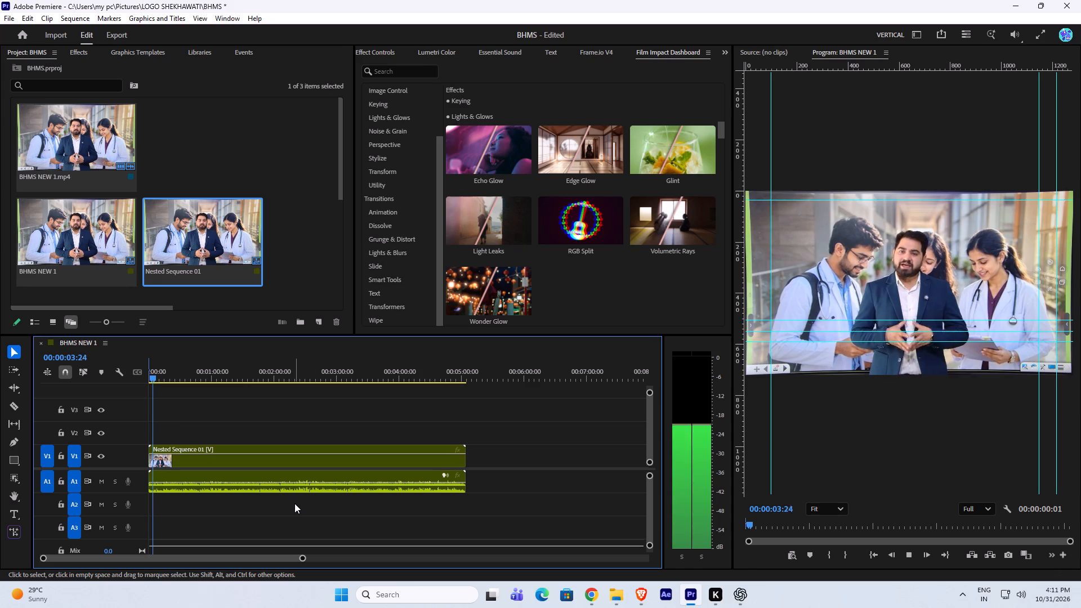
{"action": "key", "text": "space"}
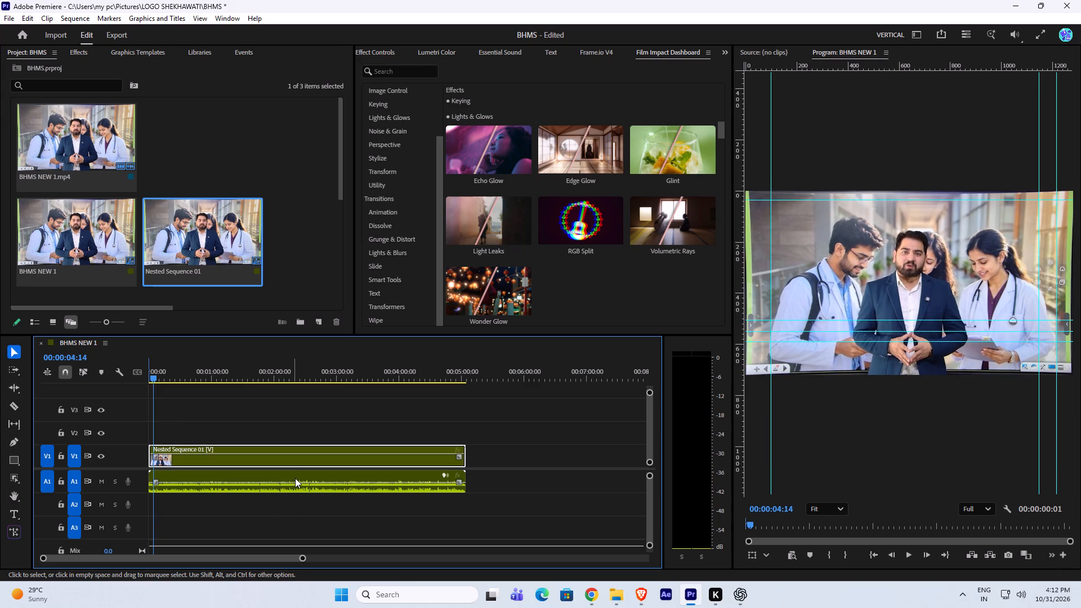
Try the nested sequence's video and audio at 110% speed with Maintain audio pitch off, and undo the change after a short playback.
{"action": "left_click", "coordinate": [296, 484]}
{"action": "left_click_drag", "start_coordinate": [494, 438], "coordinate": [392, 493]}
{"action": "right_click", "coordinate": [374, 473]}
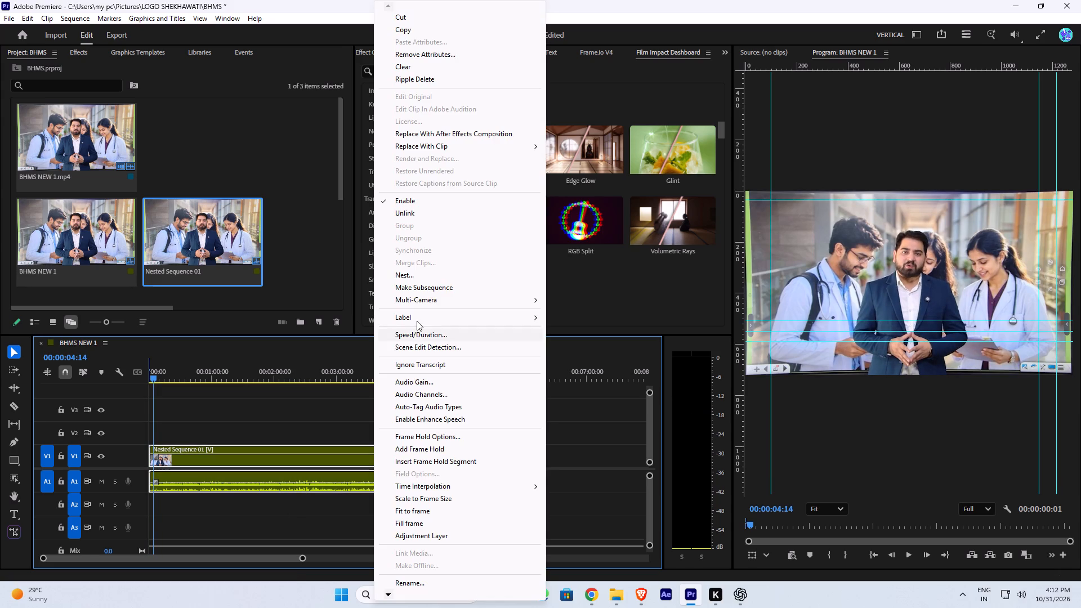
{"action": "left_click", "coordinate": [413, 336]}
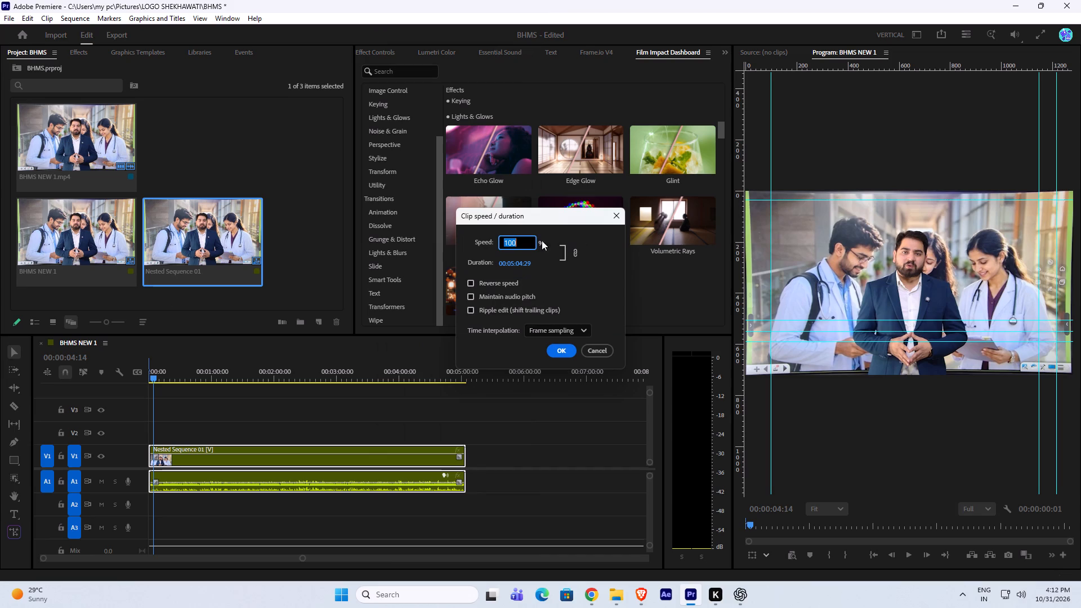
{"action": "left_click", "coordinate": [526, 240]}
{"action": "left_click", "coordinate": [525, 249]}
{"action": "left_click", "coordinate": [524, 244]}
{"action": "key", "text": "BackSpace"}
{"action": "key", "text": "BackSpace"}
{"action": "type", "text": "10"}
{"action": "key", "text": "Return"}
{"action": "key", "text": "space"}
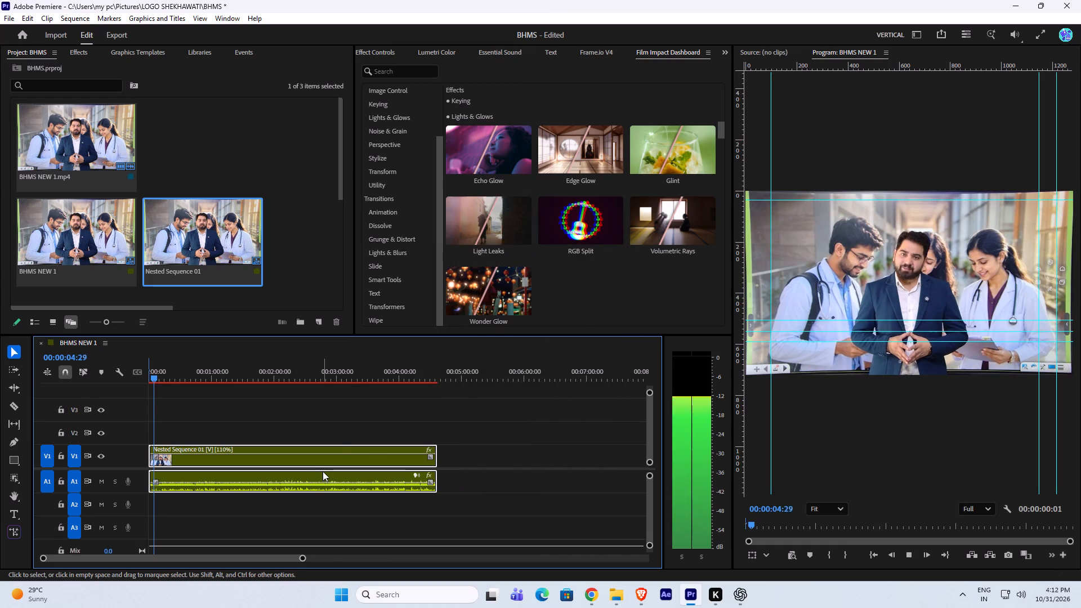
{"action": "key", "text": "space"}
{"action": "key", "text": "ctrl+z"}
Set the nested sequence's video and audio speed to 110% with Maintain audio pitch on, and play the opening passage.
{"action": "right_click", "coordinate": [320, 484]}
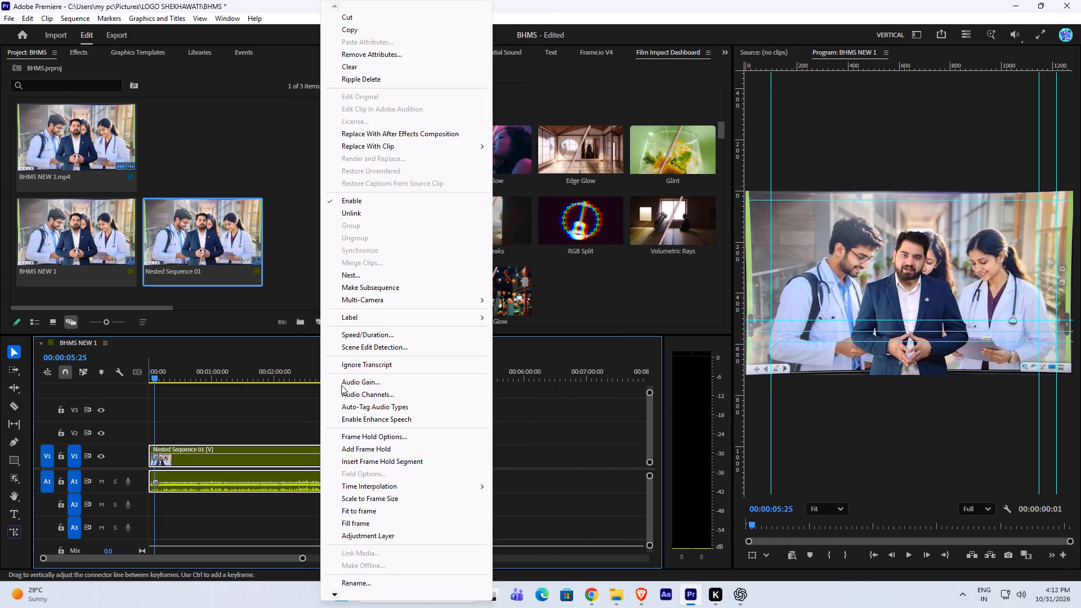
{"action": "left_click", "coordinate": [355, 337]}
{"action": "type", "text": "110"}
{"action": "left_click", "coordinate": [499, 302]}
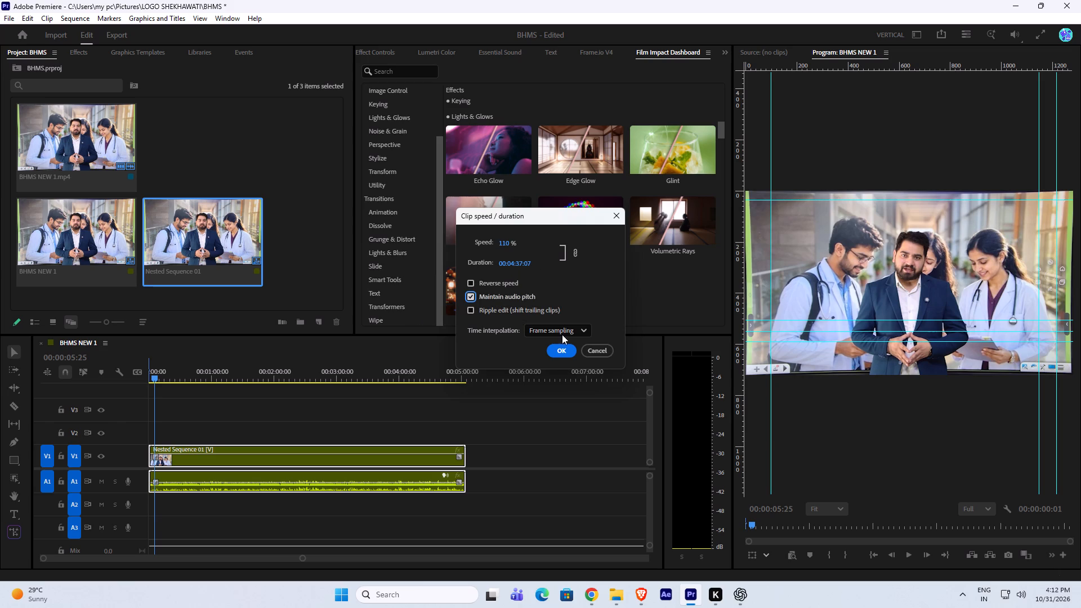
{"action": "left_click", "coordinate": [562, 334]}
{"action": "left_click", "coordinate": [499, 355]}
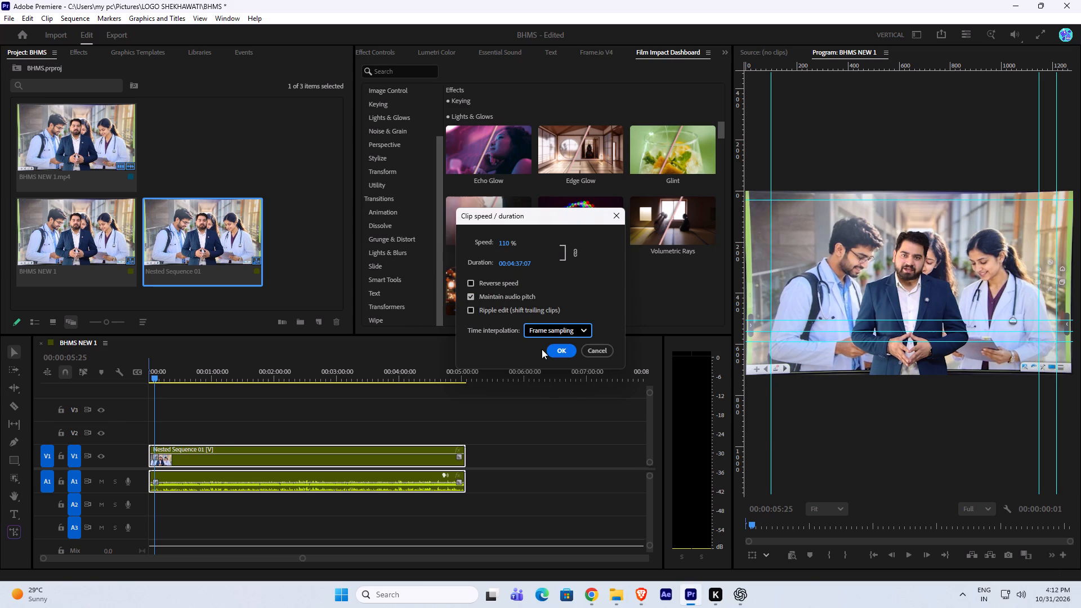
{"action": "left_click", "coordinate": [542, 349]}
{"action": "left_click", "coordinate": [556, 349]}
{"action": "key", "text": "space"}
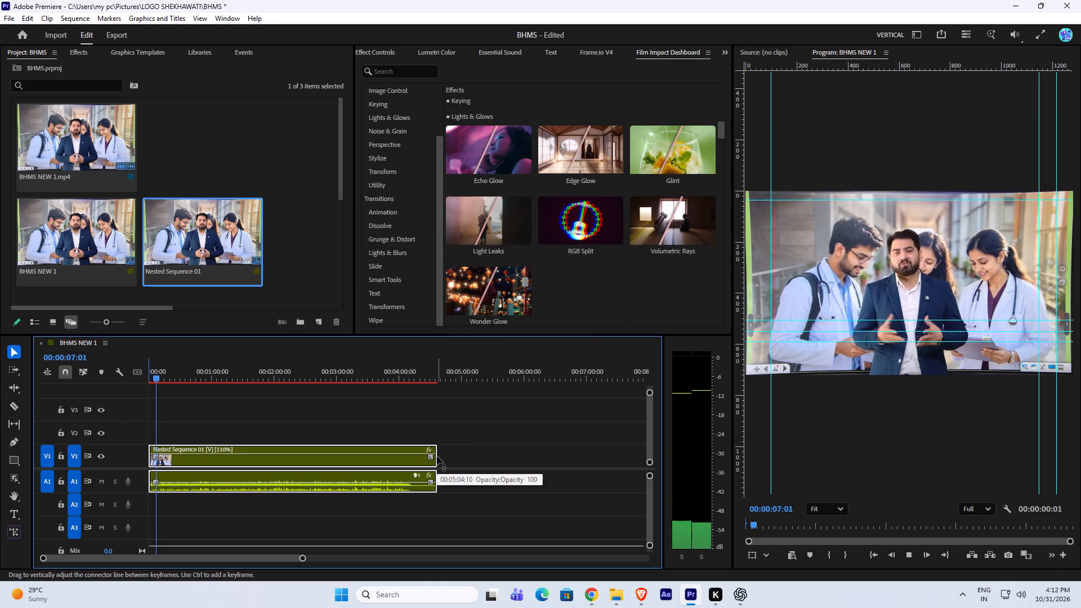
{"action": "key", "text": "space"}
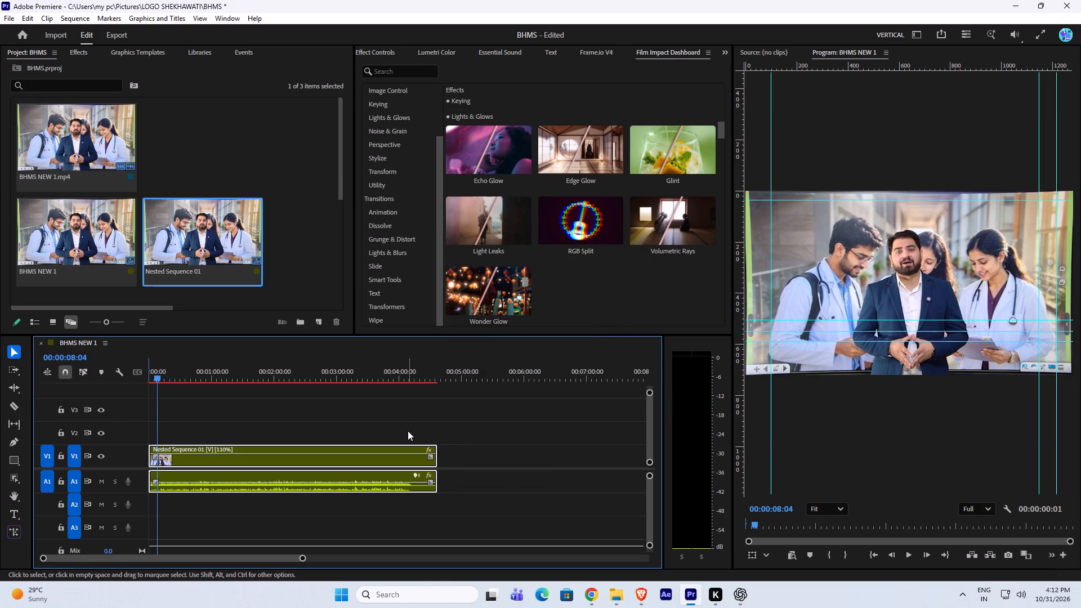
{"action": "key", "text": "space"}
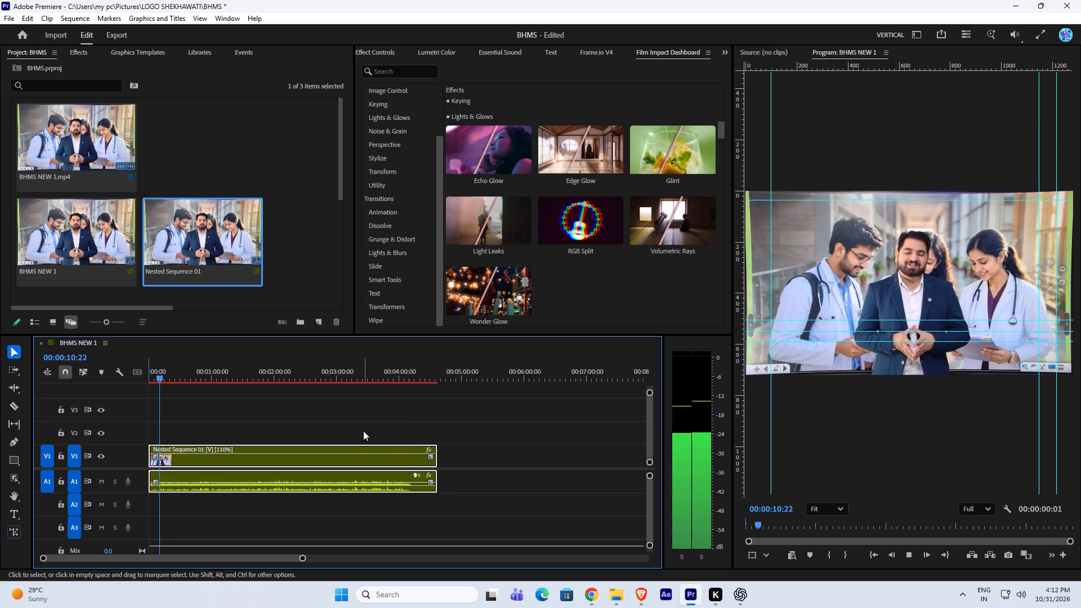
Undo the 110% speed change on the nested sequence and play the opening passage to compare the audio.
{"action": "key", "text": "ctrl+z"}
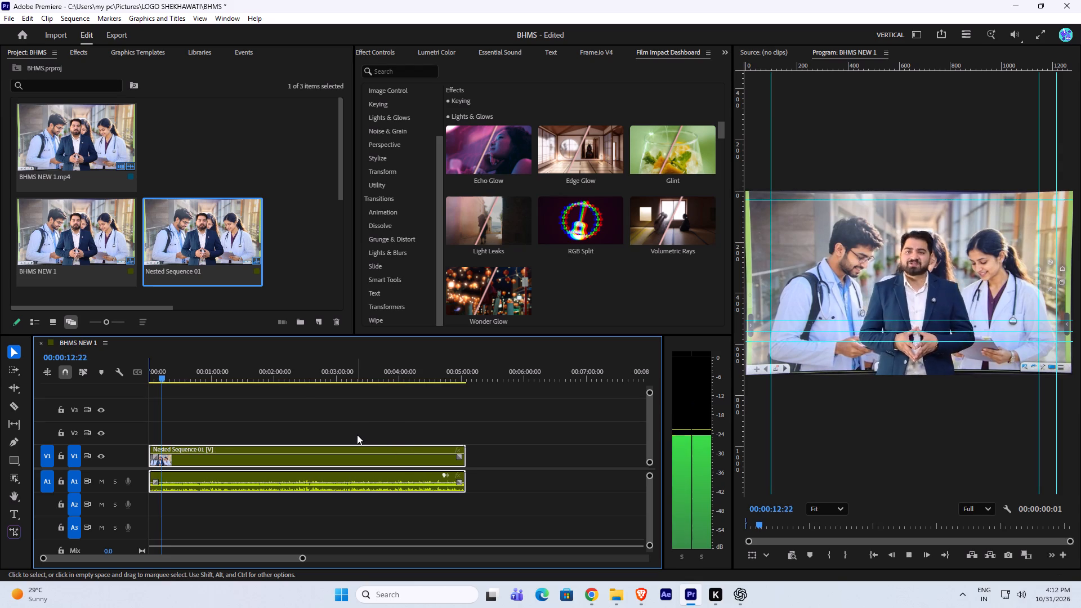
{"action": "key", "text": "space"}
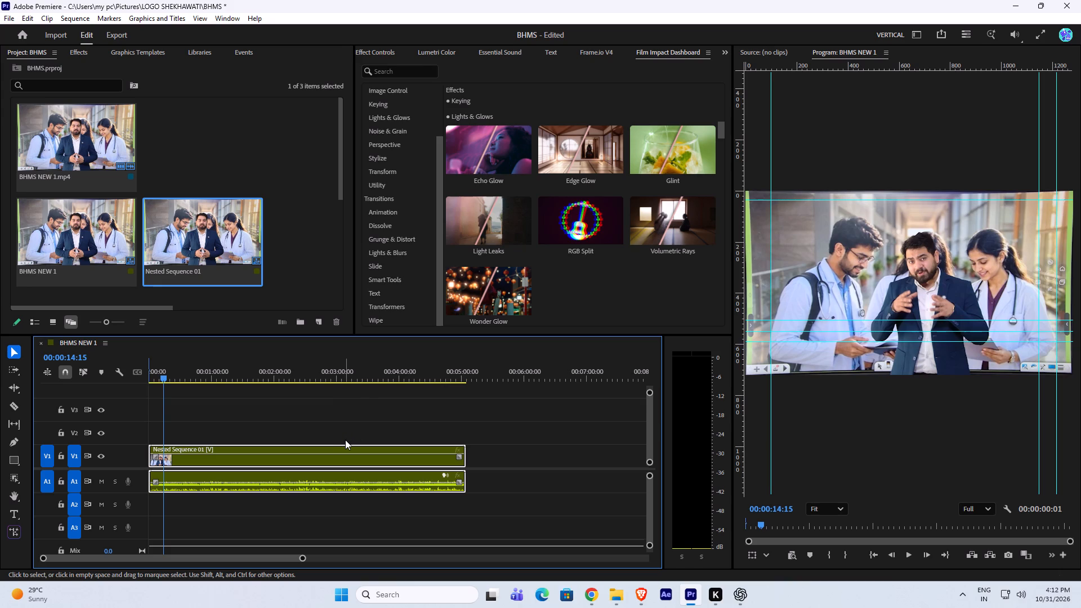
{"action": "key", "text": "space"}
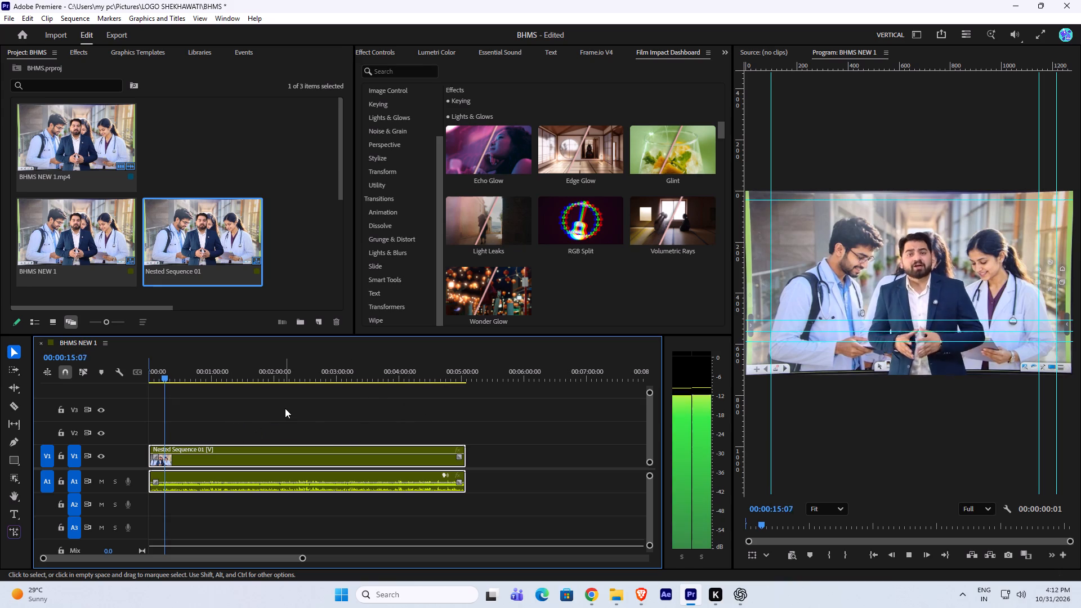
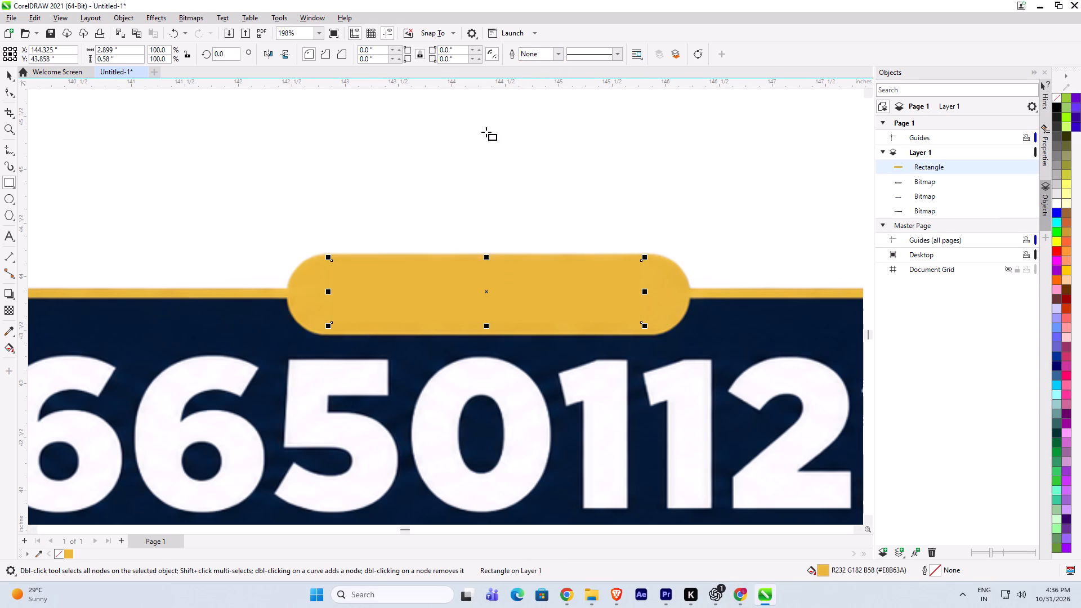
Group the gold cover rectangle with the mobile-number banner image.
{"action": "key", "text": "ctrl+space"}
{"action": "left_click", "coordinate": [244, 369], "text": "shift"}
{"action": "key", "text": "ctrl+g"}
Add the text CONTACT on the blank gold label above the phone number.
{"action": "scroll", "coordinate": [318, 385], "scroll_direction": "down", "scroll_amount": 13}
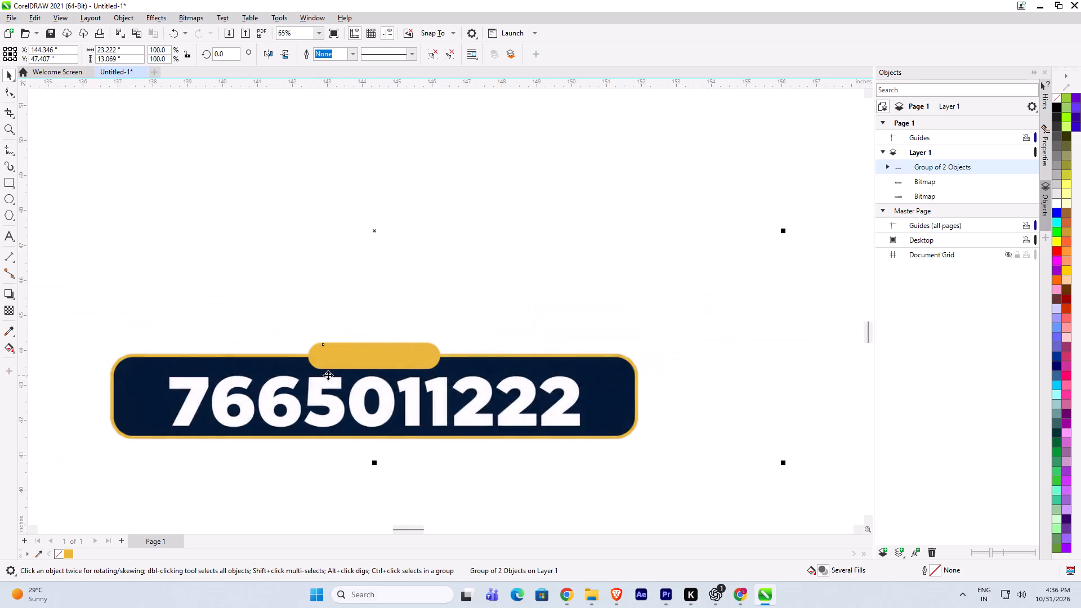
{"action": "scroll", "coordinate": [328, 375], "scroll_direction": "down", "scroll_amount": 5}
{"action": "left_click", "coordinate": [308, 445]}
{"action": "scroll", "coordinate": [330, 365], "scroll_direction": "up", "scroll_amount": 5}
{"action": "left_click", "coordinate": [332, 387]}
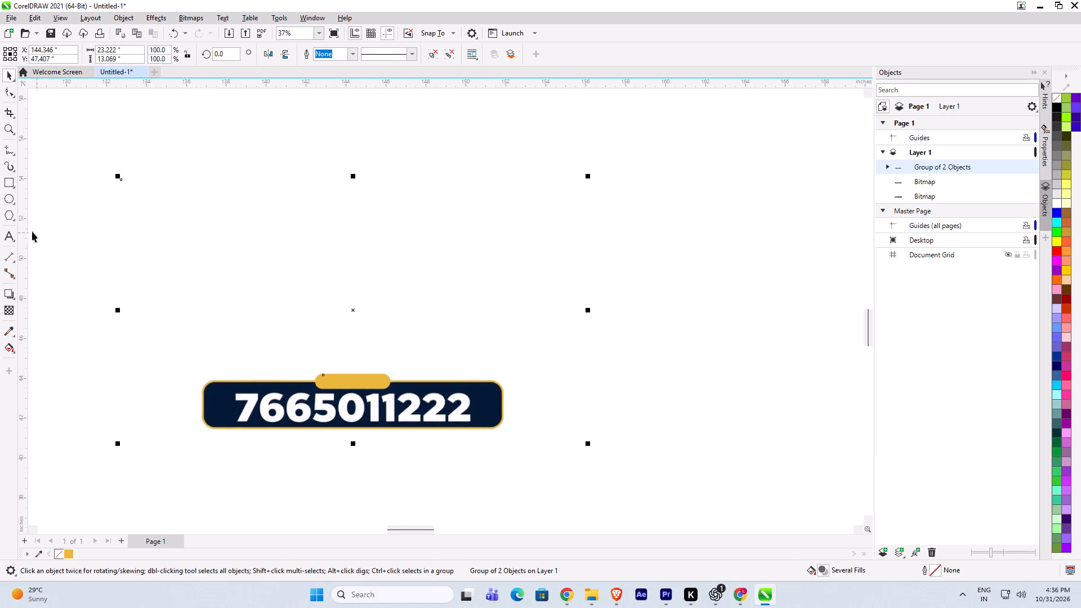
{"action": "left_click", "coordinate": [9, 234]}
{"action": "scroll", "coordinate": [288, 379], "scroll_direction": "up", "scroll_amount": 7}
{"action": "left_click", "coordinate": [319, 344]}
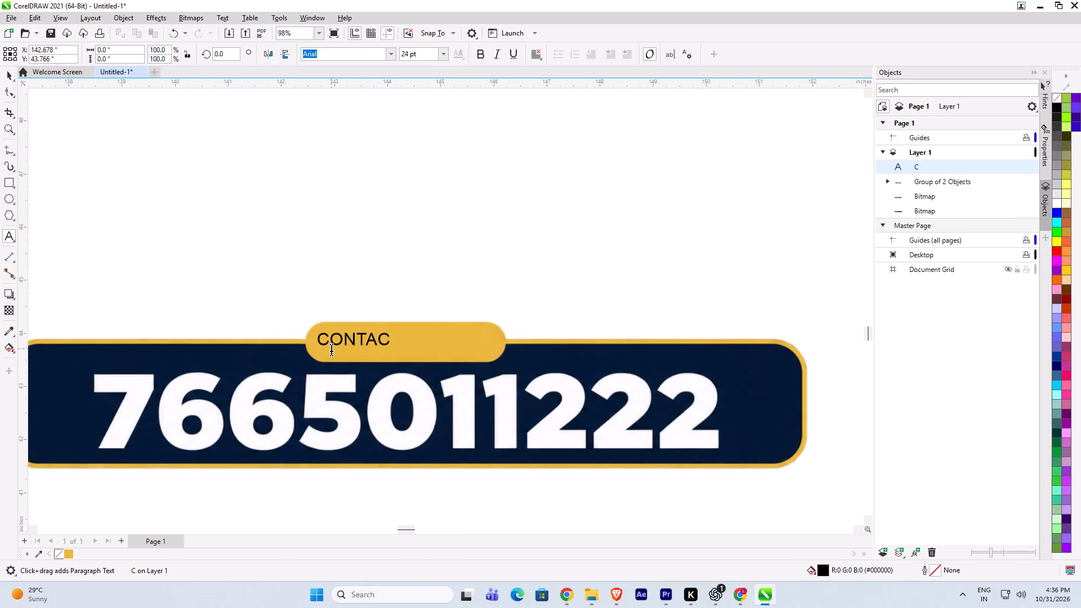
{"action": "key", "text": "t"}
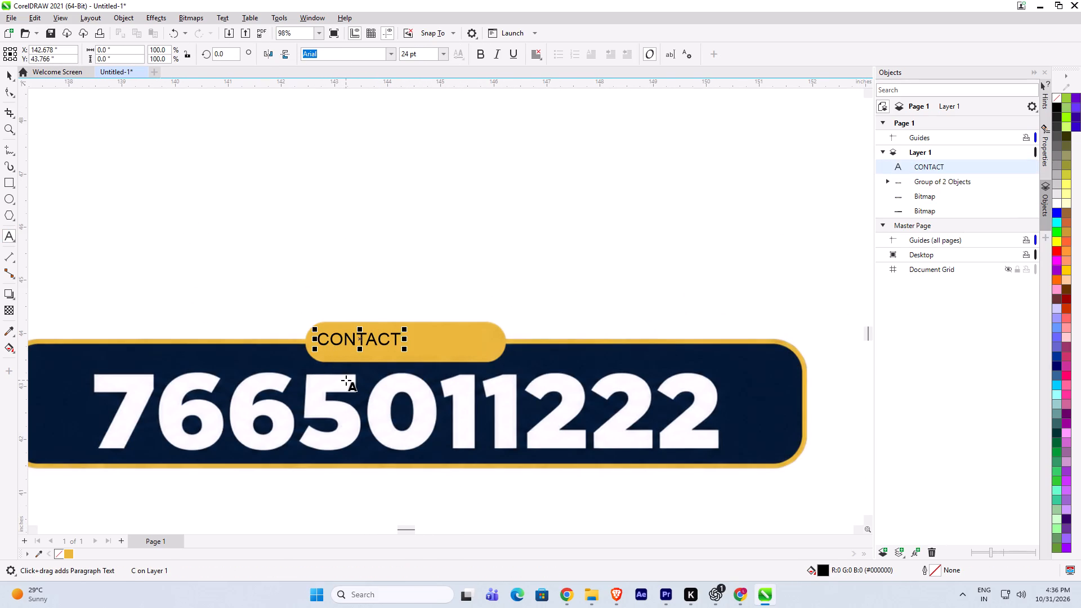
{"action": "key", "text": "ctrl+space"}
Enlarge the CONTACT text to about 33 pt, make it bold and set its font to Poppins.
{"action": "left_click_drag", "start_coordinate": [404, 350], "coordinate": [436, 361]}
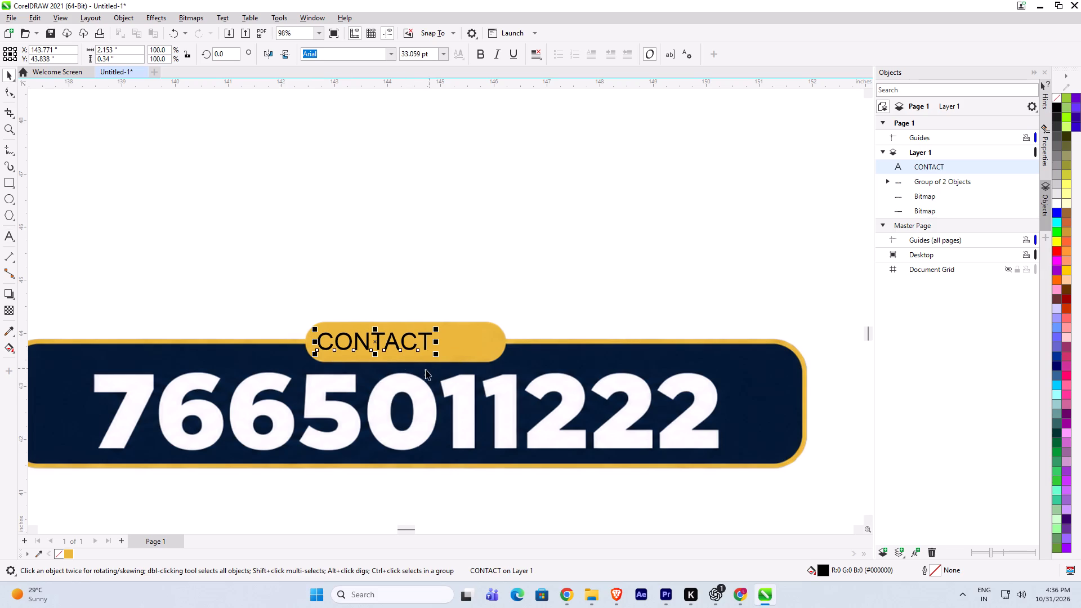
{"action": "left_click", "coordinate": [483, 52]}
{"action": "left_click", "coordinate": [352, 57]}
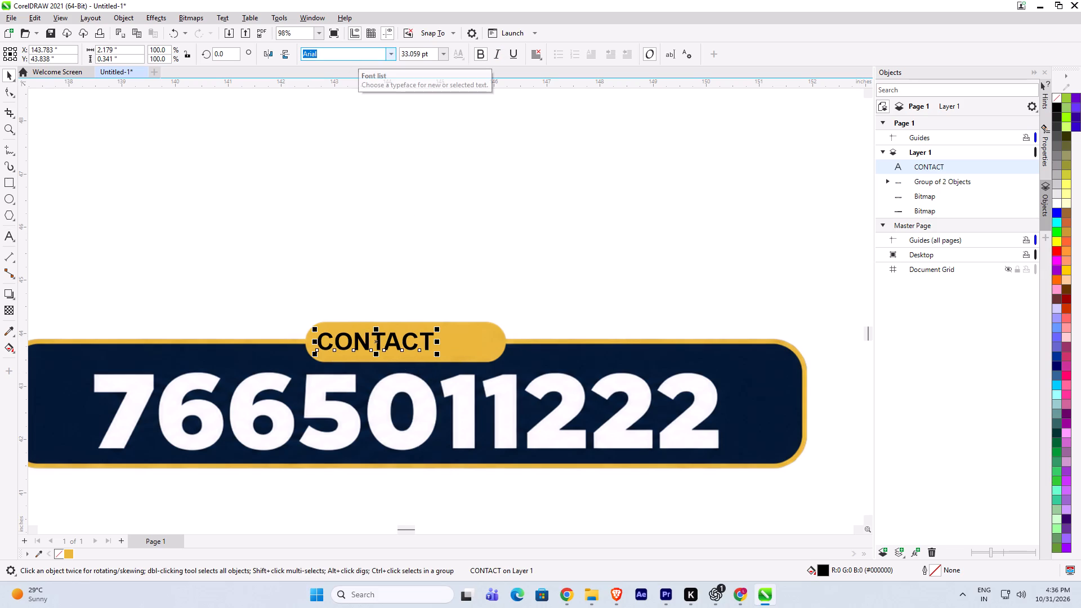
{"action": "key", "text": "ctrl+a"}
{"action": "type", "text": "POPP"}
{"action": "key", "text": "Return"}
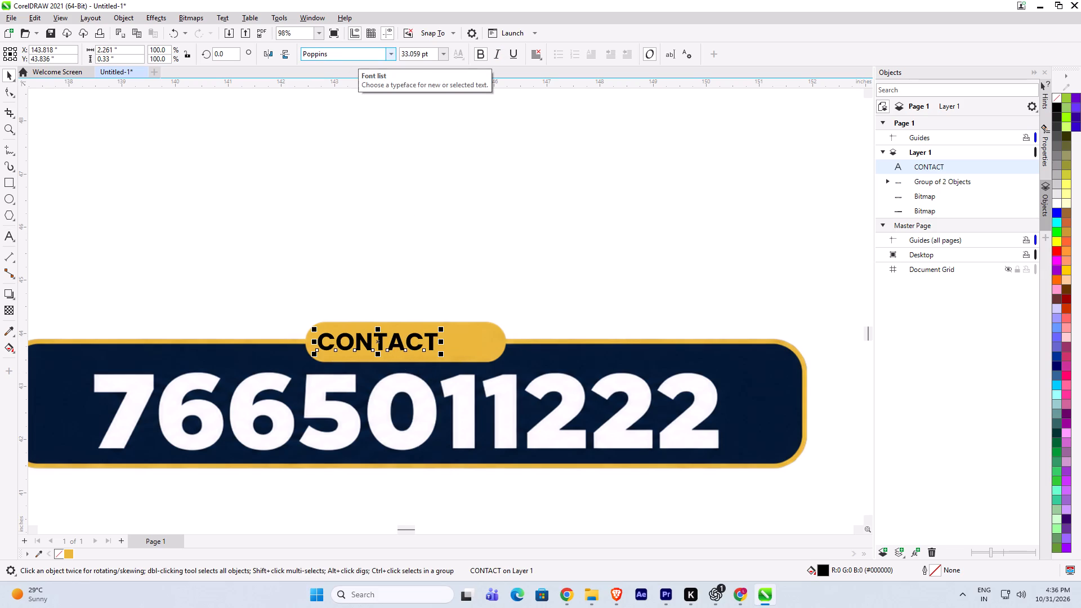
Enlarge the CONTACT text to about 45 pt and centre it on the gold label.
{"action": "left_click_drag", "start_coordinate": [442, 354], "coordinate": [486, 368]}
{"action": "left_click_drag", "start_coordinate": [435, 352], "coordinate": [438, 351]}
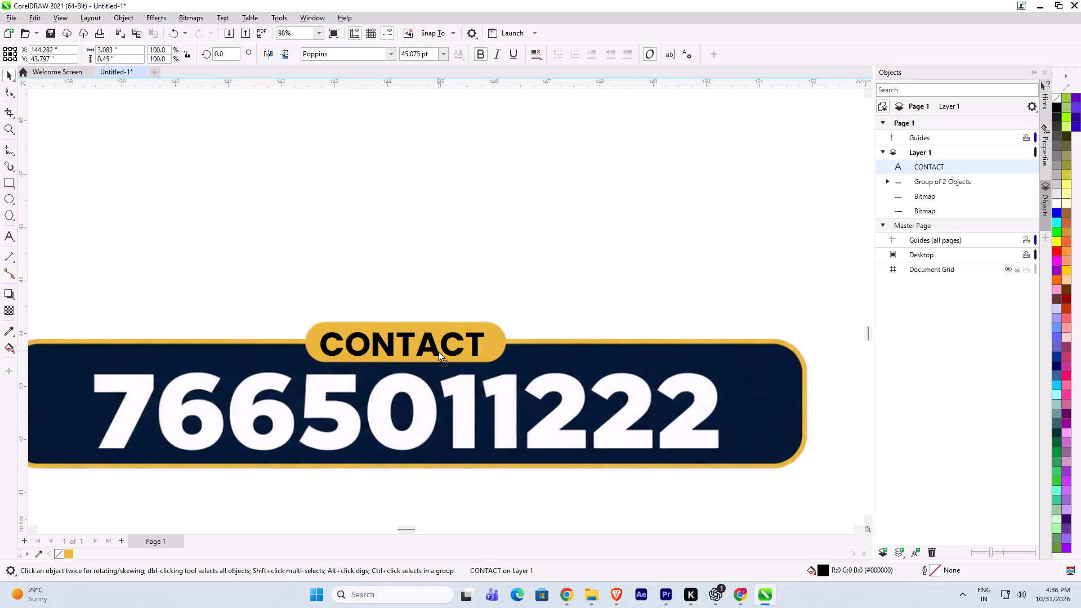
{"action": "left_click_drag", "start_coordinate": [438, 351], "coordinate": [441, 350]}
{"action": "scroll", "coordinate": [443, 348], "scroll_direction": "down", "scroll_amount": 10}
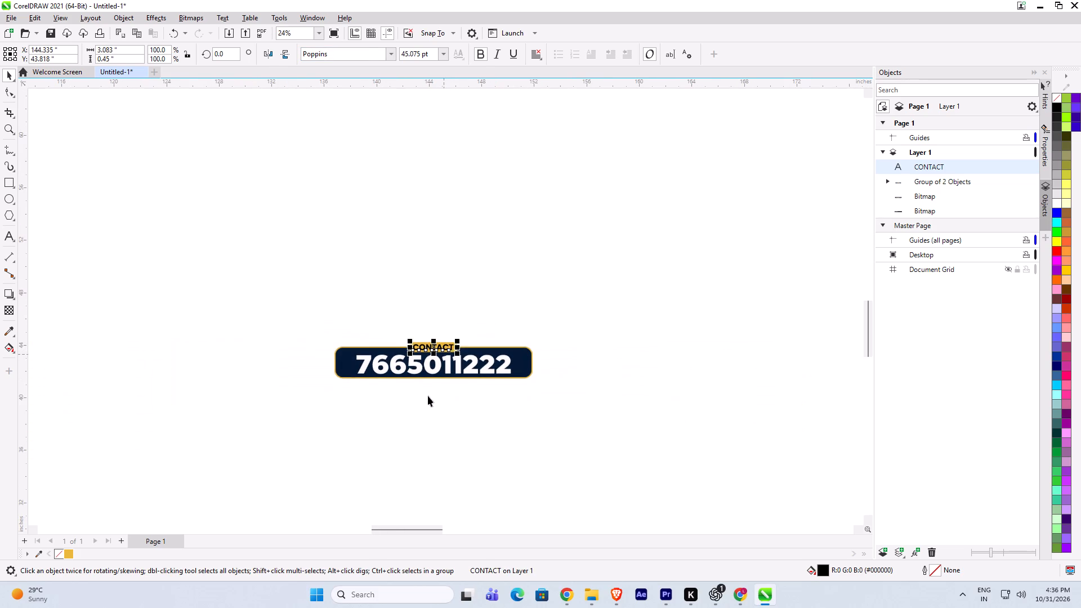
{"action": "left_click", "coordinate": [401, 428]}
{"action": "scroll", "coordinate": [443, 377], "scroll_direction": "up", "scroll_amount": 5}
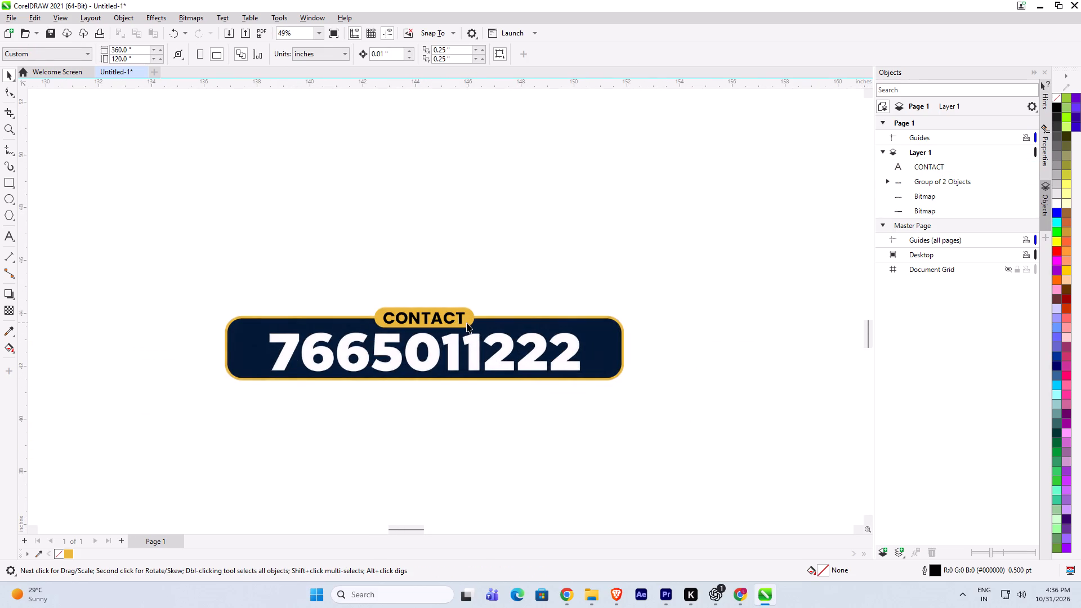
Export only the number banner with its CONTACT label to Downloads as a JPEG named sdbdb.
{"action": "left_click", "coordinate": [467, 323]}
{"action": "scroll", "coordinate": [368, 354], "scroll_direction": "down", "scroll_amount": 5}
{"action": "scroll", "coordinate": [285, 409], "scroll_direction": "down", "scroll_amount": 5}
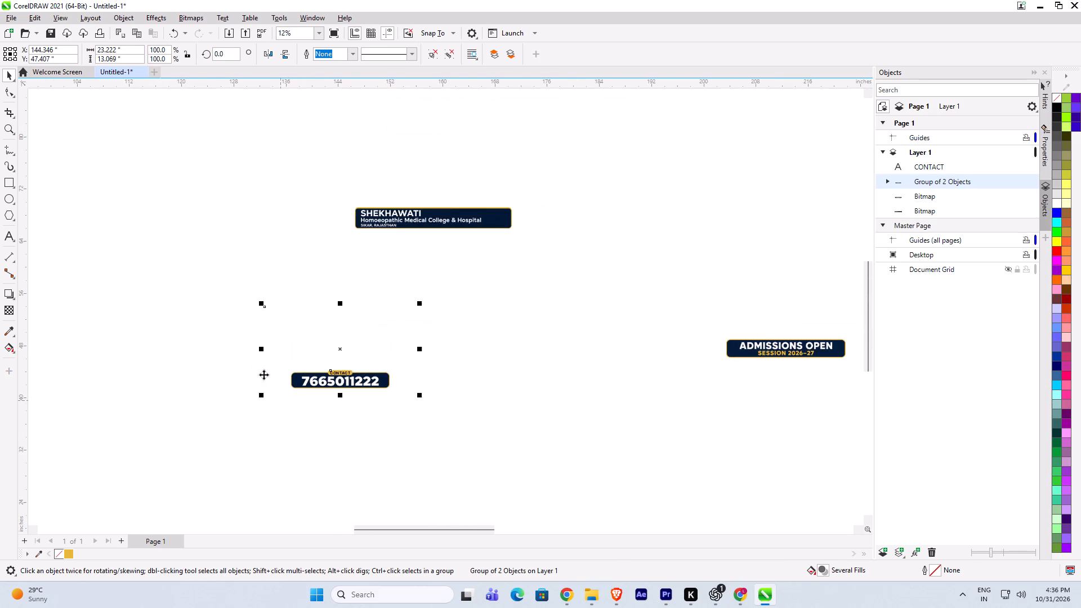
{"action": "left_click", "coordinate": [217, 285]}
{"action": "left_click_drag", "start_coordinate": [212, 272], "coordinate": [489, 446]}
{"action": "key", "text": "ctrl+e"}
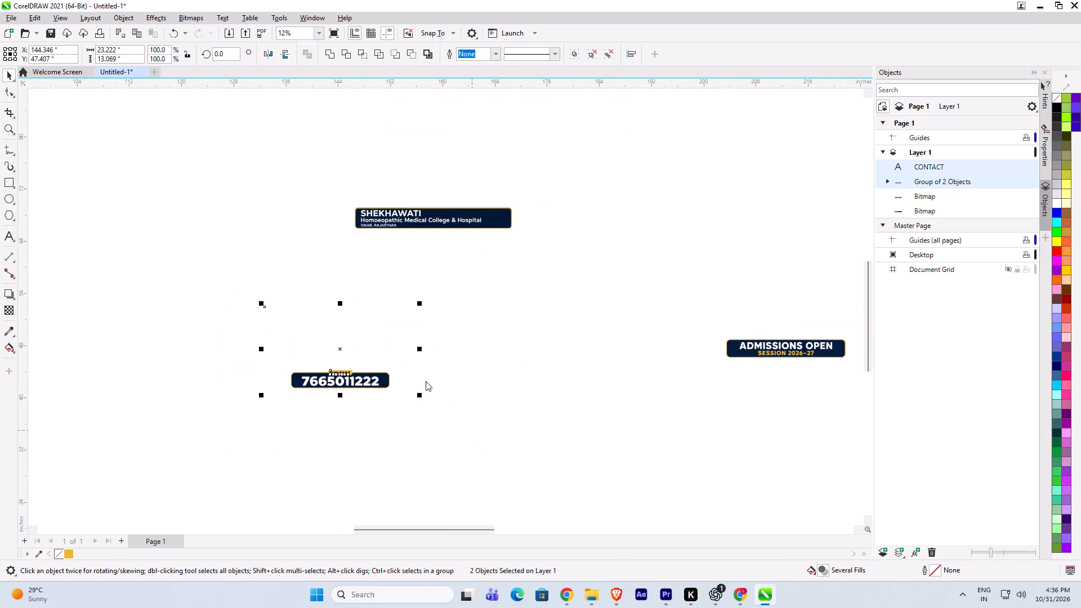
{"action": "left_click", "coordinate": [62, 143]}
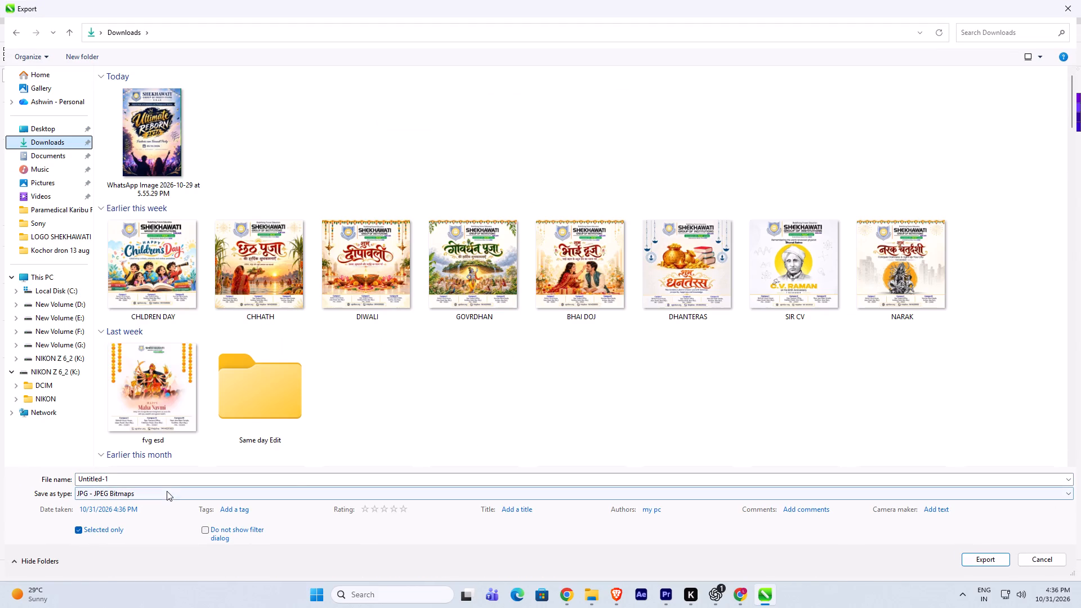
{"action": "left_click", "coordinate": [165, 479]}
{"action": "key", "text": "s"}
{"action": "key", "text": "d"}
{"action": "key", "text": "b"}
{"action": "key", "text": "d"}
{"action": "key", "text": "b"}
{"action": "left_click", "coordinate": [978, 562]}
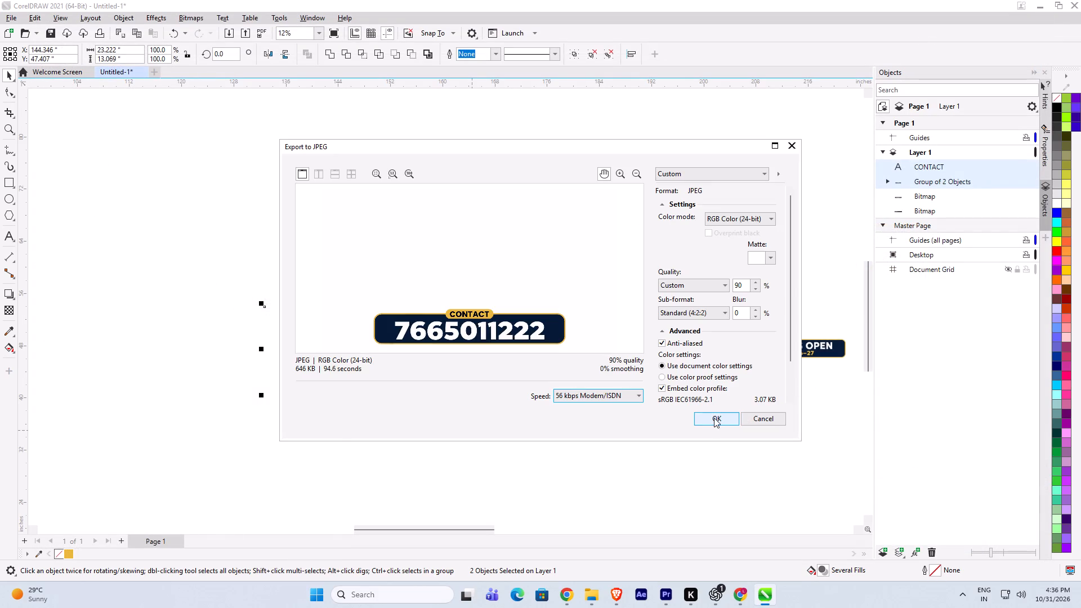
{"action": "left_click", "coordinate": [712, 416]}
Import BHMS.png from the LOGO SHEKHAWATI pictures folder and place it about 2.06 in wide at the right end of the college-name banner.
{"action": "scroll", "coordinate": [495, 230], "scroll_direction": "up", "scroll_amount": 1}
{"action": "middle_click_drag", "start_coordinate": [495, 230], "coordinate": [454, 289]}
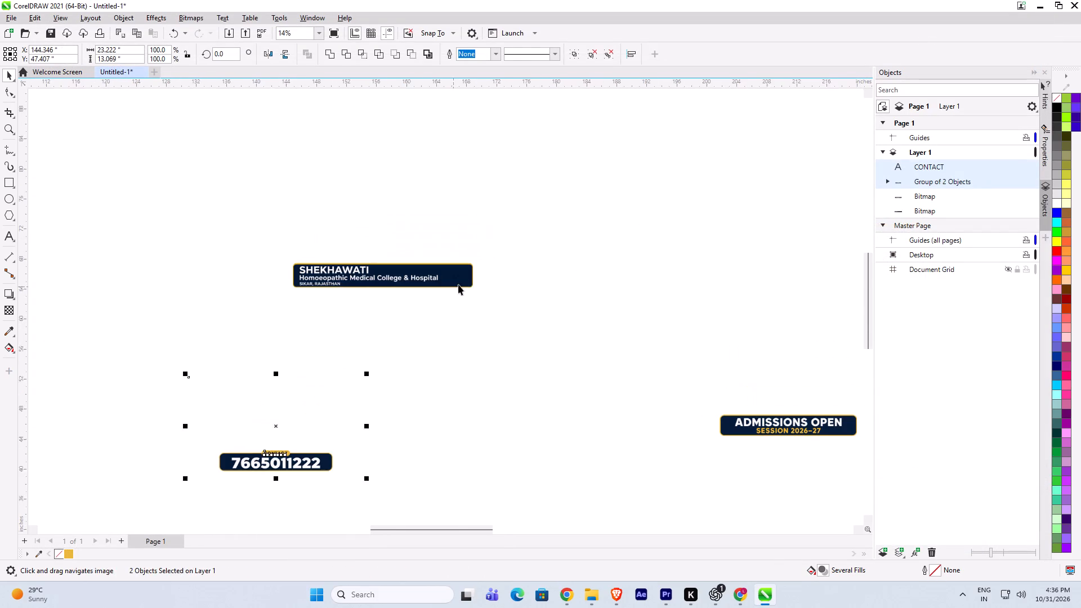
{"action": "right_click", "coordinate": [474, 283]}
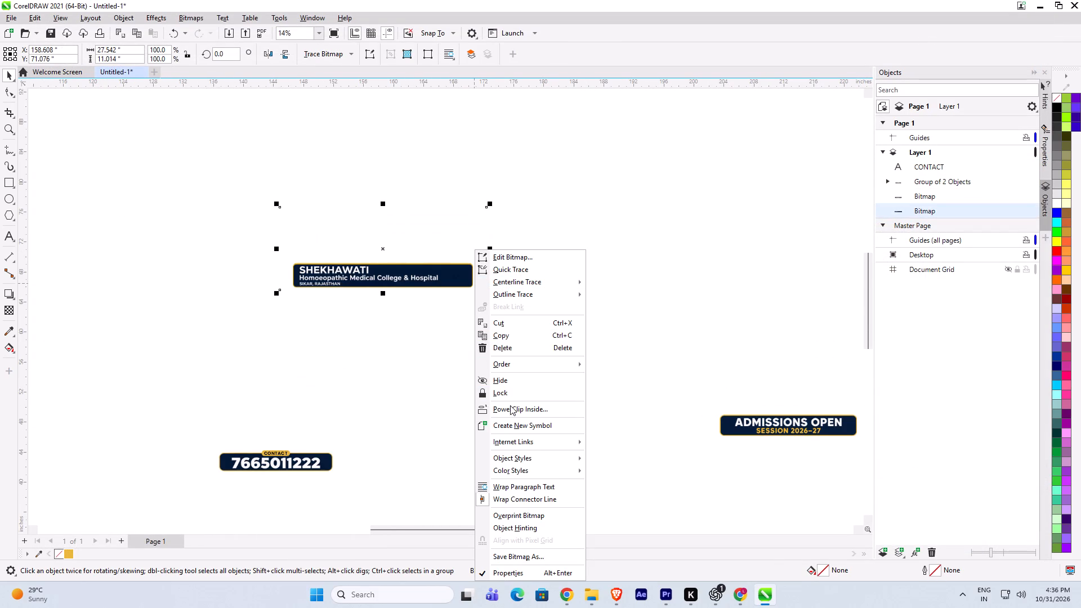
{"action": "left_click", "coordinate": [449, 309]}
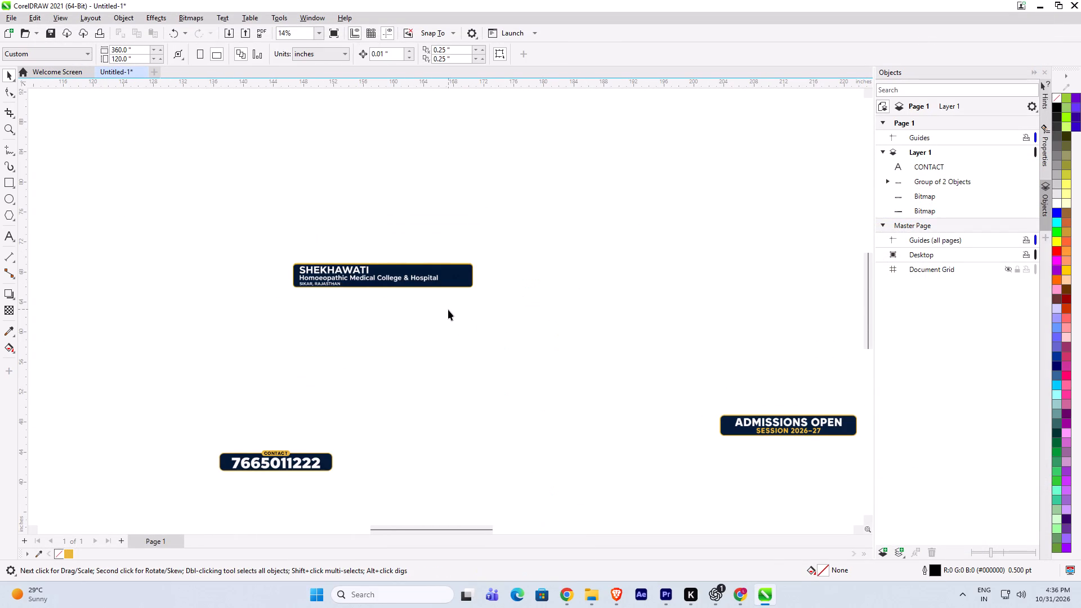
{"action": "key", "text": "ctrl+i"}
{"action": "left_click", "coordinate": [57, 191]}
{"action": "double_click", "coordinate": [57, 176]}
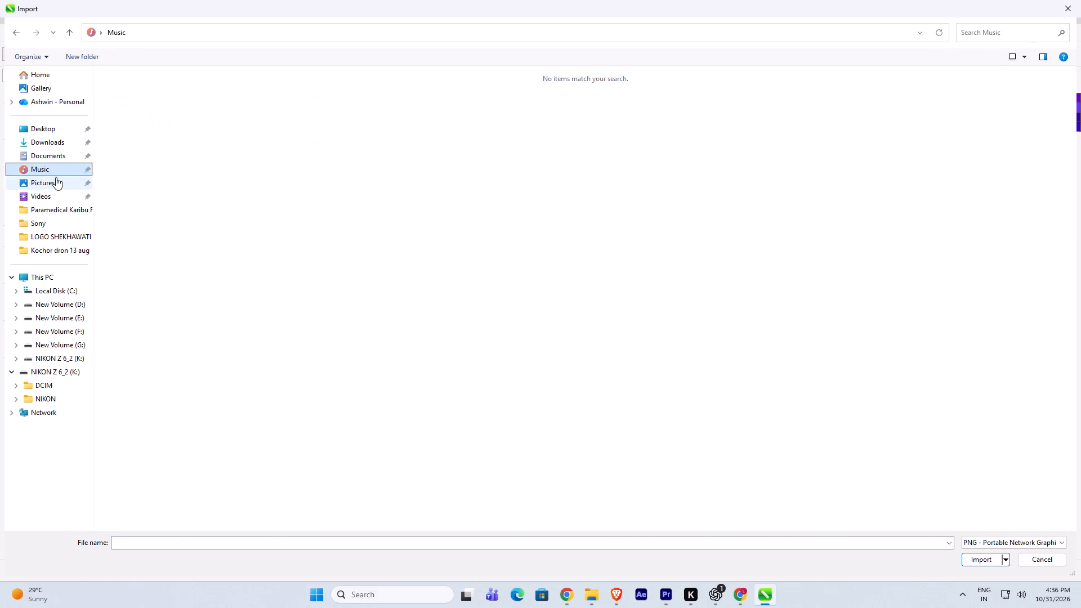
{"action": "double_click", "coordinate": [449, 150]}
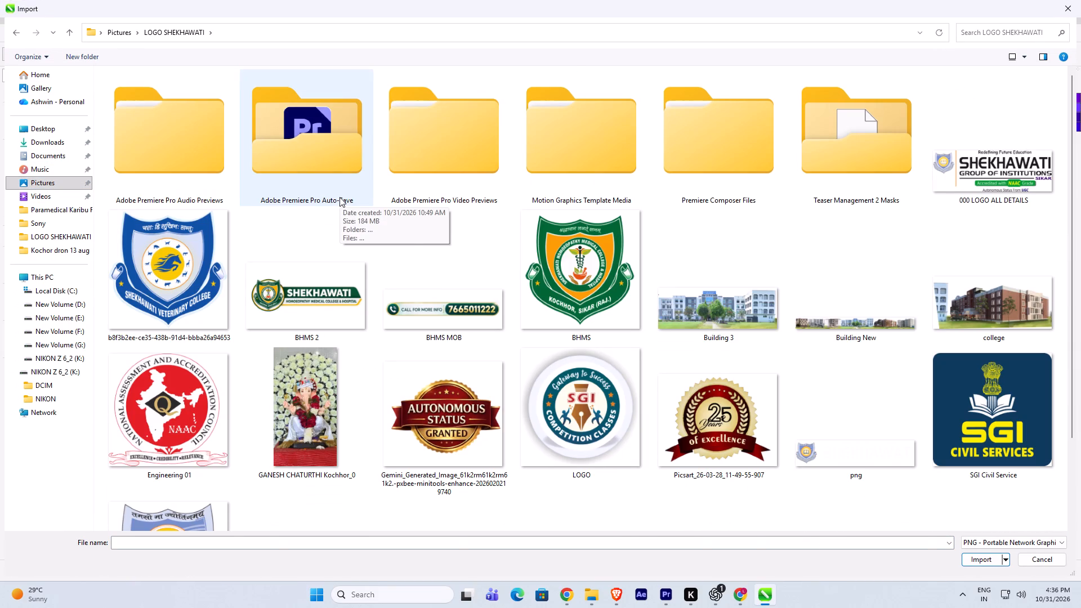
{"action": "double_click", "coordinate": [602, 288]}
{"action": "scroll", "coordinate": [457, 270], "scroll_direction": "up", "scroll_amount": 14}
{"action": "left_click_drag", "start_coordinate": [424, 255], "coordinate": [507, 350]}
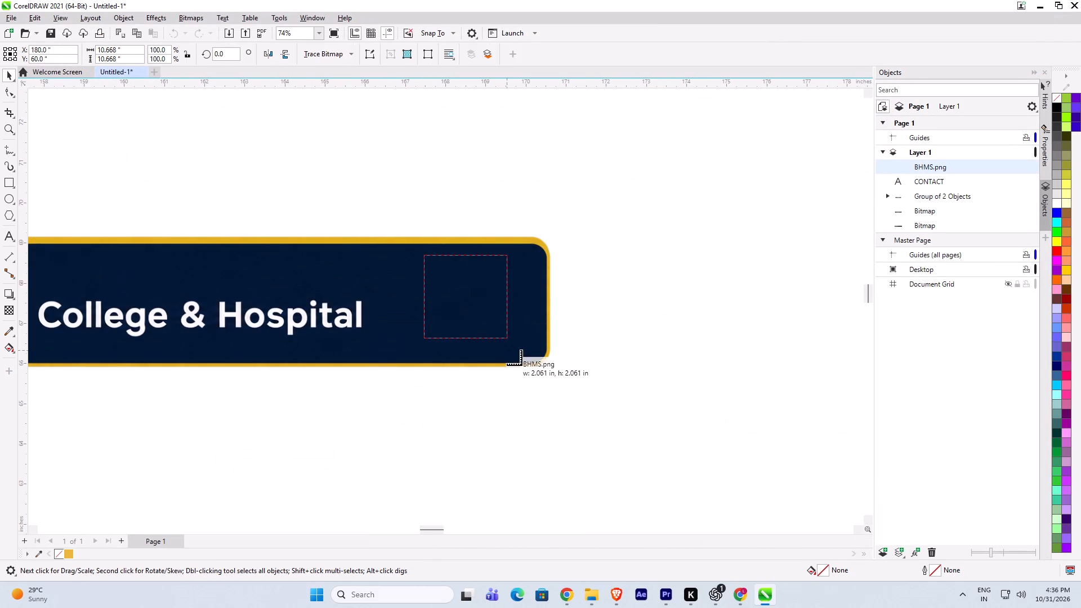
Place the BHMS.png logo, enlarge it to about 2.94 in and position it within the end of the college-name banner.
{"action": "left_click_drag", "start_coordinate": [507, 350], "coordinate": [508, 350]}
{"action": "left_click_drag", "start_coordinate": [513, 345], "coordinate": [530, 362], "text": "shift"}
{"action": "left_click_drag", "start_coordinate": [498, 333], "coordinate": [502, 342]}
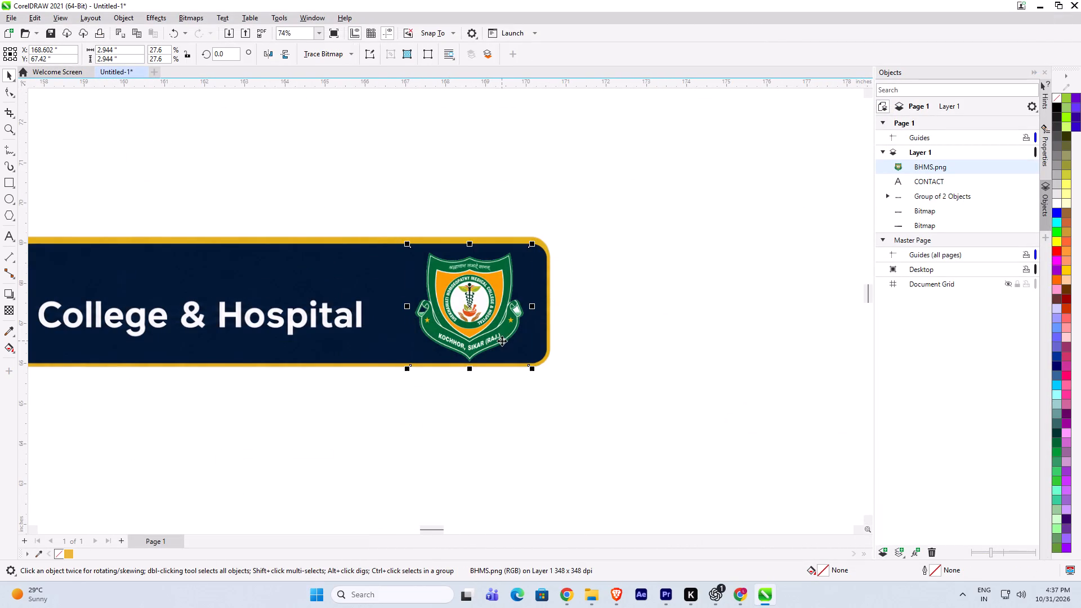
{"action": "scroll", "coordinate": [481, 338], "scroll_direction": "down", "scroll_amount": 7}
{"action": "left_click", "coordinate": [490, 342]}
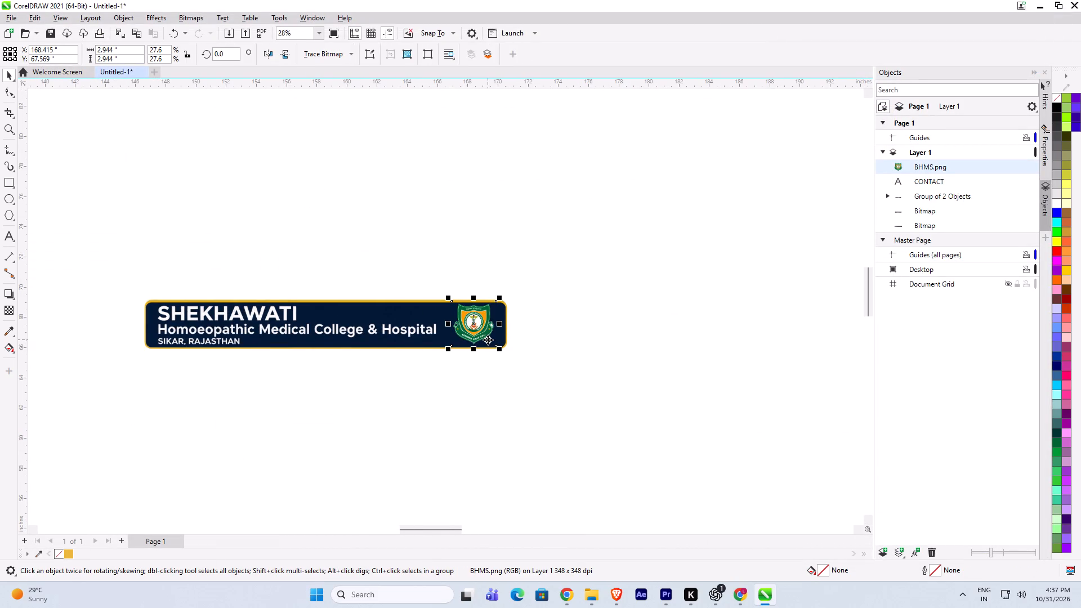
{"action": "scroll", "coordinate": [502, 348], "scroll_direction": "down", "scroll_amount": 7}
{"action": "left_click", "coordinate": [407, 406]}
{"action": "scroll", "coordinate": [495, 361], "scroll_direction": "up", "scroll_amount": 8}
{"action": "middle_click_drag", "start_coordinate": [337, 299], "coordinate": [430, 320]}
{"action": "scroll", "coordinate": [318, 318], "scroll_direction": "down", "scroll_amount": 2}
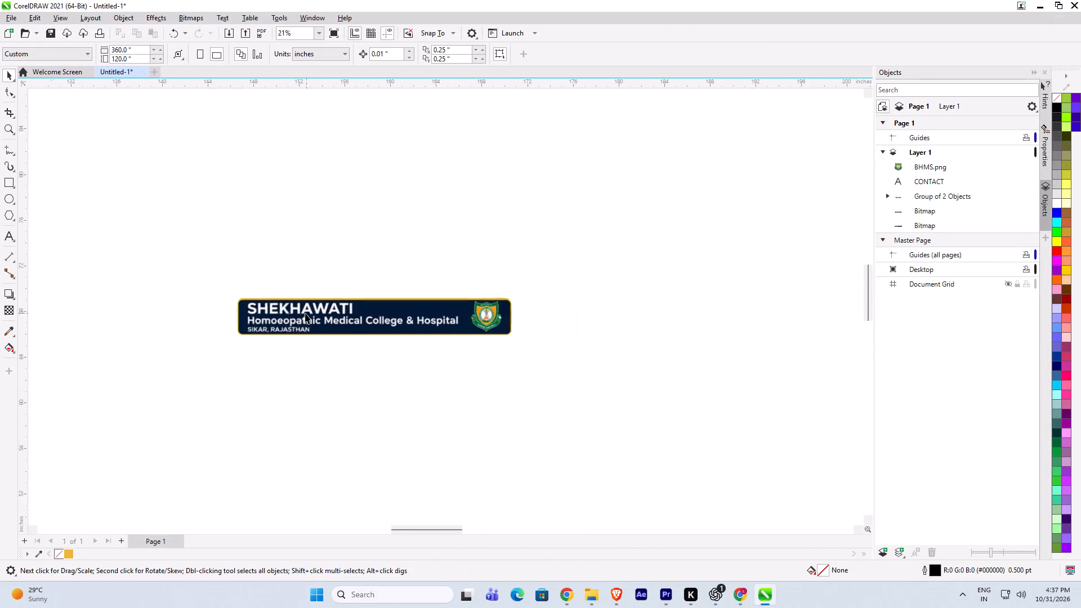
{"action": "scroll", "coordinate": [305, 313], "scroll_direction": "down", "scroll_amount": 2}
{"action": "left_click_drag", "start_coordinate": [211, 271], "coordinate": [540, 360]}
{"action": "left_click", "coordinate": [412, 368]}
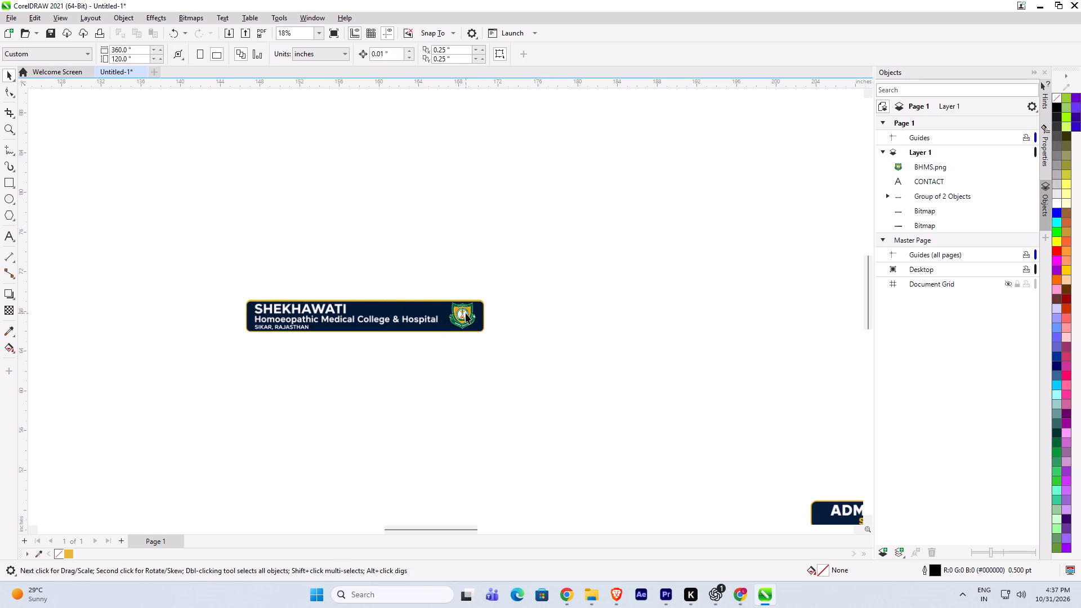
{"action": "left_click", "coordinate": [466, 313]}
{"action": "key", "text": "alt+Tab"}
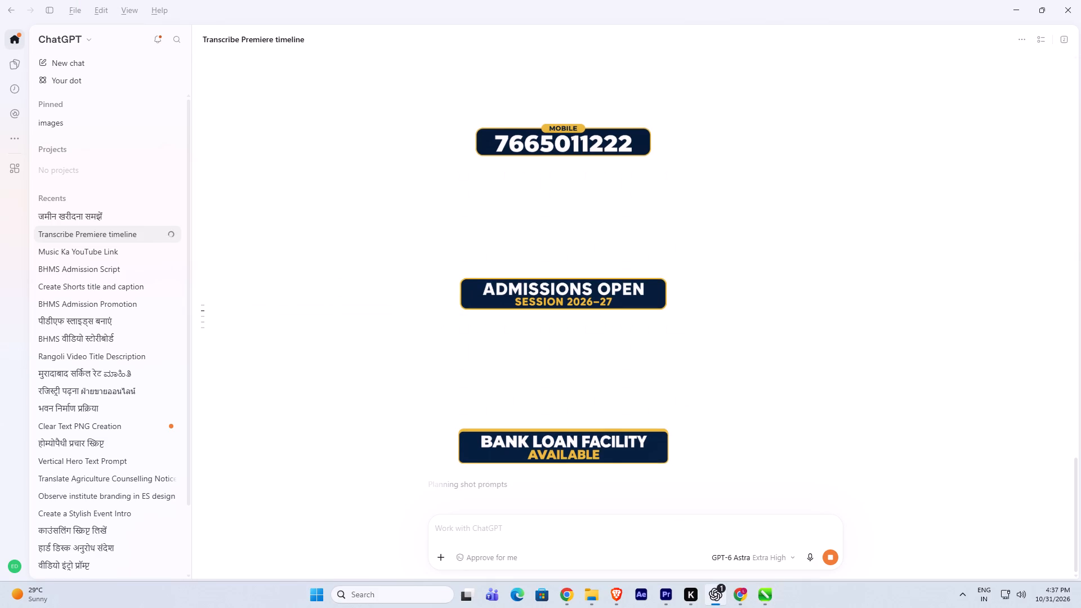
{"action": "left_click", "coordinate": [654, 600]}
{"action": "left_click", "coordinate": [416, 465]}
{"action": "left_click", "coordinate": [407, 439]}
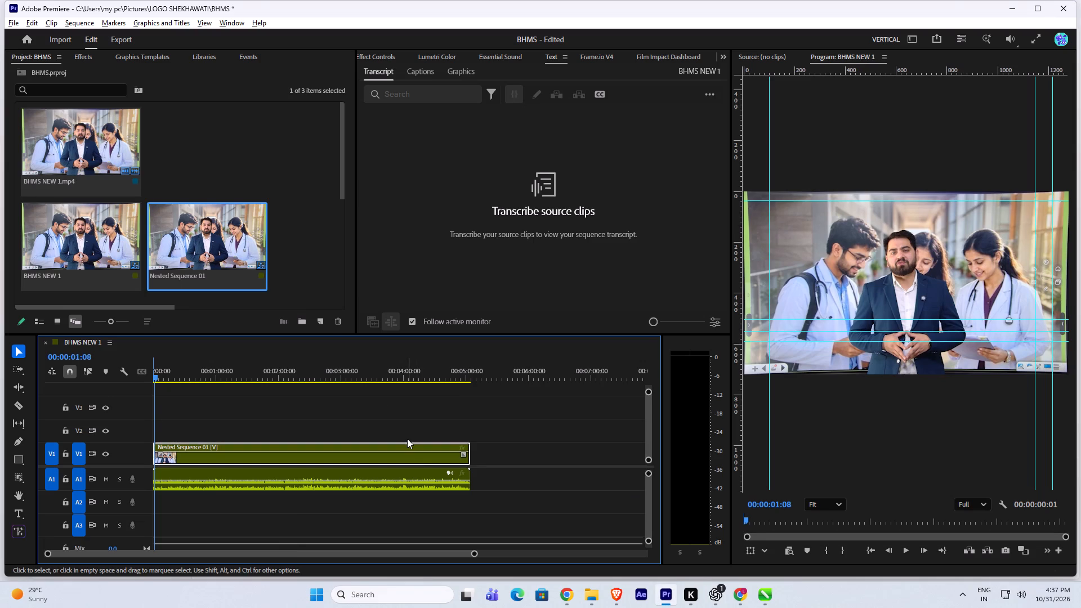
{"action": "key", "text": "ctrl+i"}
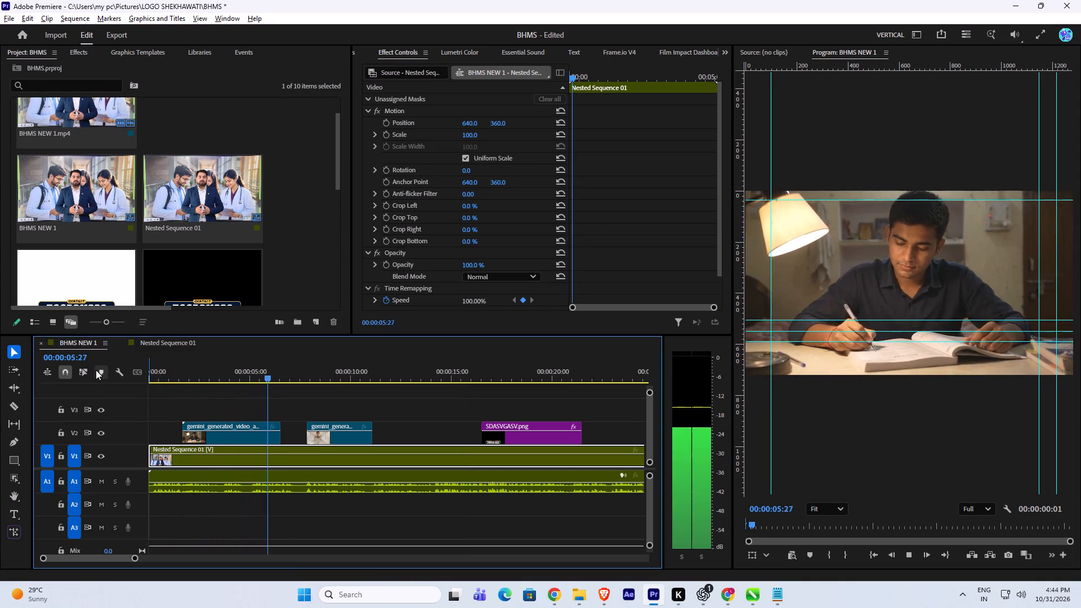
{"action": "key", "text": "space"}
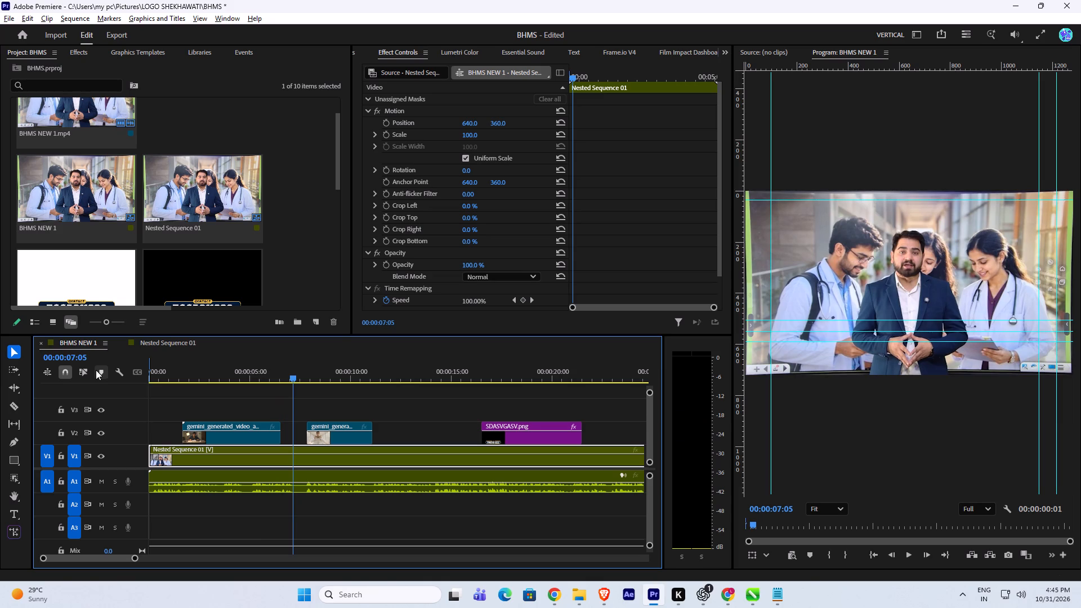
{"action": "key", "text": "space"}
{"action": "type", "text": "N"}
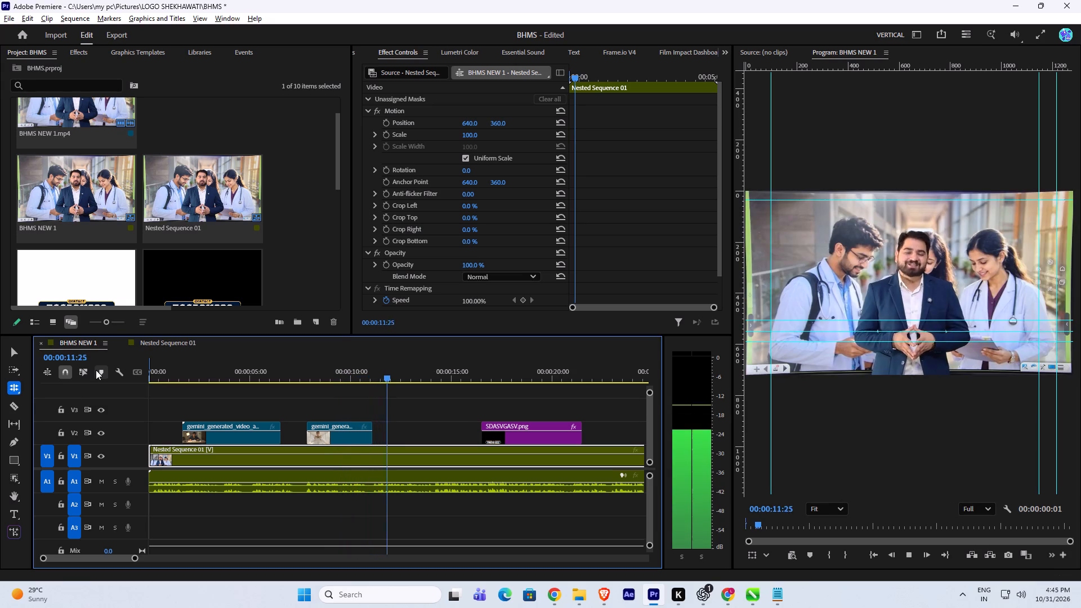
{"action": "key", "text": "space"}
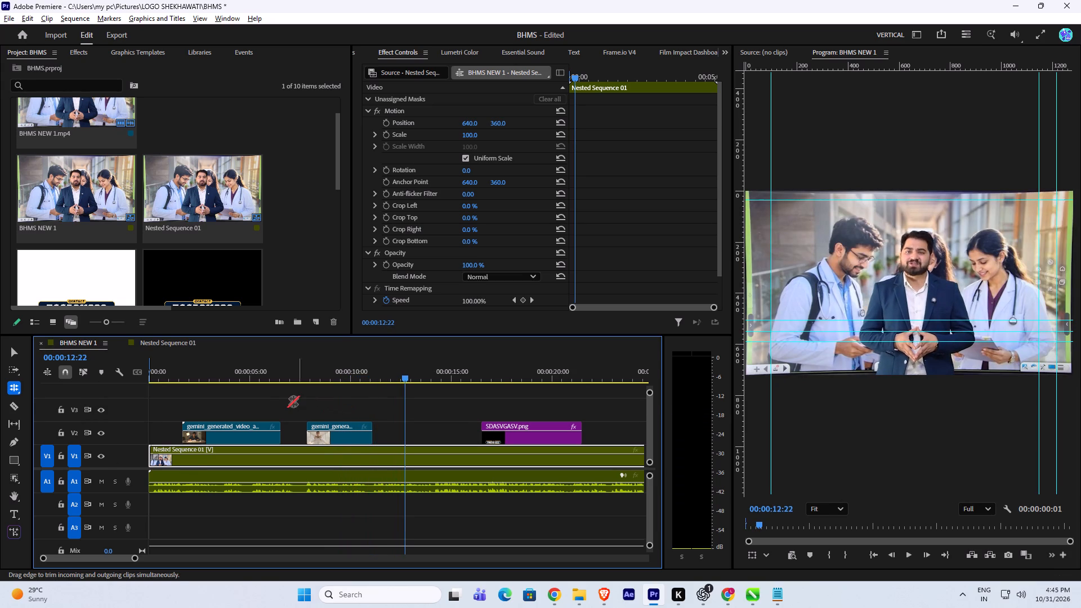
{"action": "key", "text": "v"}
{"action": "left_click", "coordinate": [280, 406]}
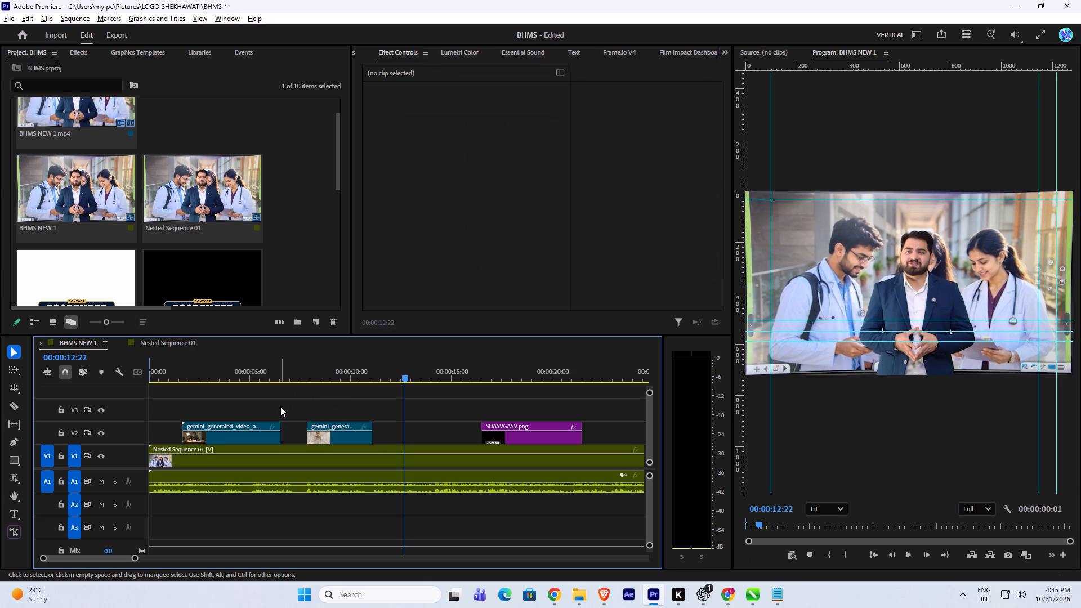
Look through prompts 05 to 07 in the Notepad prompts file and check the prompt 03 video in Gemini.
{"action": "key", "text": "alt+Tab"}
{"action": "scroll", "coordinate": [608, 375], "scroll_direction": "down", "scroll_amount": 6}
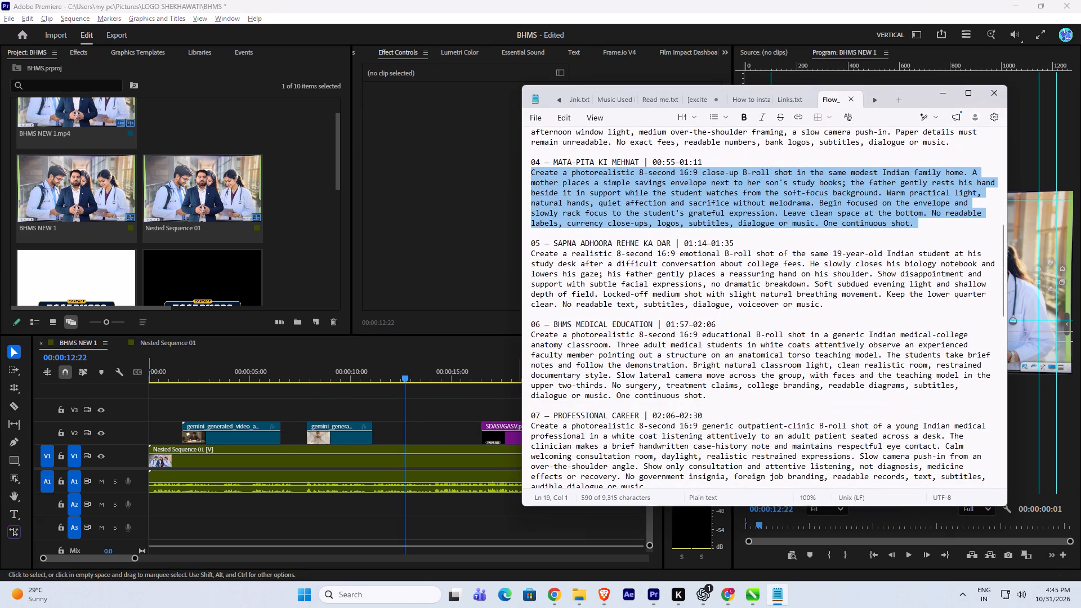
{"action": "left_click", "coordinate": [411, 420]}
{"action": "key", "text": "alt+Tab"}
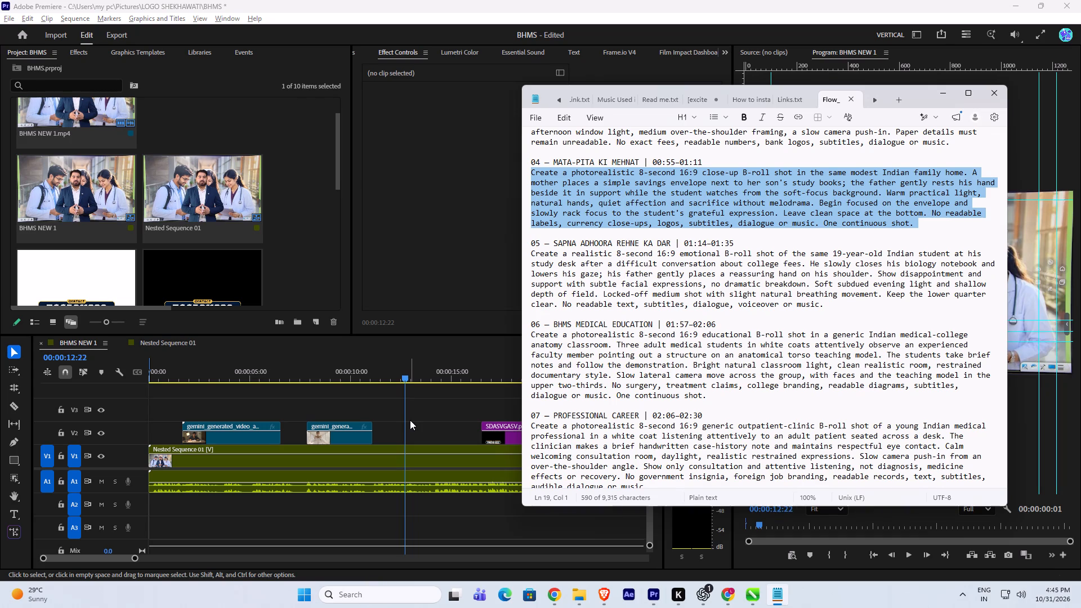
{"action": "key", "text": "alt+Tab"}
{"action": "key", "text": "alt+Tab"}
{"action": "key", "text": "alt+Tab"}
{"action": "key", "text": "alt+Tab"}
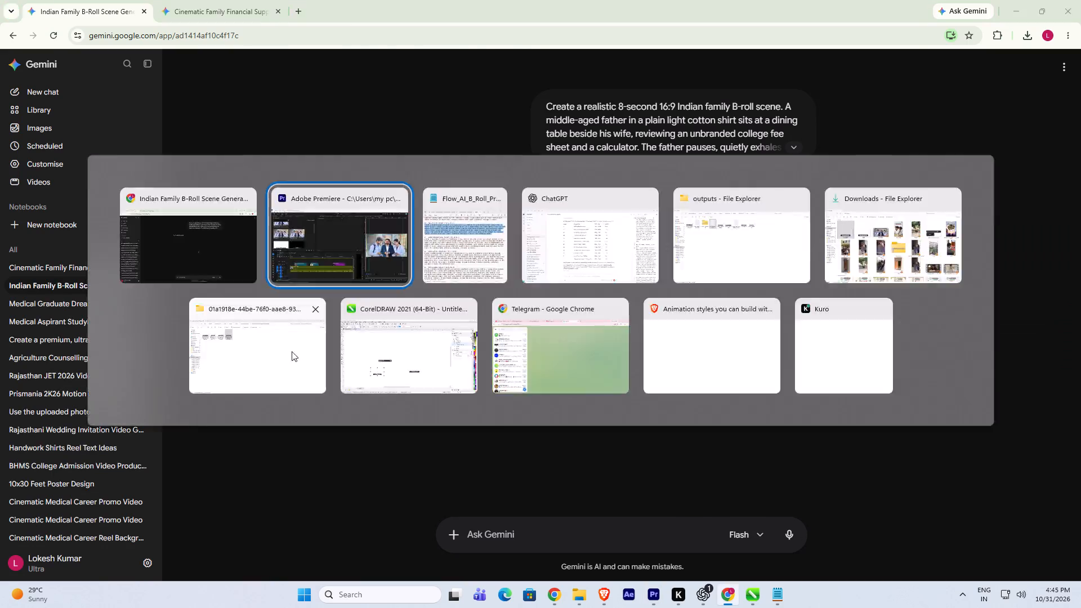
Return the playhead to the start of the BHMS NEW 1 sequence in Premiere.
{"action": "scroll", "coordinate": [330, 410], "scroll_direction": "down", "scroll_amount": 11, "text": "alt"}
{"action": "left_click_drag", "start_coordinate": [218, 377], "coordinate": [111, 383]}
{"action": "left_click_drag", "start_coordinate": [195, 378], "coordinate": [75, 386]}
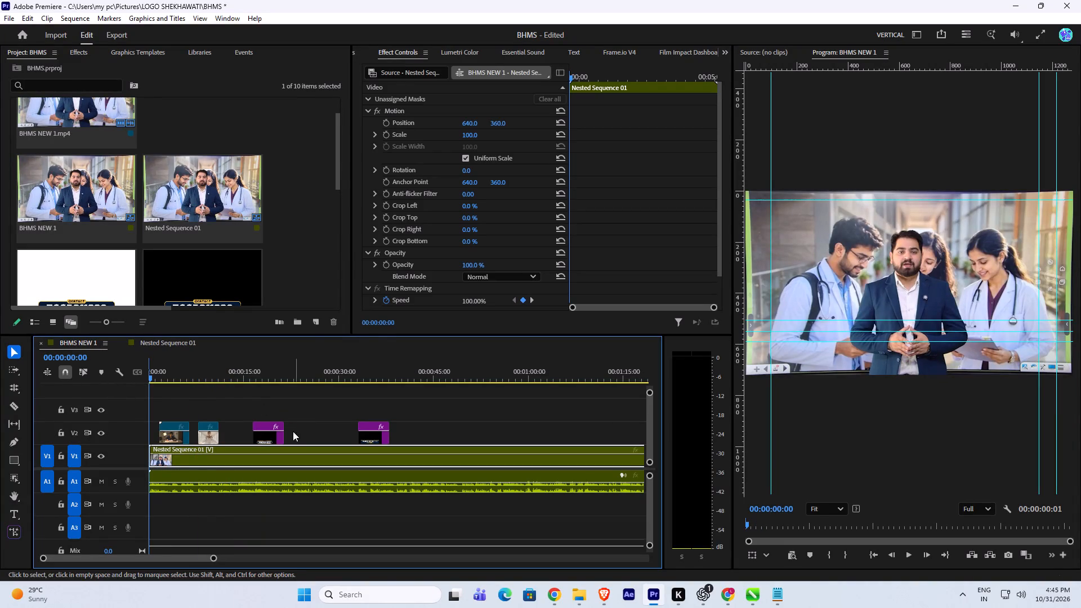
{"action": "left_click_drag", "start_coordinate": [165, 378], "coordinate": [131, 377]}
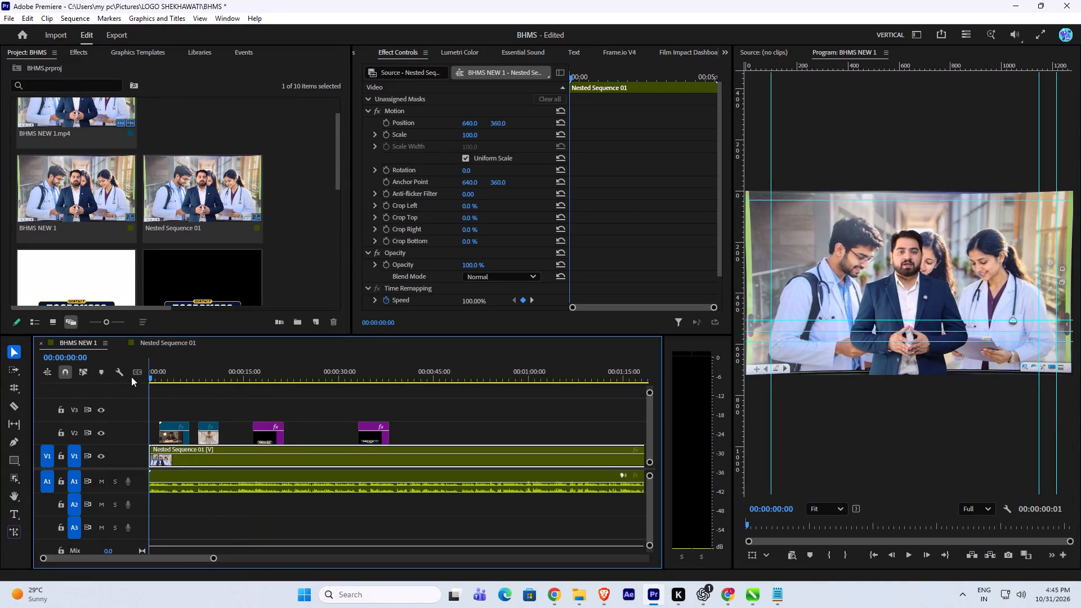
{"action": "left_click_drag", "start_coordinate": [131, 377], "coordinate": [128, 375]}
Bring the BHMS 2 logo image from the LOGO SHEKHAWATI folder in Pictures onto track V4 at about 13 seconds.
{"action": "key", "text": "alt+Tab"}
{"action": "key", "text": "alt+Tab"}
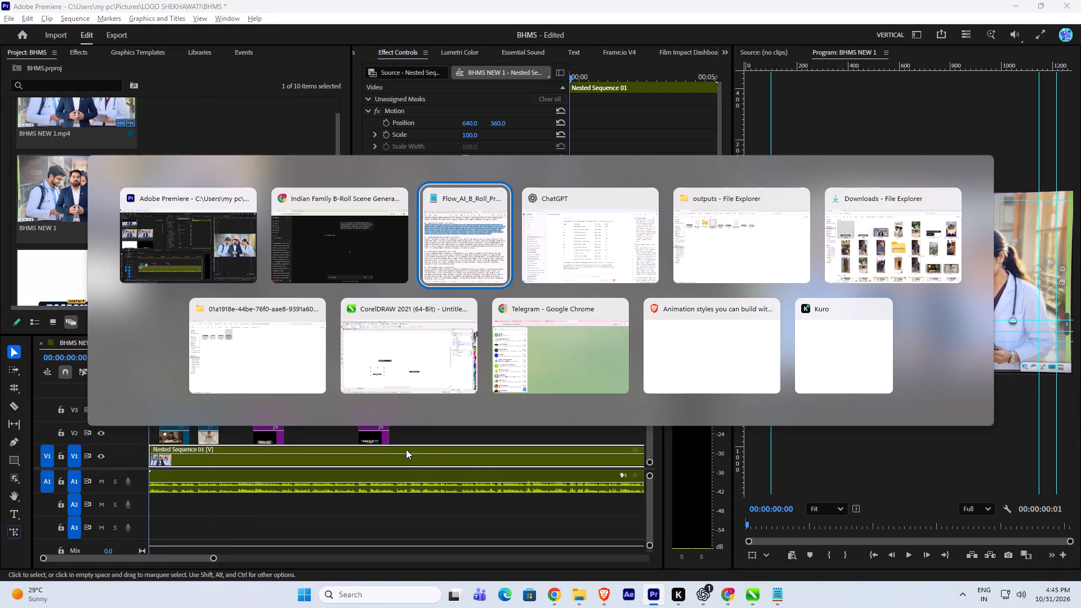
{"action": "left_click", "coordinate": [899, 240], "text": "alt"}
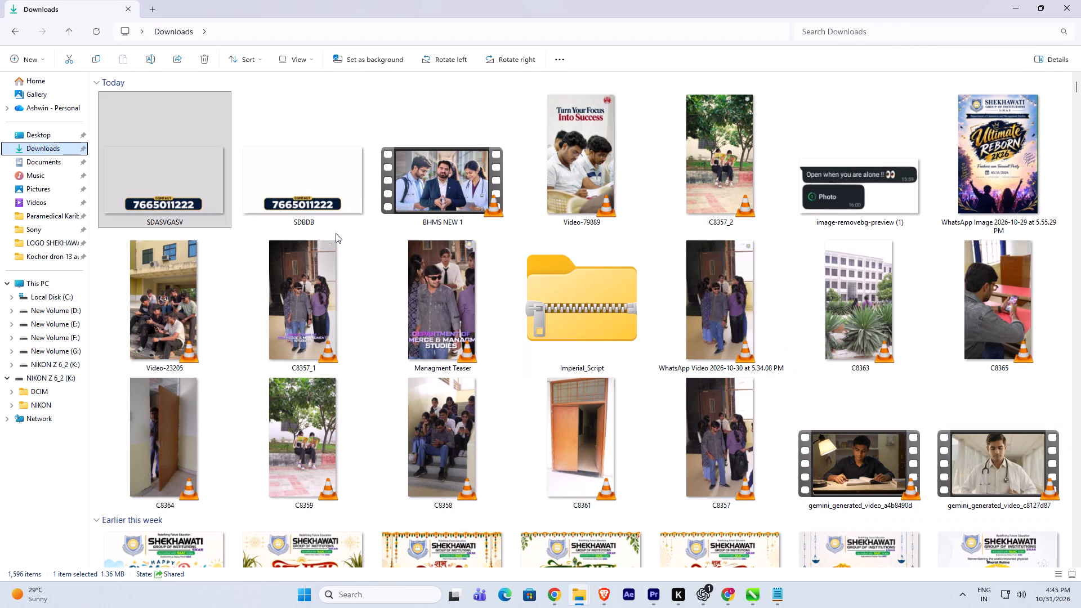
{"action": "scroll", "coordinate": [373, 230], "scroll_direction": "up", "scroll_amount": 4}
{"action": "left_click", "coordinate": [37, 185]}
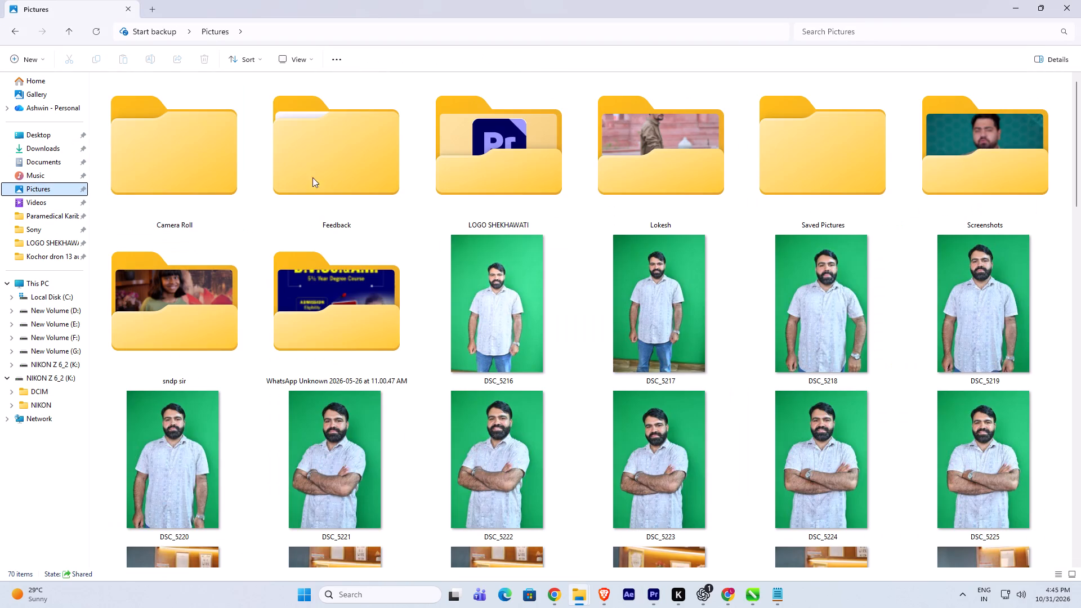
{"action": "double_click", "coordinate": [471, 167]}
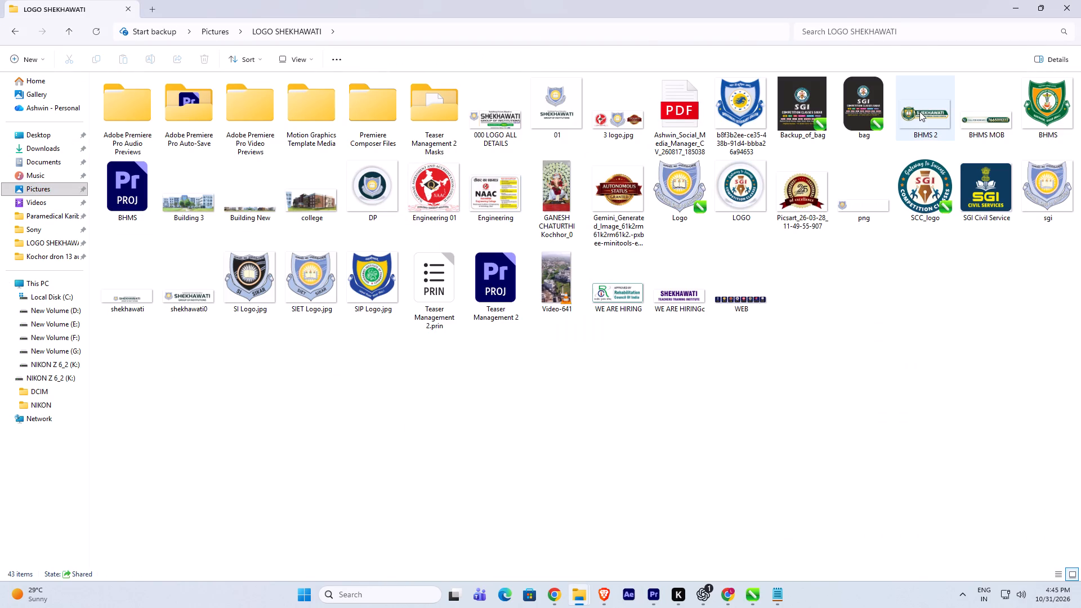
{"action": "left_click_drag", "start_coordinate": [919, 111], "coordinate": [378, 255]}
{"action": "key", "text": "alt+Tab"}
{"action": "key", "text": "alt+Tab"}
{"action": "key", "text": "alt+Escape"}
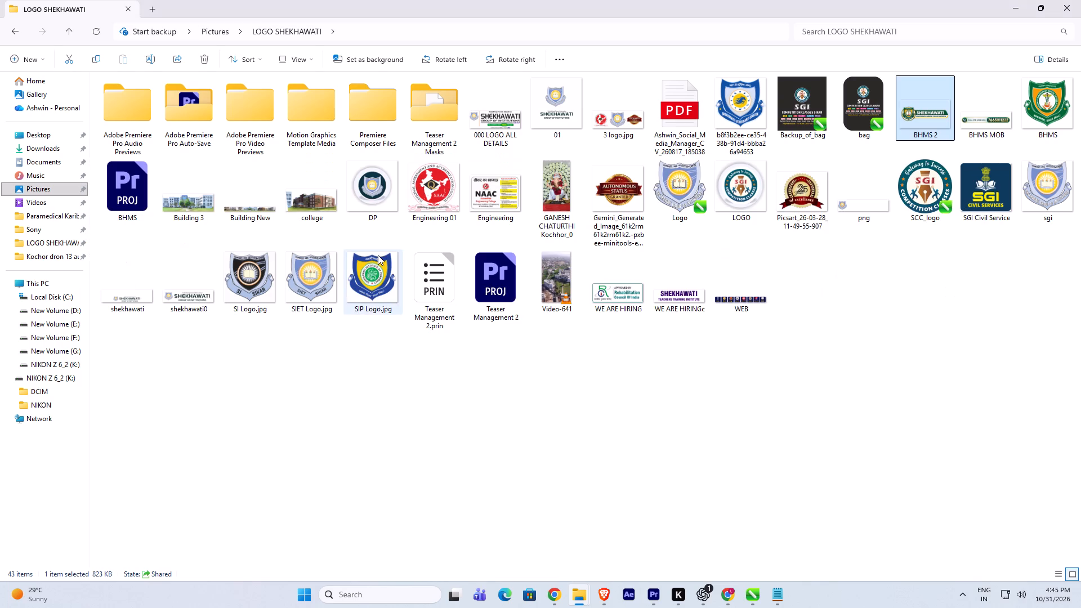
{"action": "left_click_drag", "start_coordinate": [378, 255], "coordinate": [451, 230]}
{"action": "left_click_drag", "start_coordinate": [921, 114], "coordinate": [213, 363]}
{"action": "key", "text": "alt+Tab"}
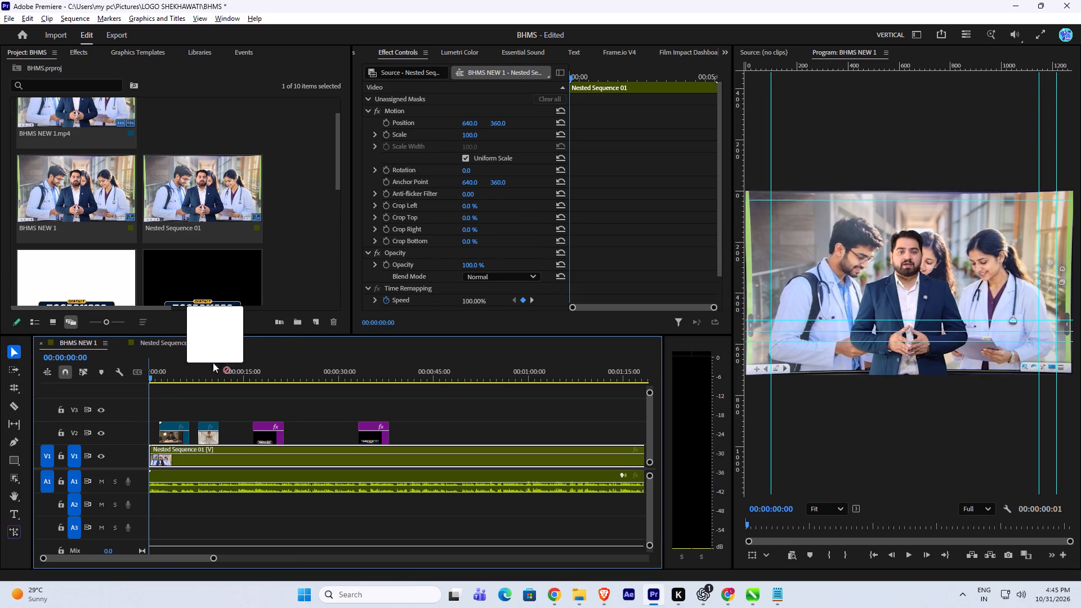
{"action": "left_click_drag", "start_coordinate": [213, 363], "coordinate": [251, 400]}
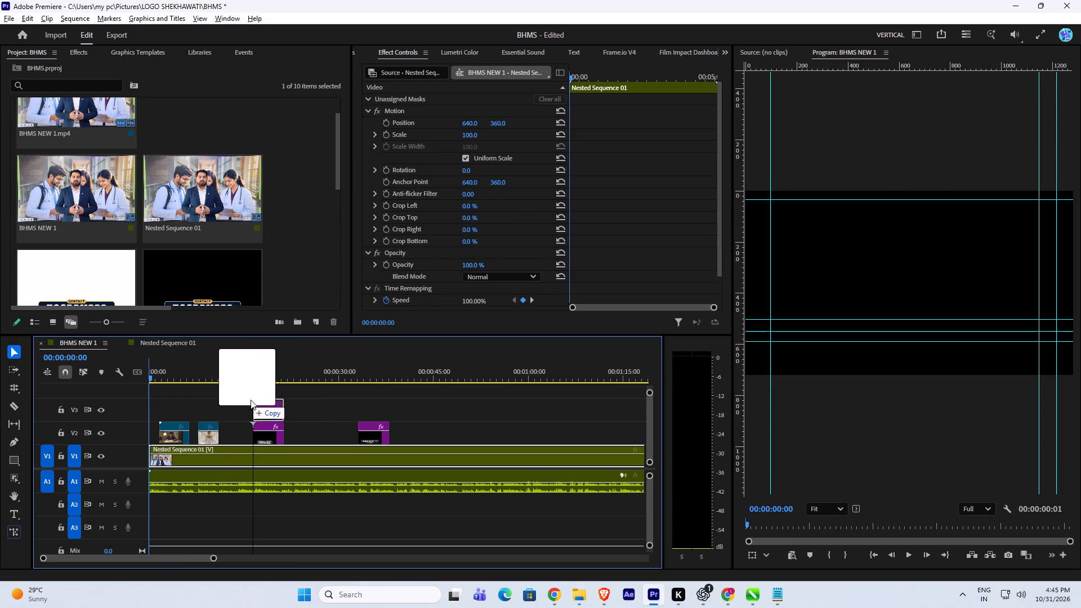
{"action": "left_click_drag", "start_coordinate": [251, 400], "coordinate": [234, 396]}
Play the sequence from about 11 seconds to check the BHMS 2 logo's appearance and timing.
{"action": "left_click_drag", "start_coordinate": [227, 374], "coordinate": [219, 376]}
{"action": "key", "text": "space"}
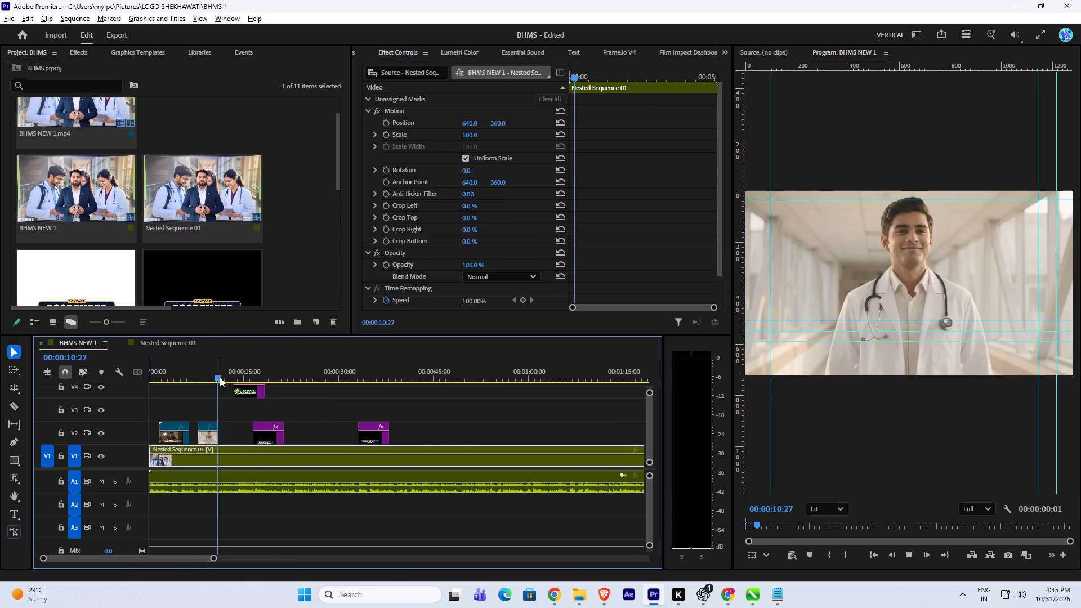
{"action": "scroll", "coordinate": [238, 398], "scroll_direction": "up", "scroll_amount": 14, "text": "alt"}
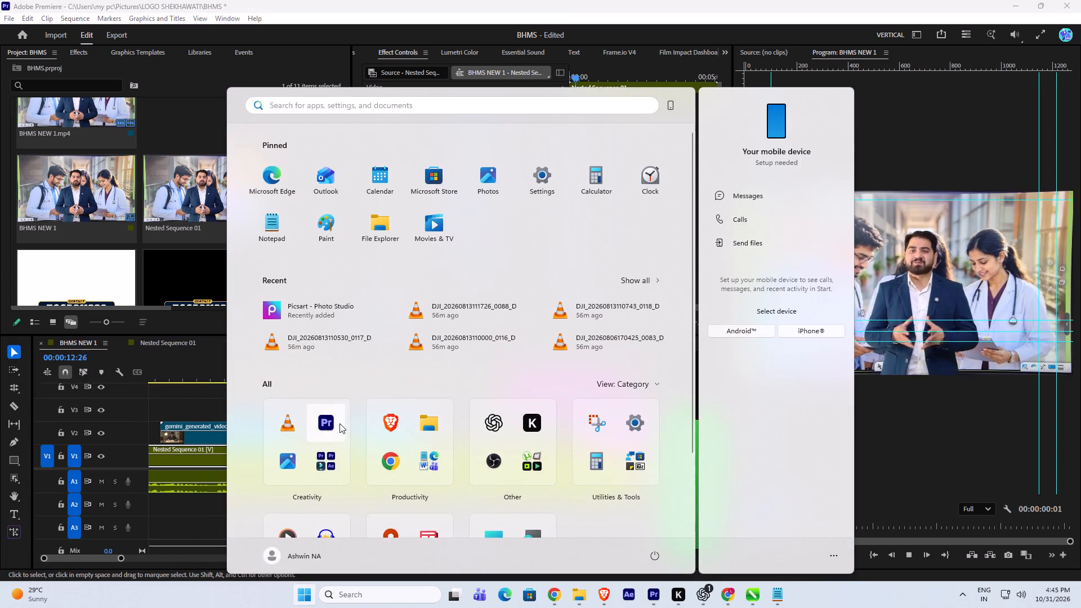
{"action": "scroll", "coordinate": [414, 429], "scroll_direction": "up", "scroll_amount": 3, "text": "ctrl"}
{"action": "scroll", "coordinate": [382, 427], "scroll_direction": "down", "scroll_amount": 14, "text": "ctrl"}
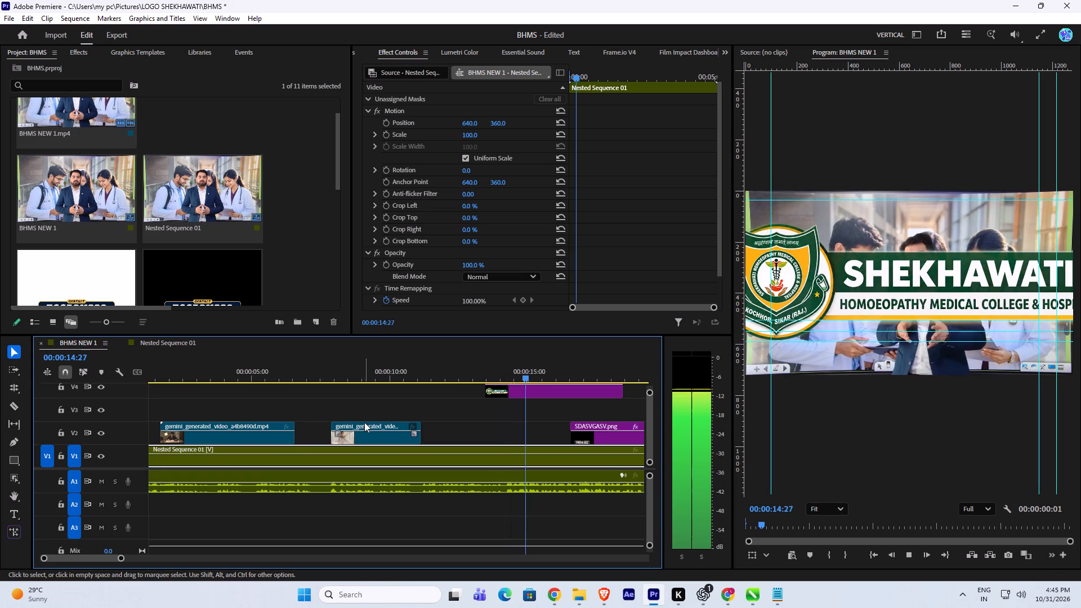
{"action": "scroll", "coordinate": [363, 423], "scroll_direction": "down", "scroll_amount": 13, "text": "alt"}
{"action": "key", "text": "space"}
Move the BHMS 2 logo to V3 at about 39 seconds and the two V2 graphics to about 30 and 47 seconds.
{"action": "scroll", "coordinate": [294, 414], "scroll_direction": "up", "scroll_amount": 2}
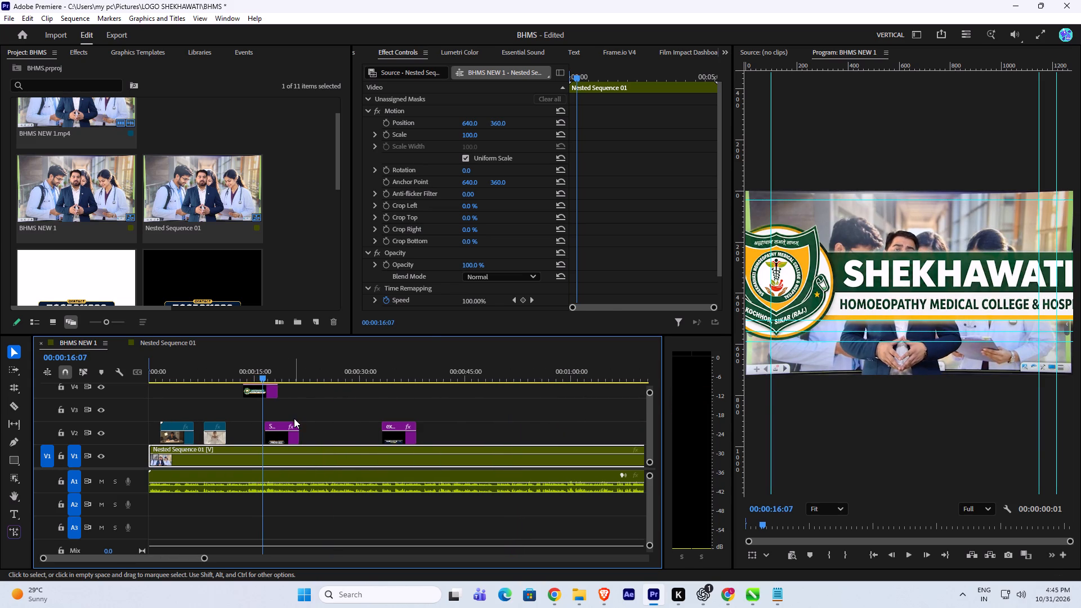
{"action": "scroll", "coordinate": [294, 419], "scroll_direction": "up", "scroll_amount": 1}
{"action": "left_click_drag", "start_coordinate": [258, 394], "coordinate": [342, 413]}
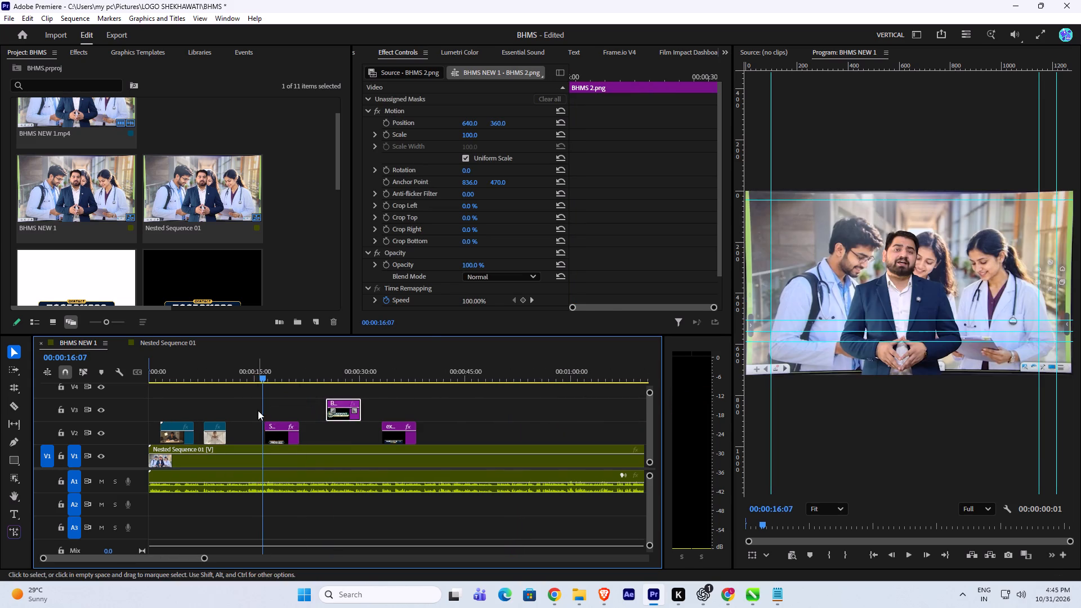
{"action": "left_click_drag", "start_coordinate": [258, 410], "coordinate": [384, 434]}
{"action": "left_click_drag", "start_coordinate": [292, 432], "coordinate": [390, 429]}
{"action": "left_click_drag", "start_coordinate": [352, 414], "coordinate": [419, 413]}
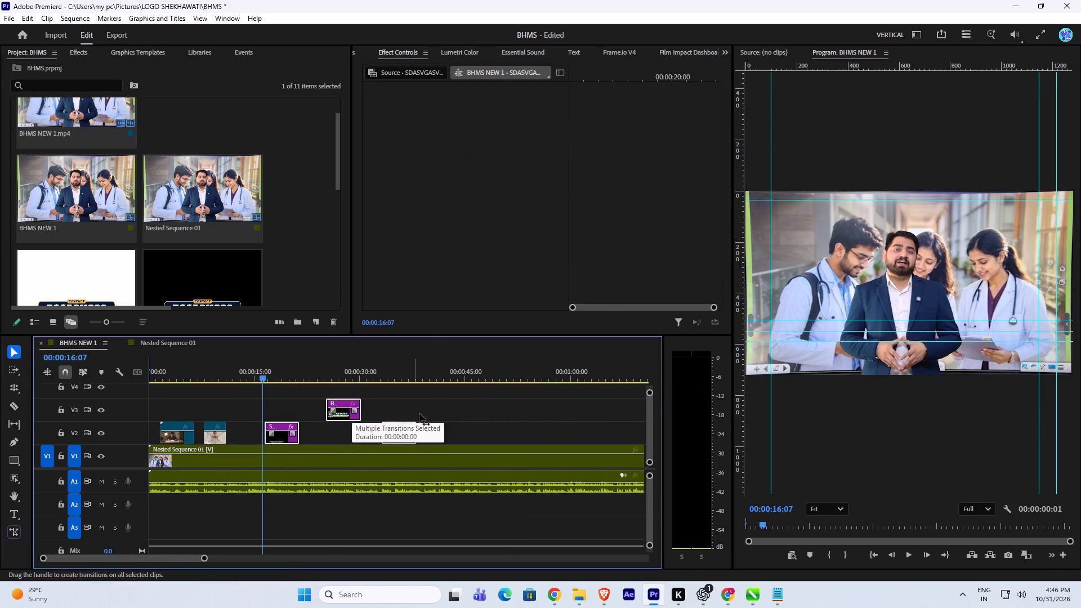
{"action": "left_click_drag", "start_coordinate": [419, 413], "coordinate": [440, 410]}
{"action": "left_click_drag", "start_coordinate": [337, 413], "coordinate": [435, 412]}
Play the sequence from about 27 seconds to review the moved contact graphic.
{"action": "left_click_drag", "start_coordinate": [357, 371], "coordinate": [341, 372]}
{"action": "key", "text": "space"}
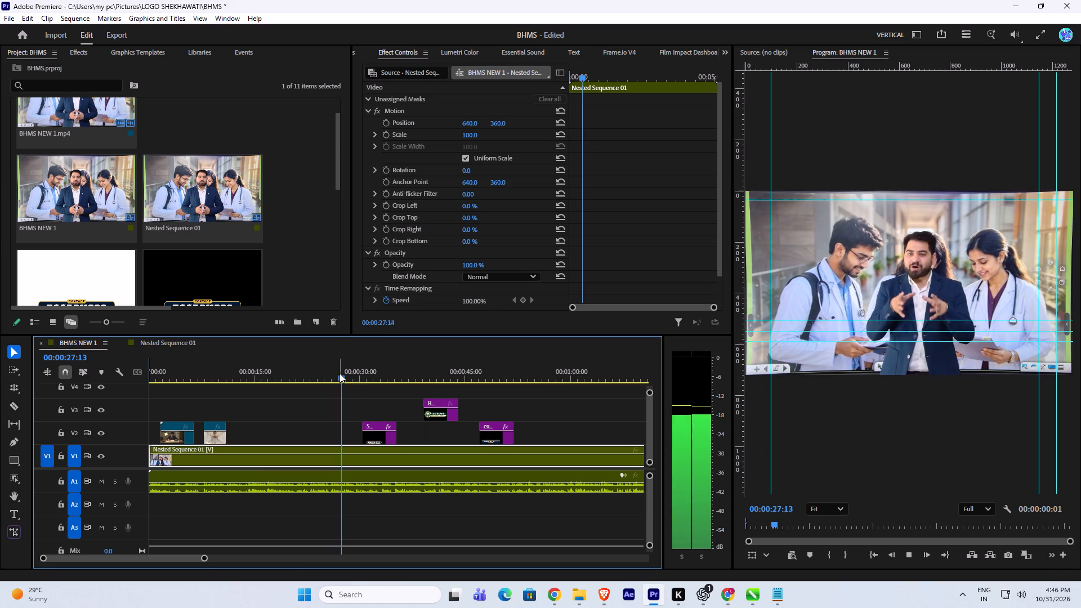
{"action": "scroll", "coordinate": [358, 397], "scroll_direction": "up", "scroll_amount": 6, "text": "alt"}
{"action": "scroll", "coordinate": [358, 397], "scroll_direction": "down", "scroll_amount": 6, "text": "alt"}
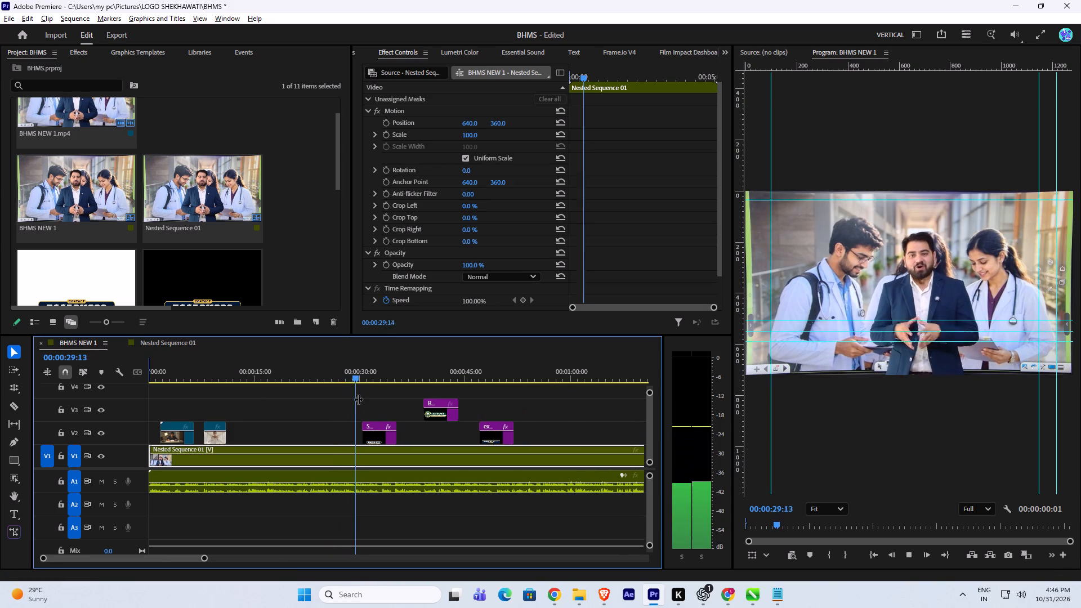
{"action": "scroll", "coordinate": [365, 411], "scroll_direction": "down", "scroll_amount": 9, "text": "alt"}
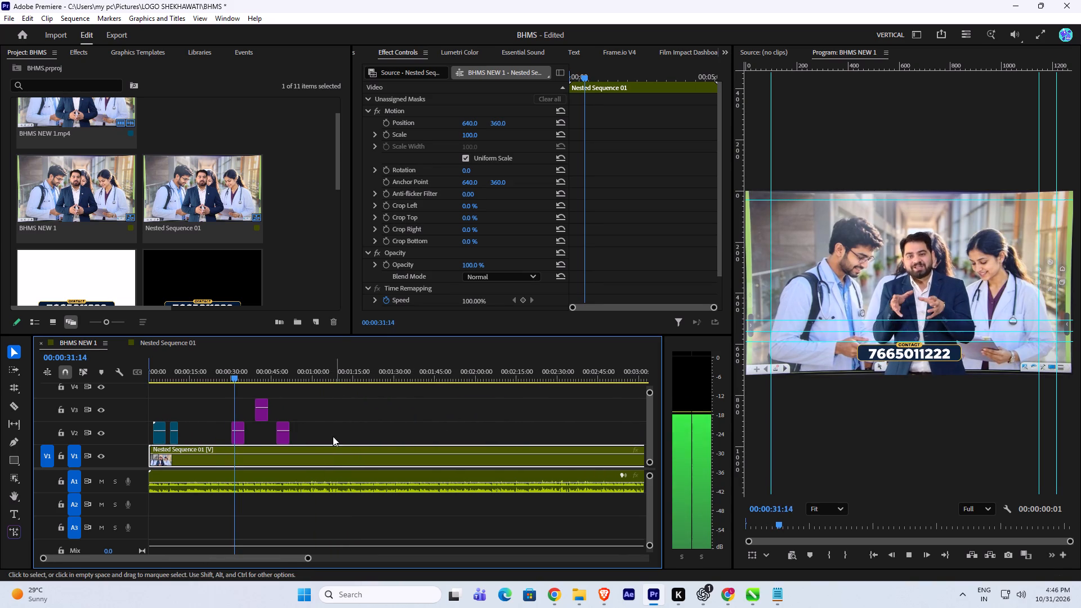
{"action": "key", "text": "space"}
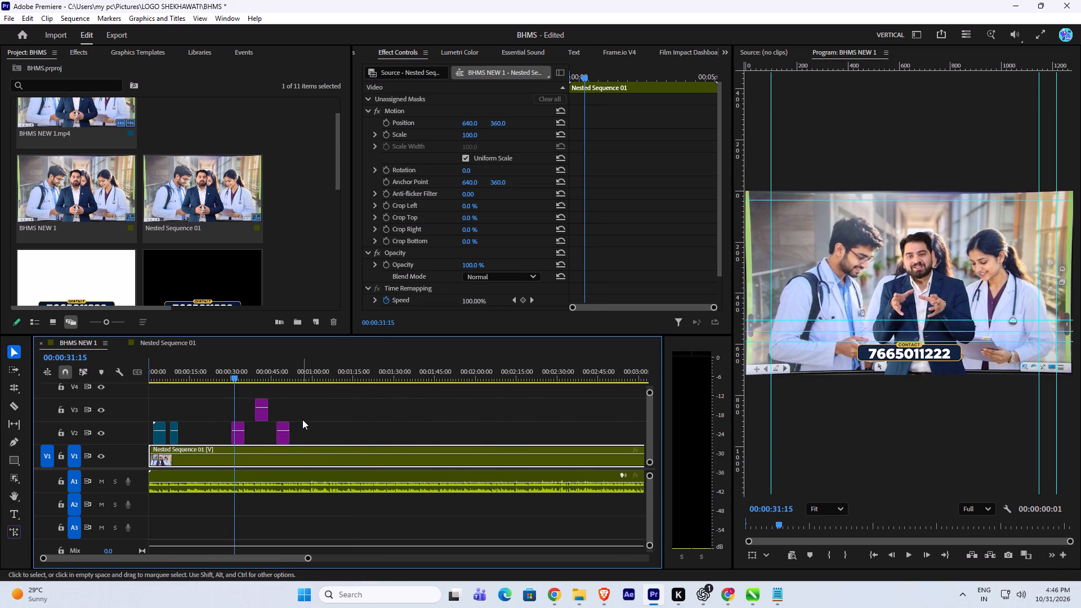
{"action": "key", "text": "alt+Tab"}
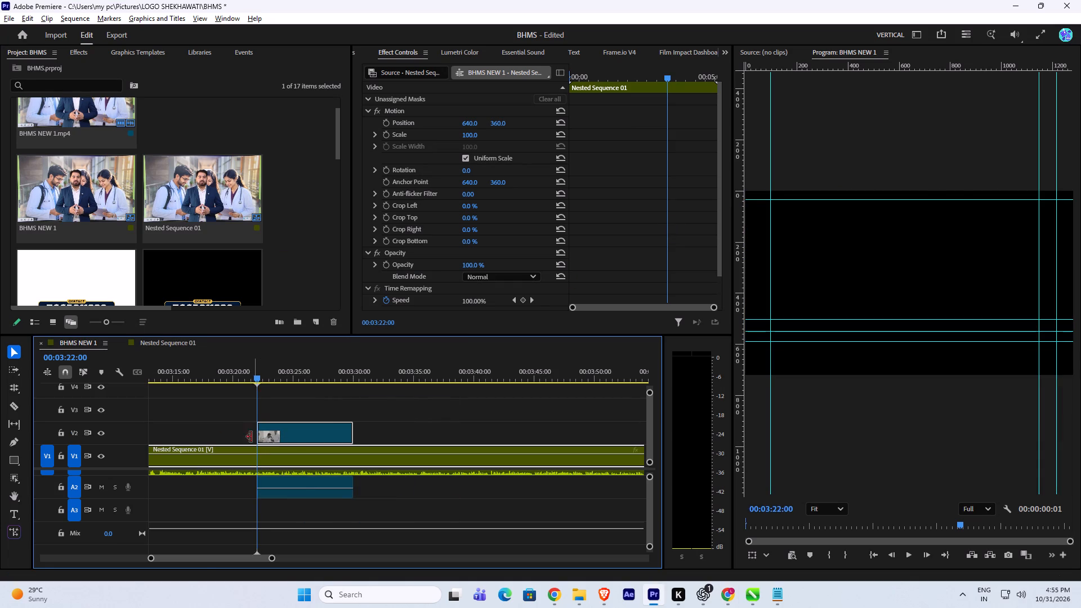
Play from 3:22 and delete the microscope clip's audio from A2, keeping its video on V2.
{"action": "key", "text": "space"}
{"action": "left_click_drag", "start_coordinate": [227, 485], "coordinate": [259, 494]}
{"action": "key", "text": "Delete"}
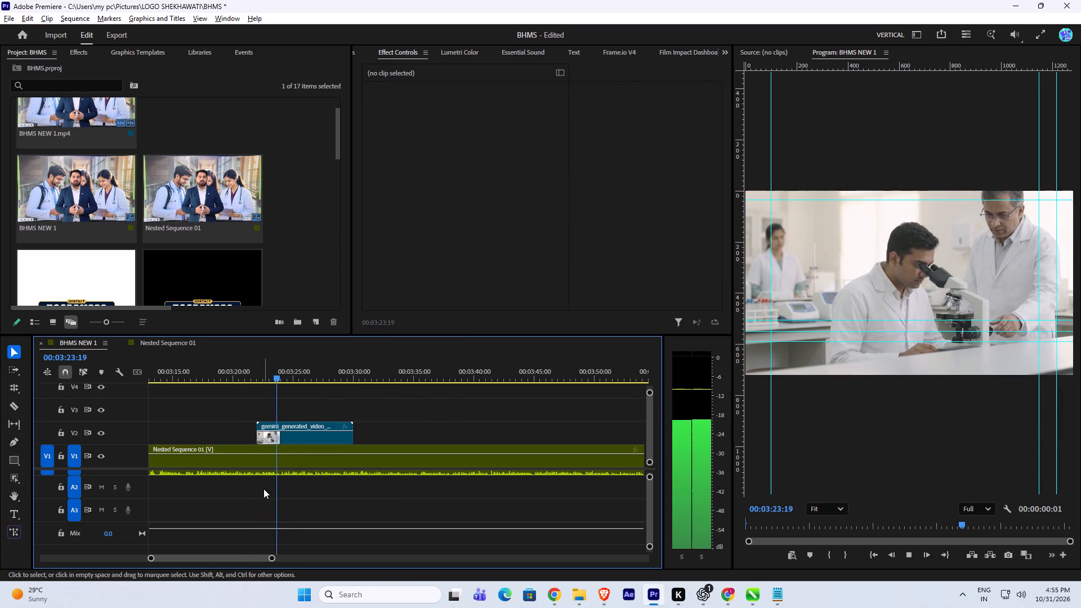
Review the microscope clip starting at 3:22 and remove it from V2.
{"action": "left_click_drag", "start_coordinate": [291, 378], "coordinate": [313, 377]}
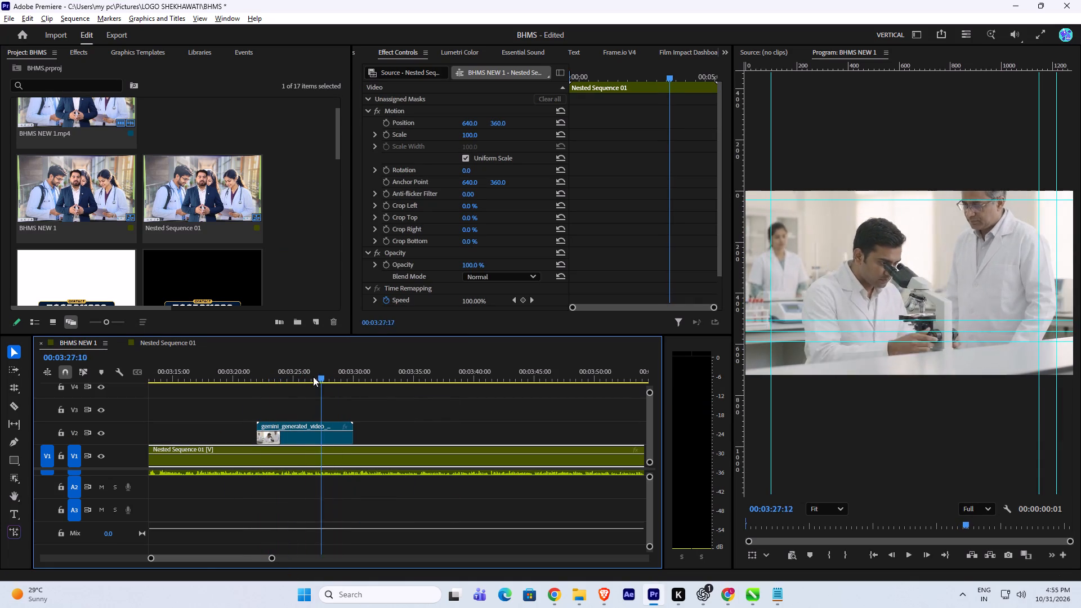
{"action": "left_click_drag", "start_coordinate": [313, 377], "coordinate": [221, 382]}
{"action": "left_click_drag", "start_coordinate": [231, 416], "coordinate": [269, 432]}
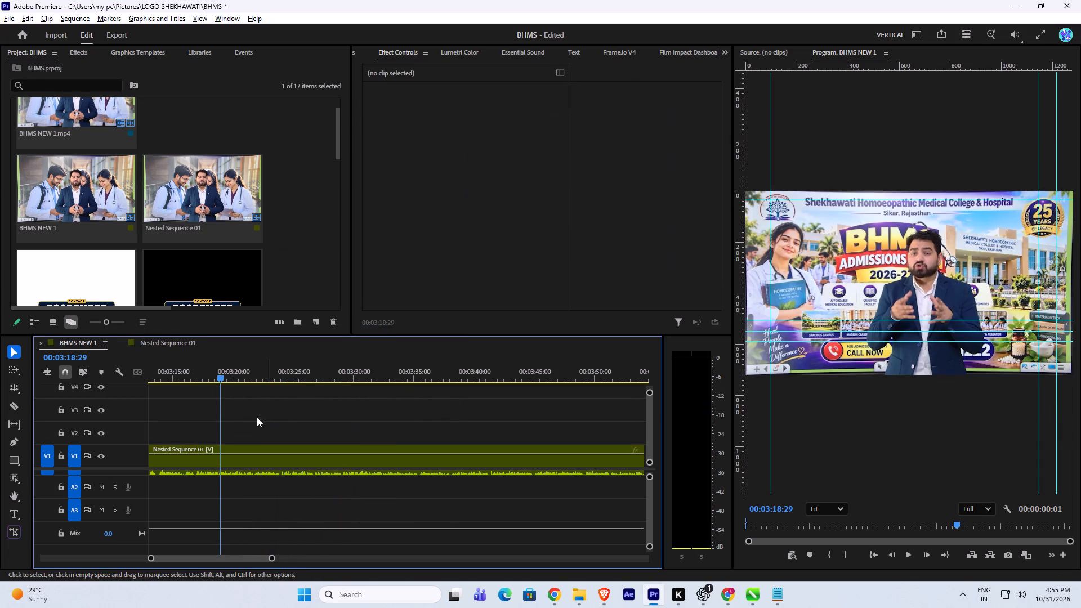
Play the narration from about 3:18, speeding it up, to look for a B-roll position, and park the playhead near 3:33:25.
{"action": "left_click", "coordinate": [220, 382]}
{"action": "key", "text": "space"}
{"action": "scroll", "coordinate": [227, 483], "scroll_direction": "down", "scroll_amount": 1, "text": "alt"}
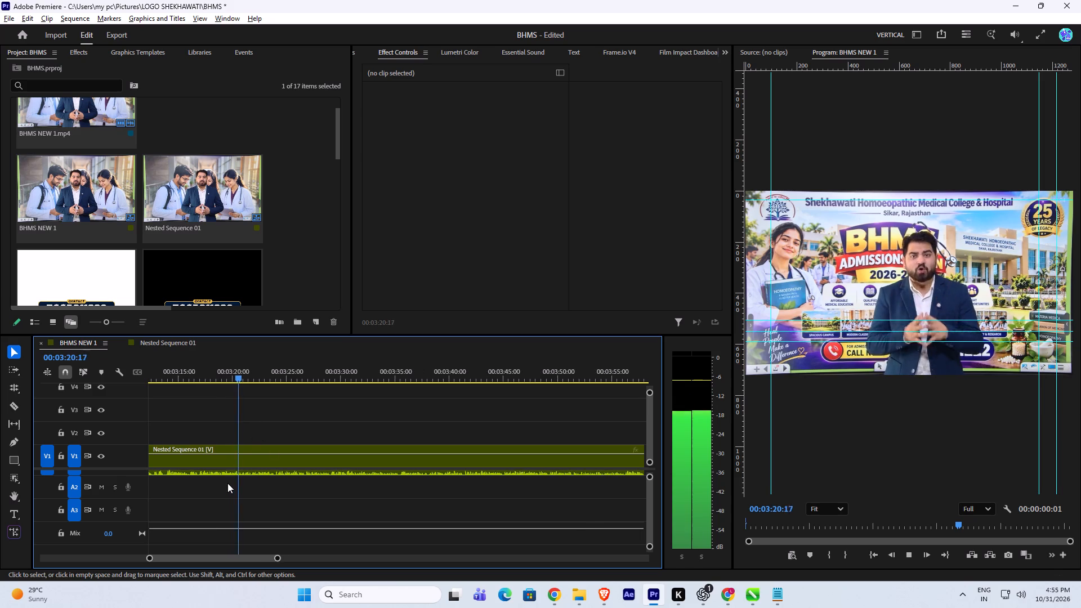
{"action": "scroll", "coordinate": [227, 483], "scroll_direction": "down", "scroll_amount": 1, "text": "alt"}
{"action": "key", "text": "l"}
{"action": "scroll", "coordinate": [260, 419], "scroll_direction": "down", "scroll_amount": 6, "text": "alt"}
{"action": "scroll", "coordinate": [261, 418], "scroll_direction": "up", "scroll_amount": 5, "text": "alt"}
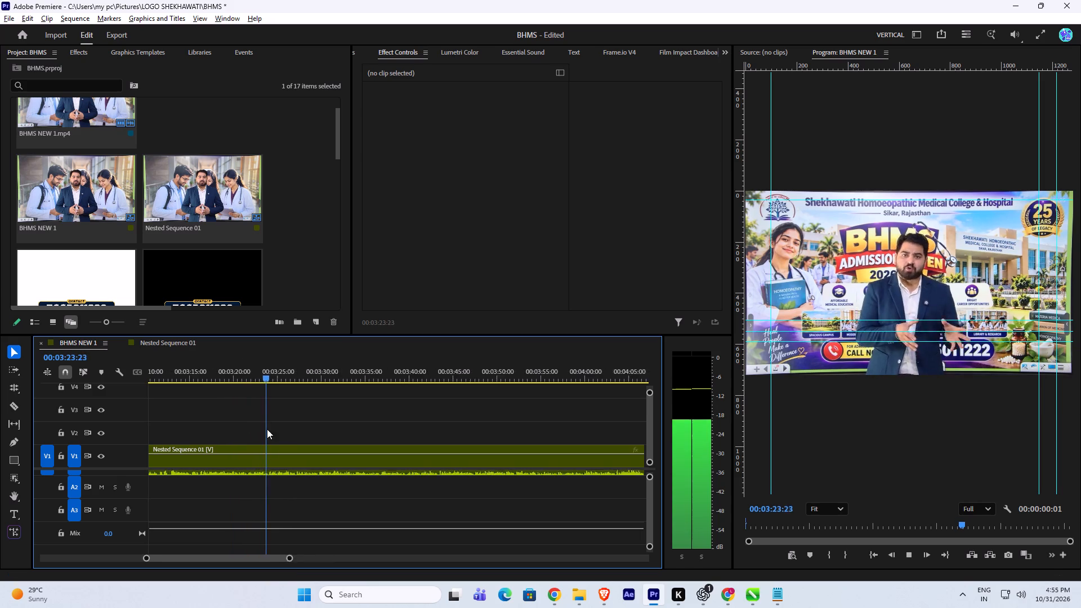
{"action": "scroll", "coordinate": [267, 429], "scroll_direction": "up", "scroll_amount": 3, "text": "alt"}
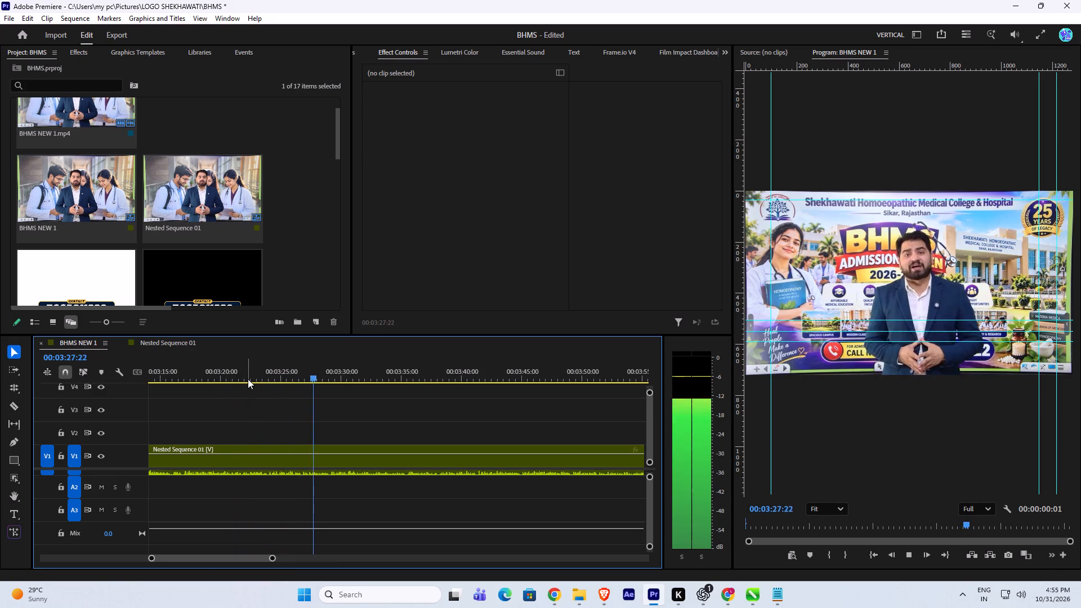
{"action": "scroll", "coordinate": [267, 423], "scroll_direction": "down", "scroll_amount": 18, "text": "alt"}
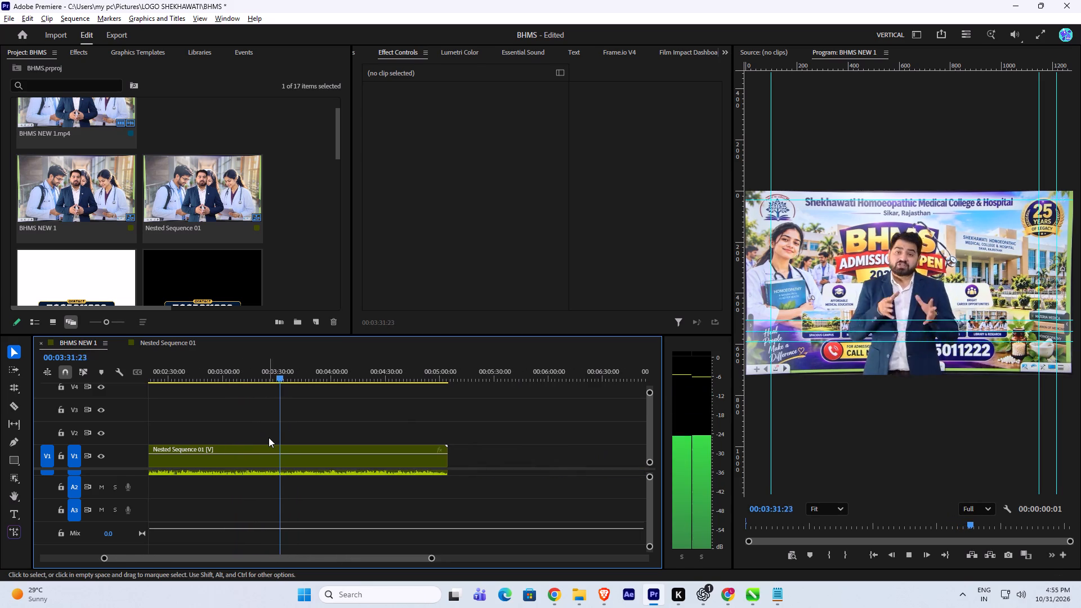
{"action": "scroll", "coordinate": [269, 437], "scroll_direction": "up", "scroll_amount": 6, "text": "alt"}
{"action": "scroll", "coordinate": [278, 435], "scroll_direction": "down", "scroll_amount": 4, "text": "alt"}
{"action": "scroll", "coordinate": [294, 433], "scroll_direction": "up", "scroll_amount": 6, "text": "alt"}
{"action": "key", "text": "space"}
{"action": "left_click", "coordinate": [292, 372]}
{"action": "left_click", "coordinate": [289, 379]}
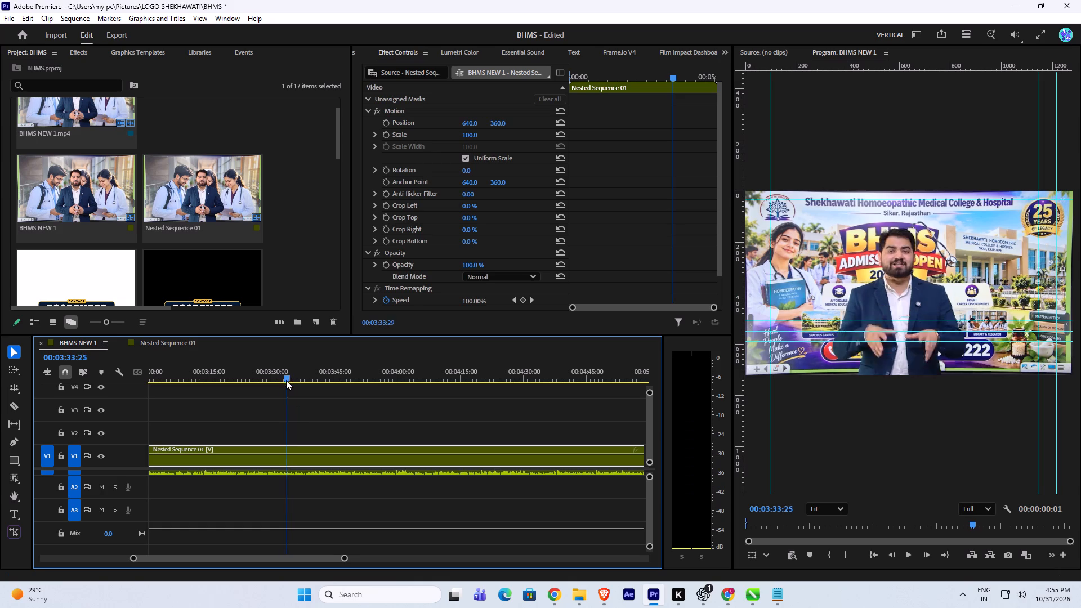
Switch to File Explorer and look through the drone videos in the Kochor dron 13 aug folder for suitable campus footage.
{"action": "left_click", "coordinate": [570, 594]}
{"action": "left_click", "coordinate": [472, 544]}
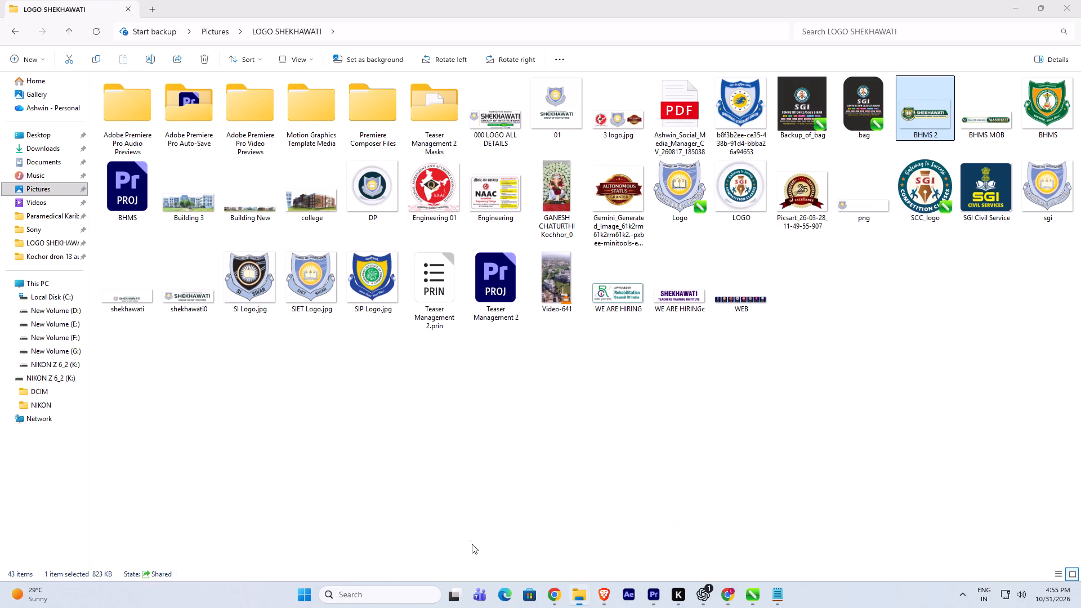
{"action": "left_click", "coordinate": [315, 306]}
{"action": "double_click", "coordinate": [294, 294]}
{"action": "scroll", "coordinate": [468, 398], "scroll_direction": "down", "scroll_amount": 6}
{"action": "scroll", "coordinate": [434, 410], "scroll_direction": "up", "scroll_amount": 9}
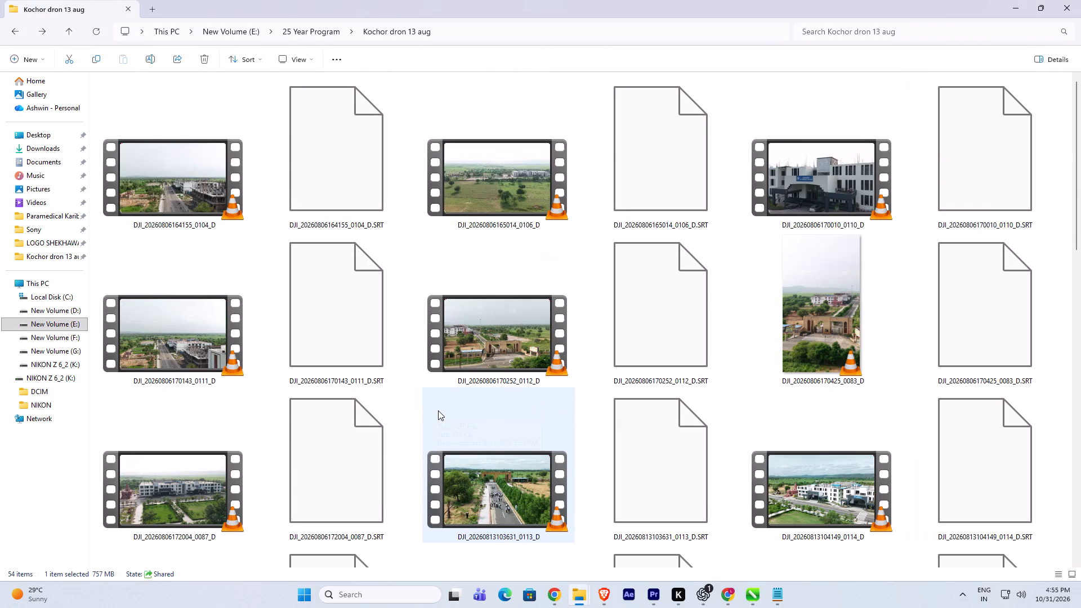
{"action": "scroll", "coordinate": [578, 459], "scroll_direction": "down", "scroll_amount": 3}
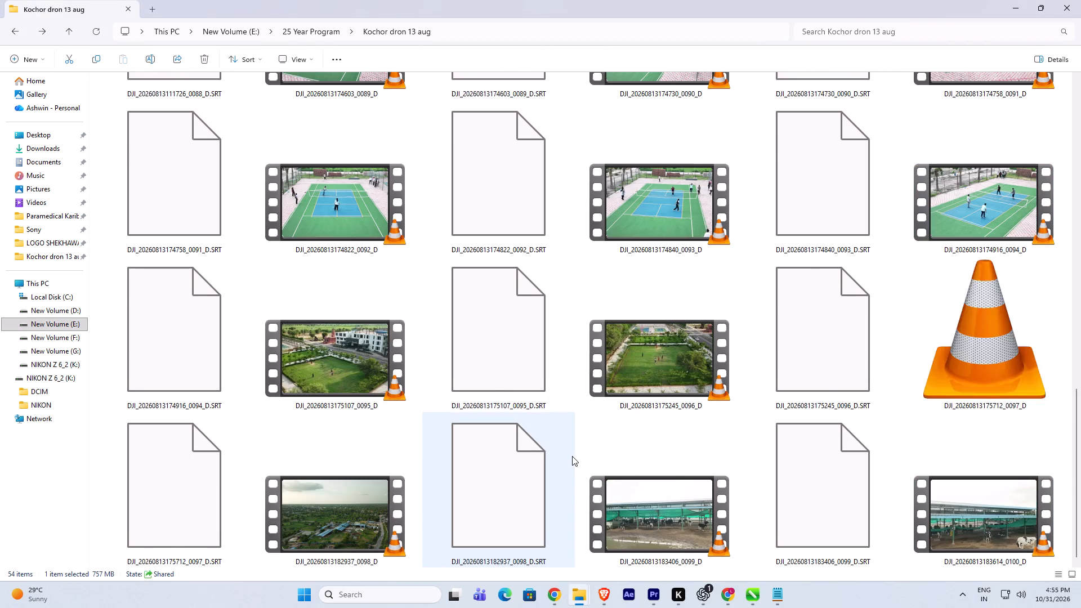
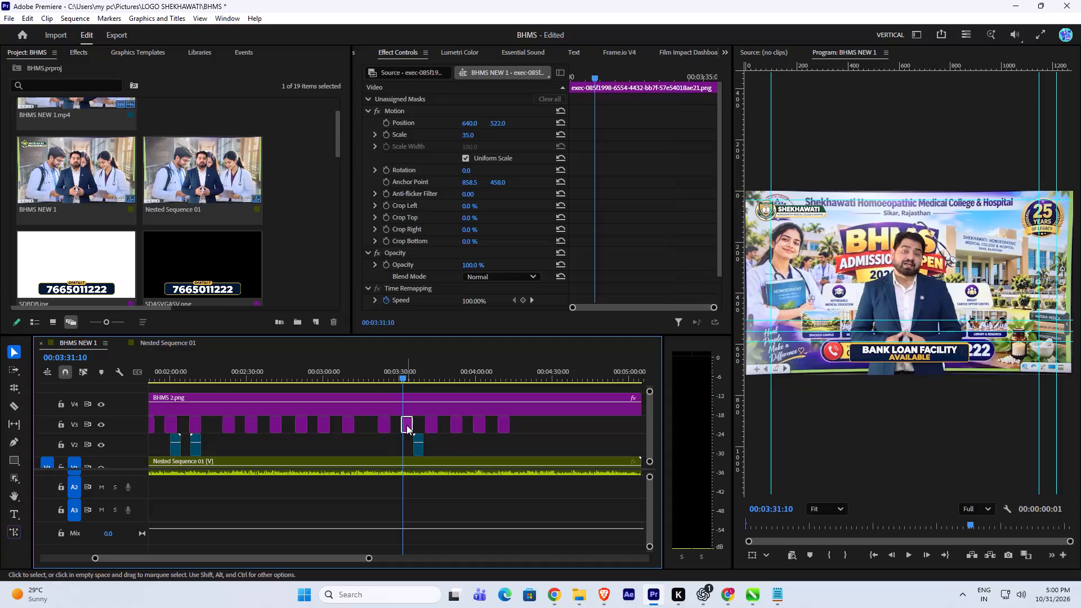
Delete the bank loan facility banner clip on V3 at about 00:03:31.
{"action": "key", "text": "Delete"}
Paste the copied banner clips onto V2 starting at about 00:04:19.
{"action": "left_click", "coordinate": [521, 369]}
{"action": "key", "text": "ctrl+v"}
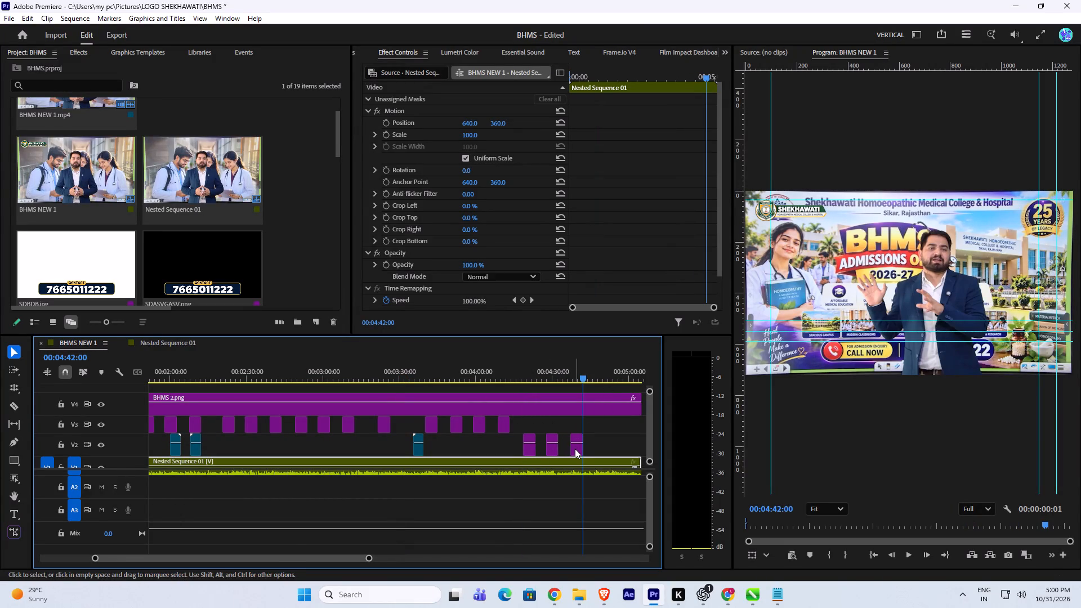
{"action": "left_click_drag", "start_coordinate": [578, 375], "coordinate": [577, 376]}
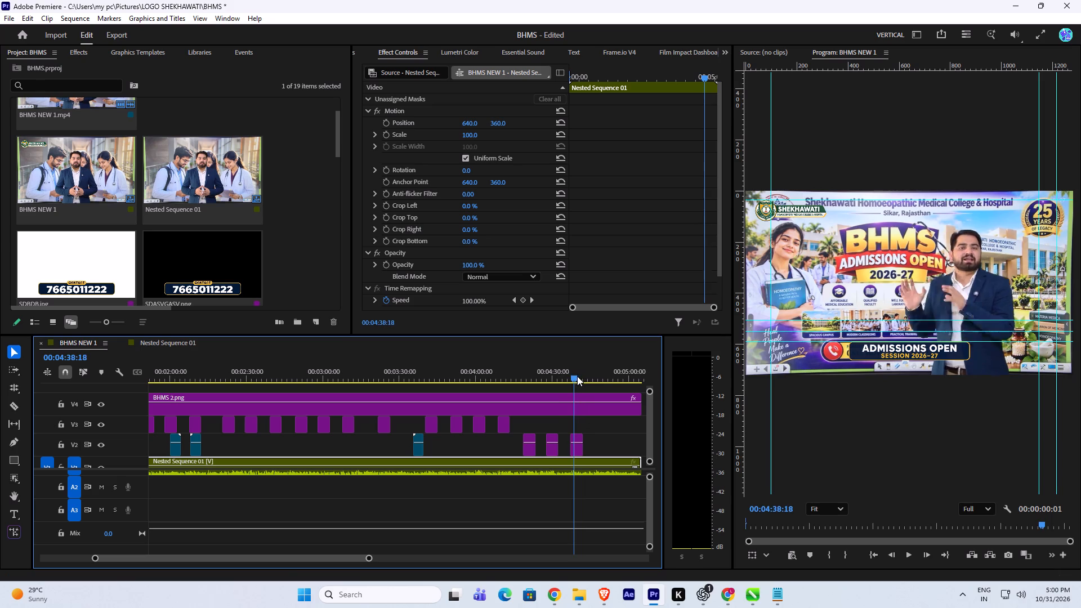
{"action": "left_click_drag", "start_coordinate": [577, 376], "coordinate": [596, 379]}
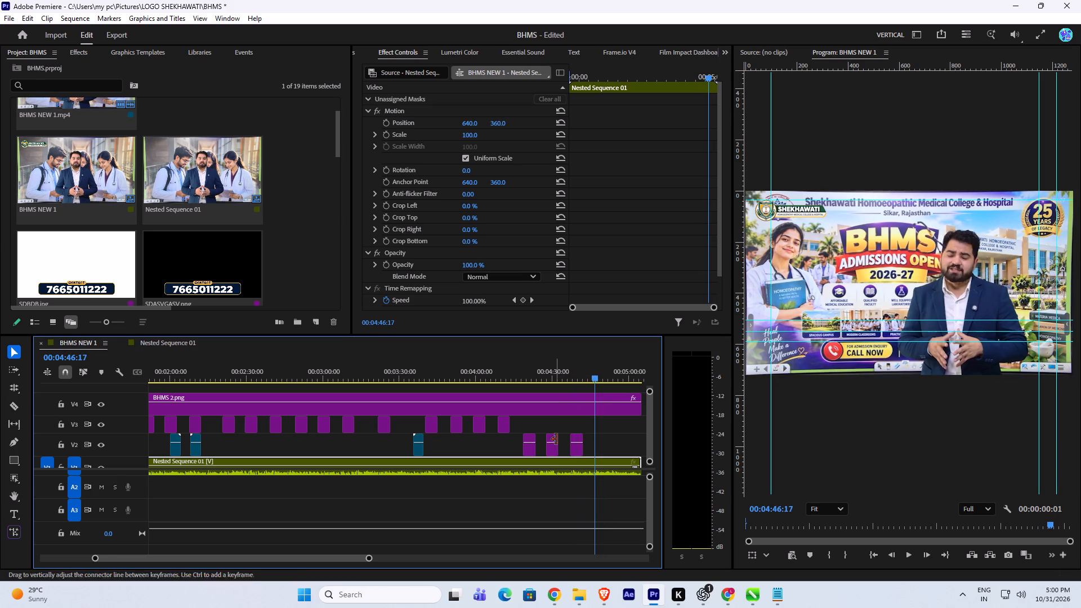
Duplicate the middle pasted clip, the bank loan facility banner, onto V3 at 00:04:46:17 and extend it to the sequence end, lasting 00:00:18:12.
{"action": "left_click_drag", "start_coordinate": [554, 448], "coordinate": [600, 431], "text": "alt"}
{"action": "left_click_drag", "start_coordinate": [606, 423], "coordinate": [595, 422]}
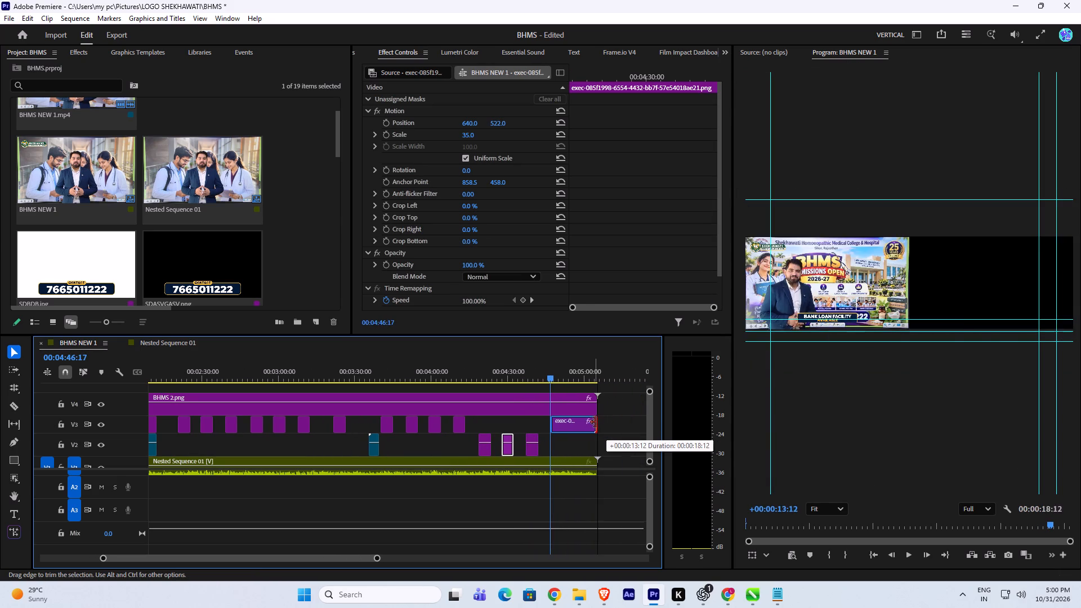
{"action": "left_click_drag", "start_coordinate": [595, 422], "coordinate": [596, 422]}
{"action": "left_click_drag", "start_coordinate": [561, 375], "coordinate": [574, 375]}
{"action": "left_click", "coordinate": [571, 428]}
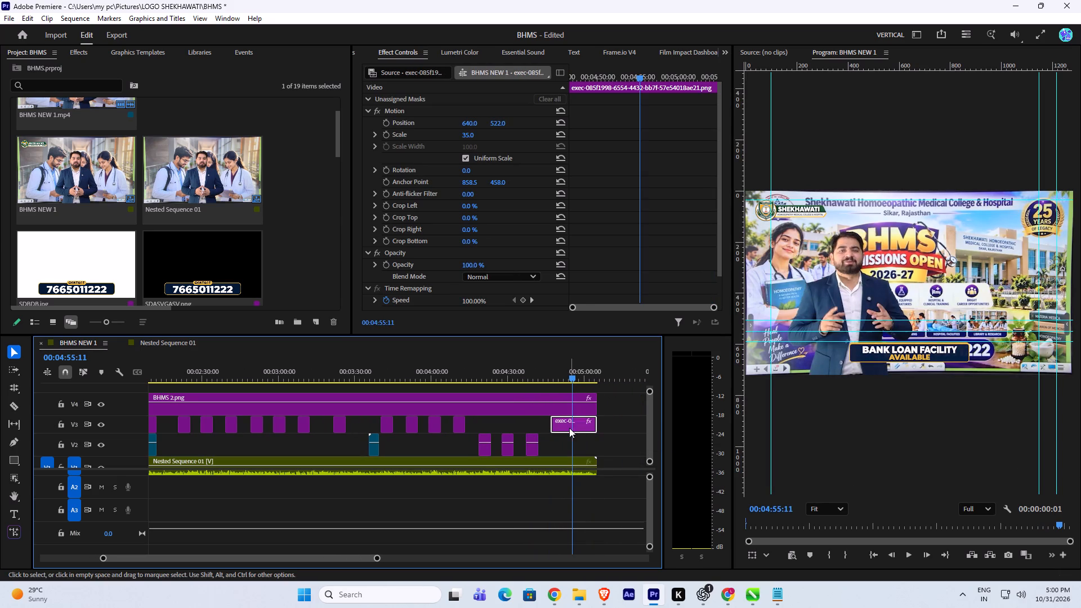
Move the SDASVGASV.png contact banner to V3 and extend it to the sequence end, shifting the long bank loan banner down to V2.
{"action": "left_click", "coordinate": [484, 449], "text": "alt"}
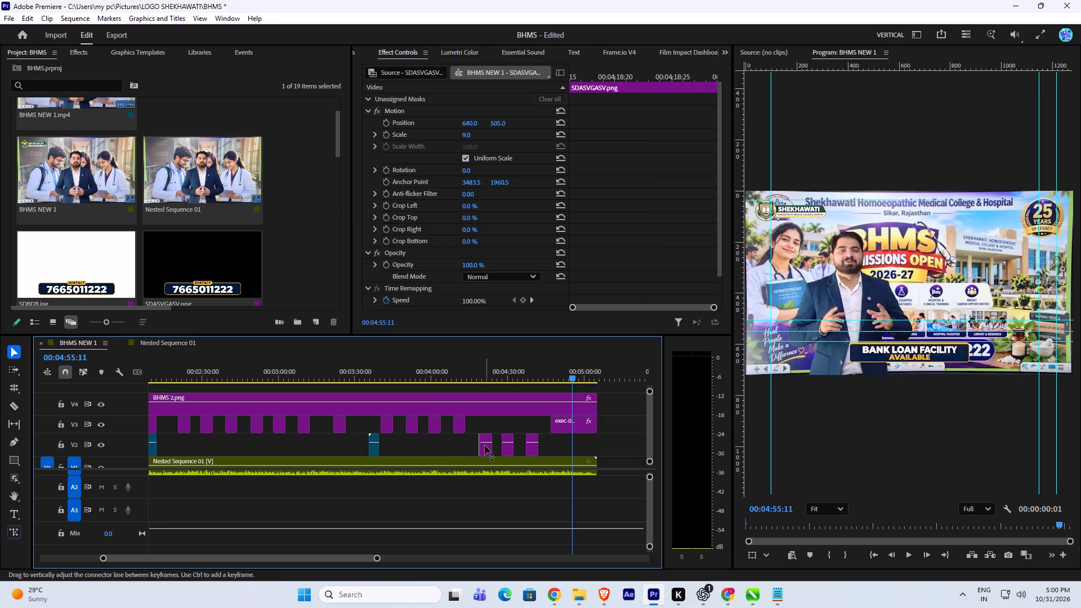
{"action": "left_click_drag", "start_coordinate": [485, 449], "coordinate": [485, 431]}
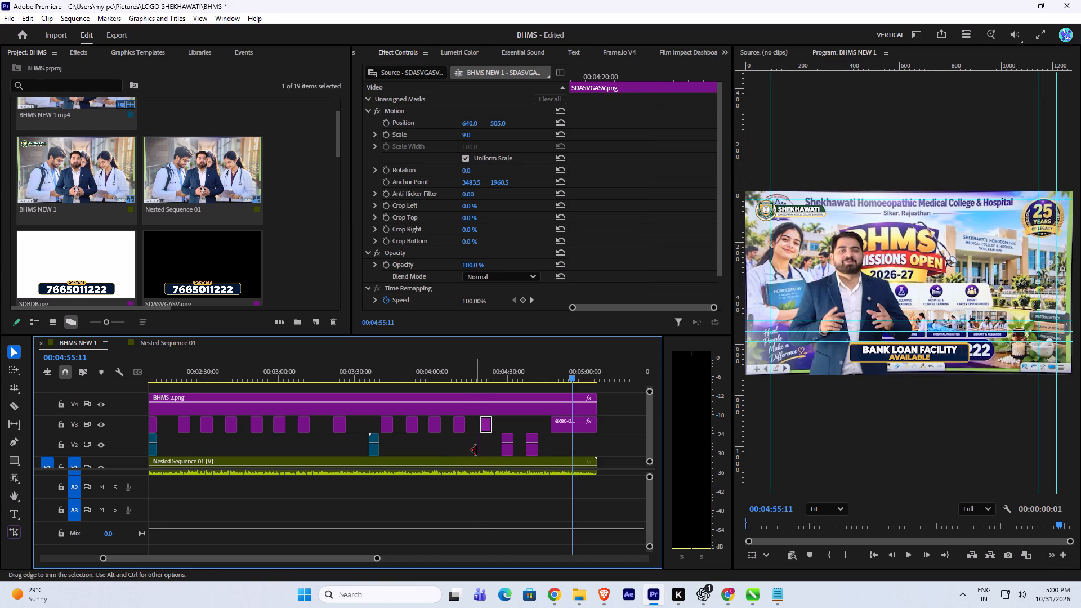
{"action": "left_click_drag", "start_coordinate": [454, 450], "coordinate": [484, 448]}
{"action": "key", "text": "Delete"}
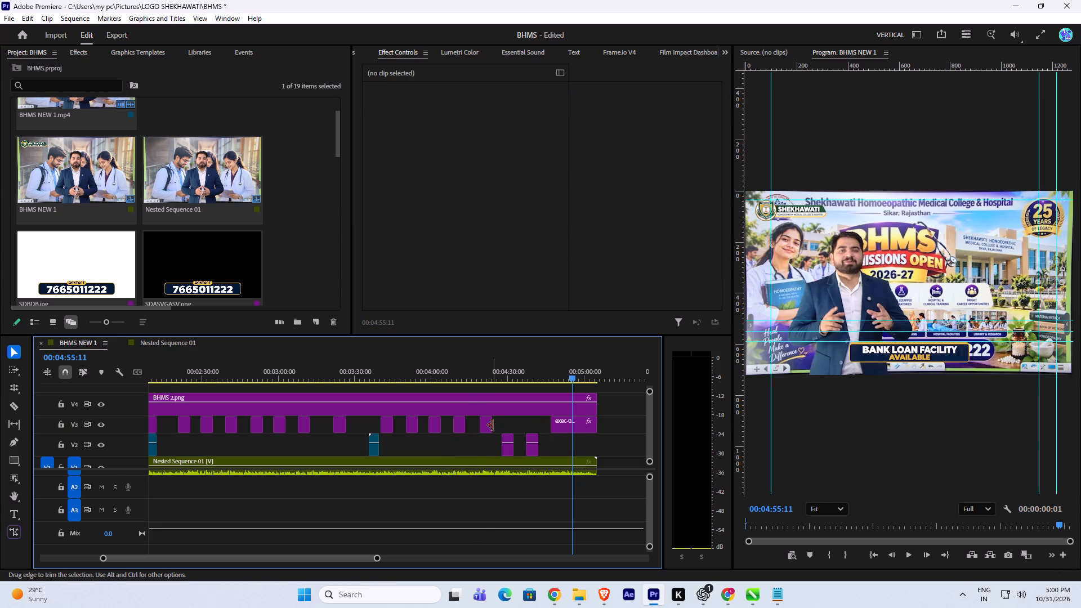
{"action": "left_click_drag", "start_coordinate": [492, 425], "coordinate": [549, 426]}
{"action": "left_click_drag", "start_coordinate": [568, 431], "coordinate": [568, 444]}
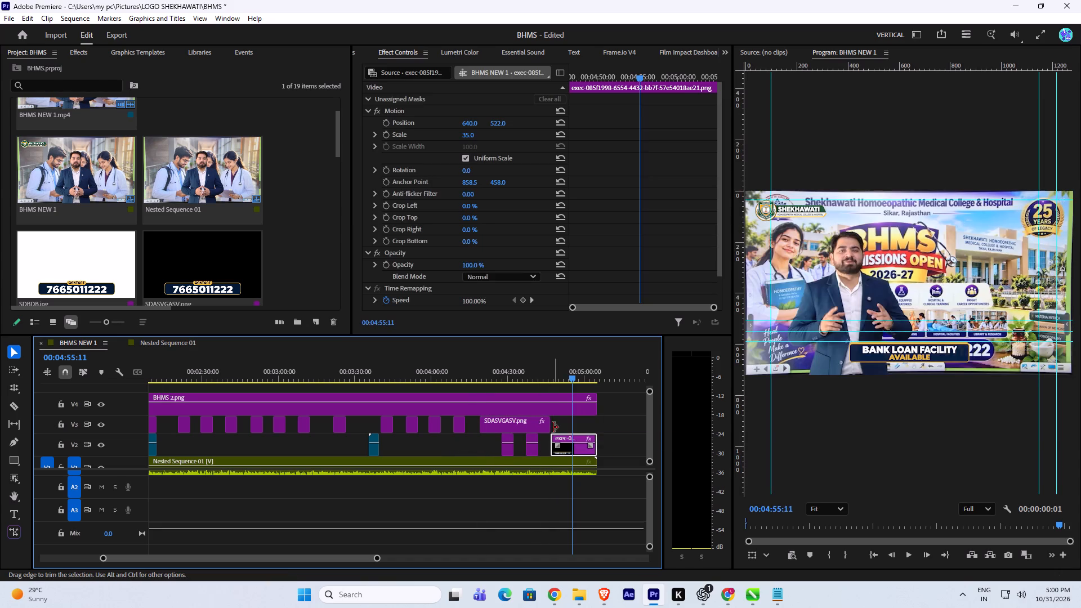
{"action": "left_click_drag", "start_coordinate": [550, 427], "coordinate": [595, 427]}
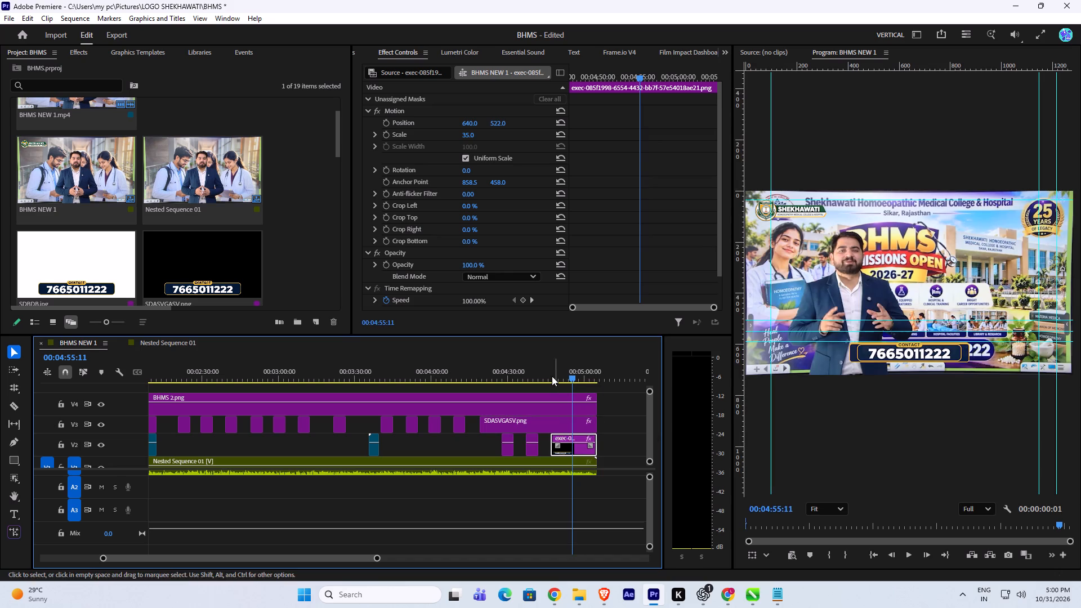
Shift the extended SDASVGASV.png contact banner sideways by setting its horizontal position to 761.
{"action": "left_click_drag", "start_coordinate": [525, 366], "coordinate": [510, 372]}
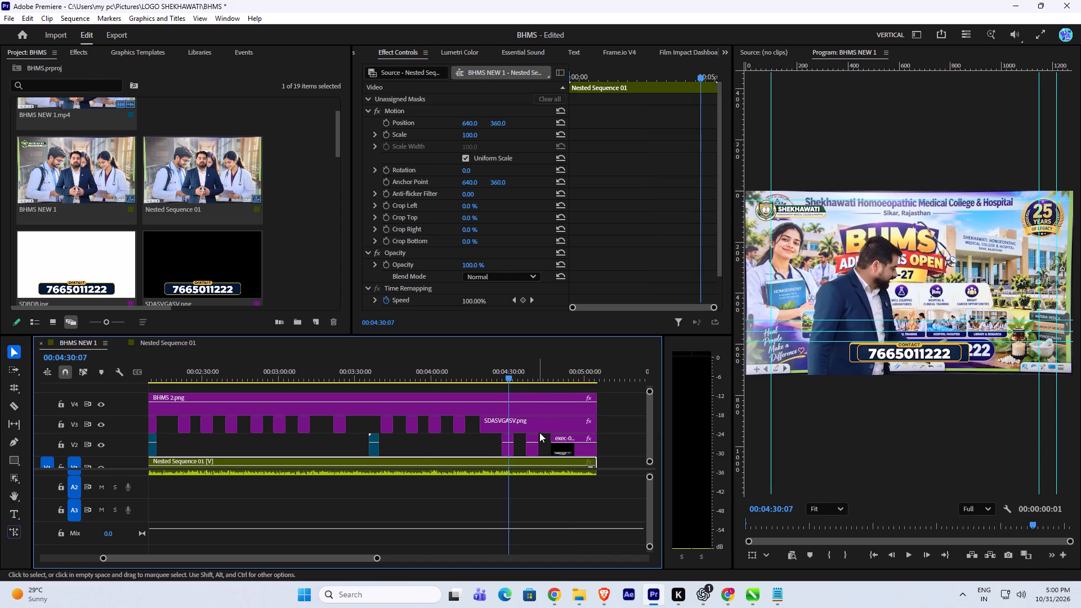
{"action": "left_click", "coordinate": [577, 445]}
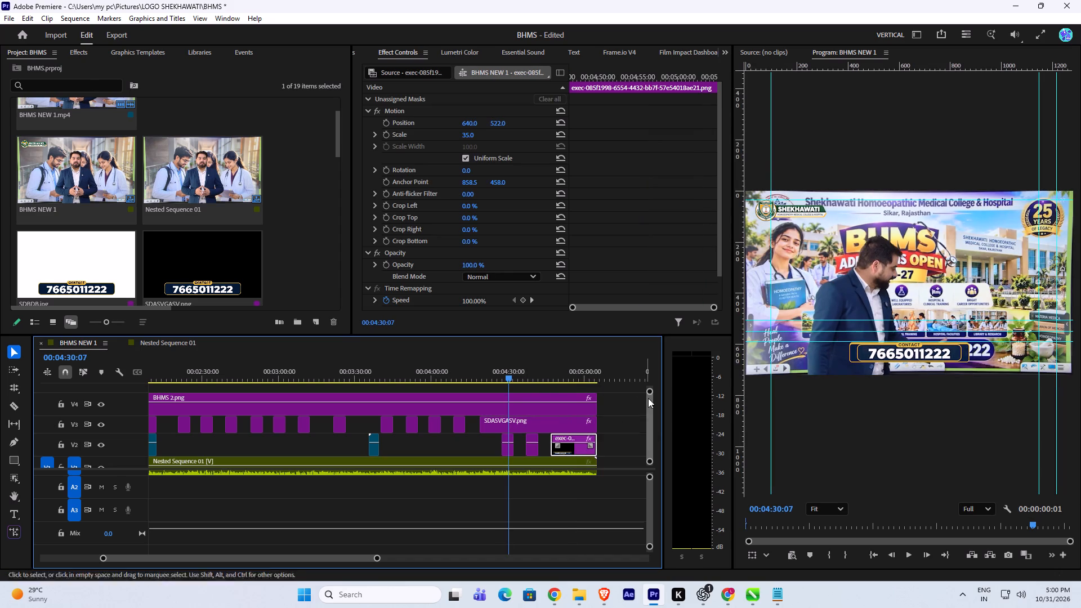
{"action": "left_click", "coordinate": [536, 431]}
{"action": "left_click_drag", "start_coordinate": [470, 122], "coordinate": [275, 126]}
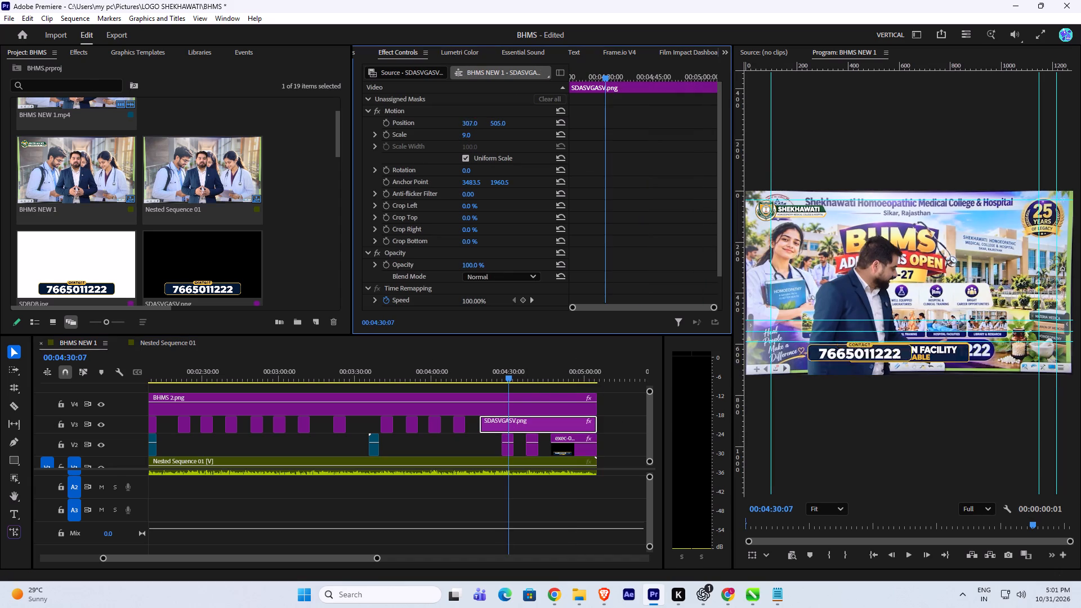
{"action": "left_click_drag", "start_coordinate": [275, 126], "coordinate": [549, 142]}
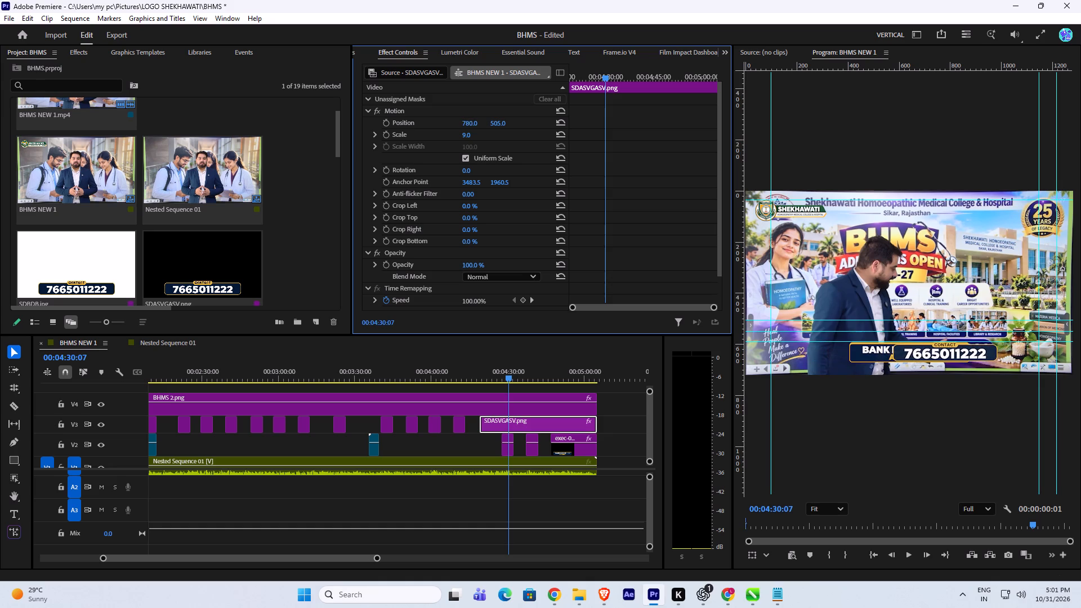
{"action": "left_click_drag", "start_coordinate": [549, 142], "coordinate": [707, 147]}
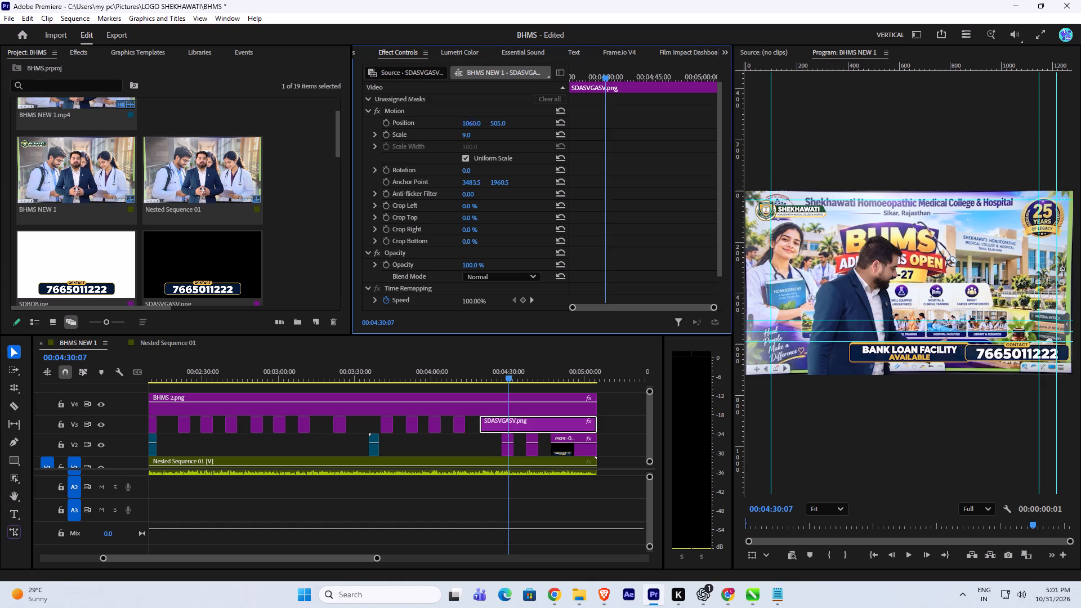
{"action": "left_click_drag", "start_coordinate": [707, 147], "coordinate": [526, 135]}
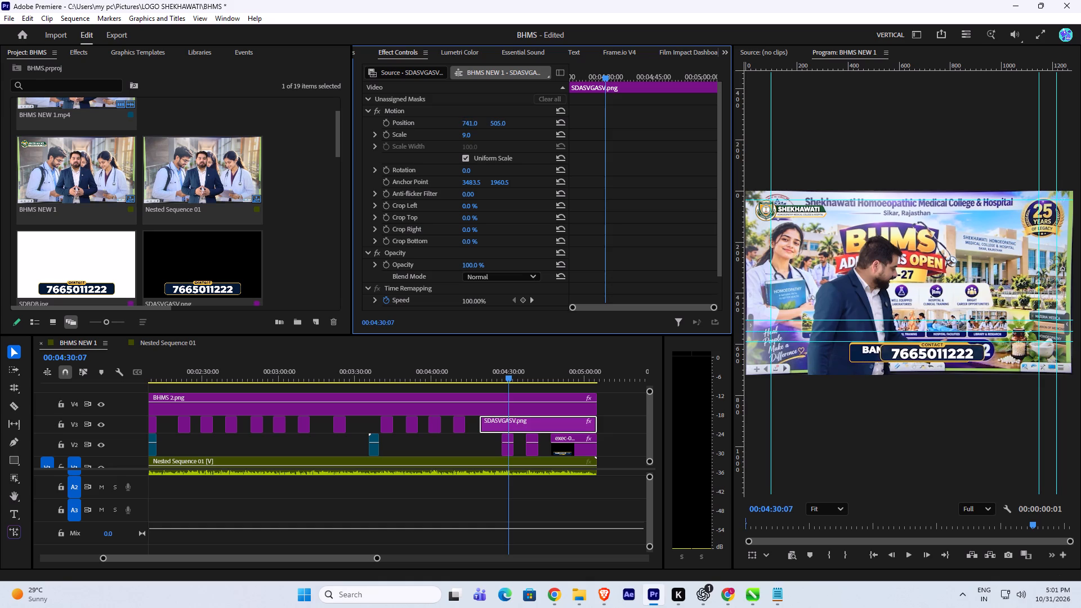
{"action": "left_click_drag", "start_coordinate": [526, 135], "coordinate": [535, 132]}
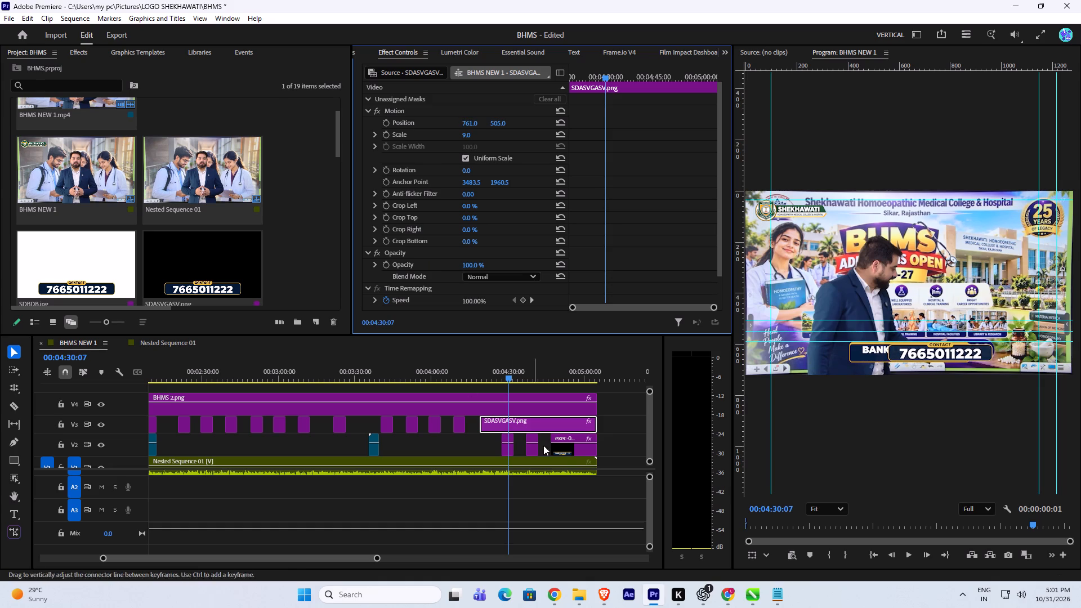
Remove the two short banner clips on V2 and extend the long bank loan banner's start back to the contact banner's start.
{"action": "left_click_drag", "start_coordinate": [510, 375], "coordinate": [513, 375]}
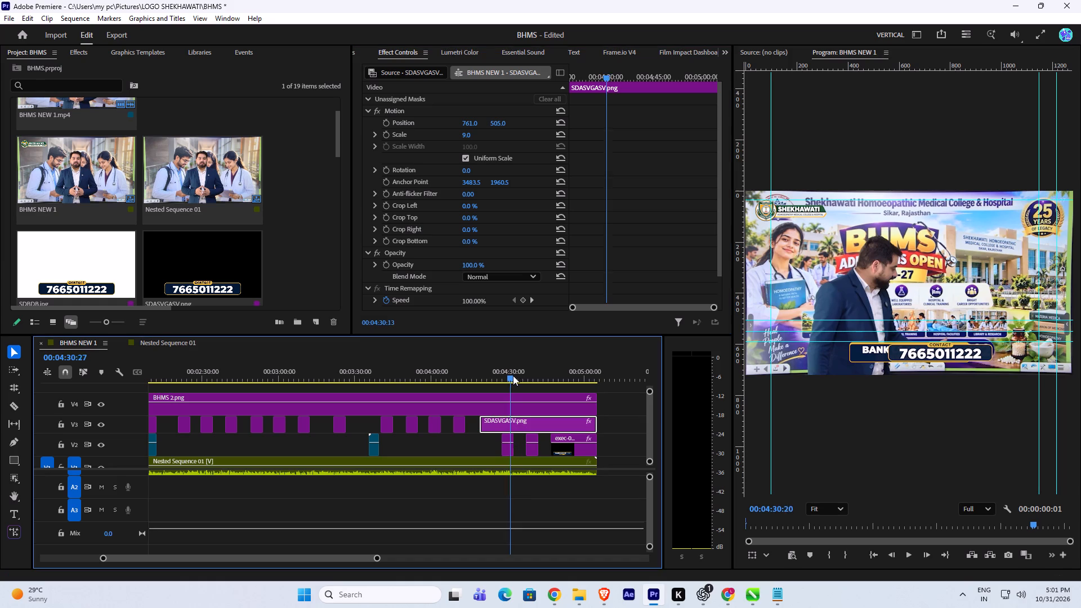
{"action": "left_click_drag", "start_coordinate": [513, 375], "coordinate": [521, 378]}
{"action": "left_click_drag", "start_coordinate": [488, 450], "coordinate": [507, 447]}
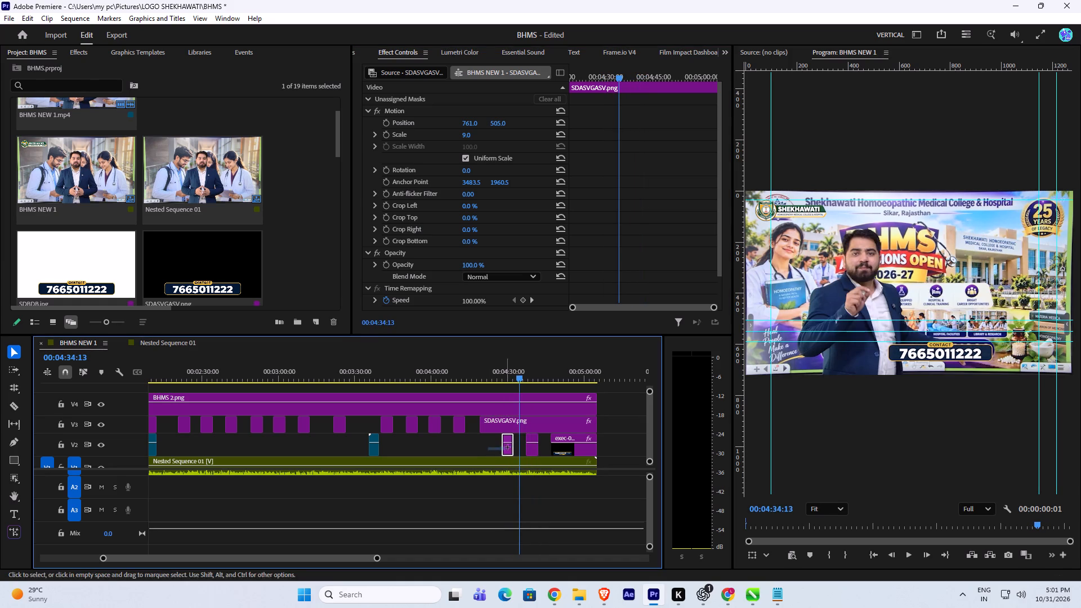
{"action": "left_click_drag", "start_coordinate": [507, 447], "coordinate": [530, 445]}
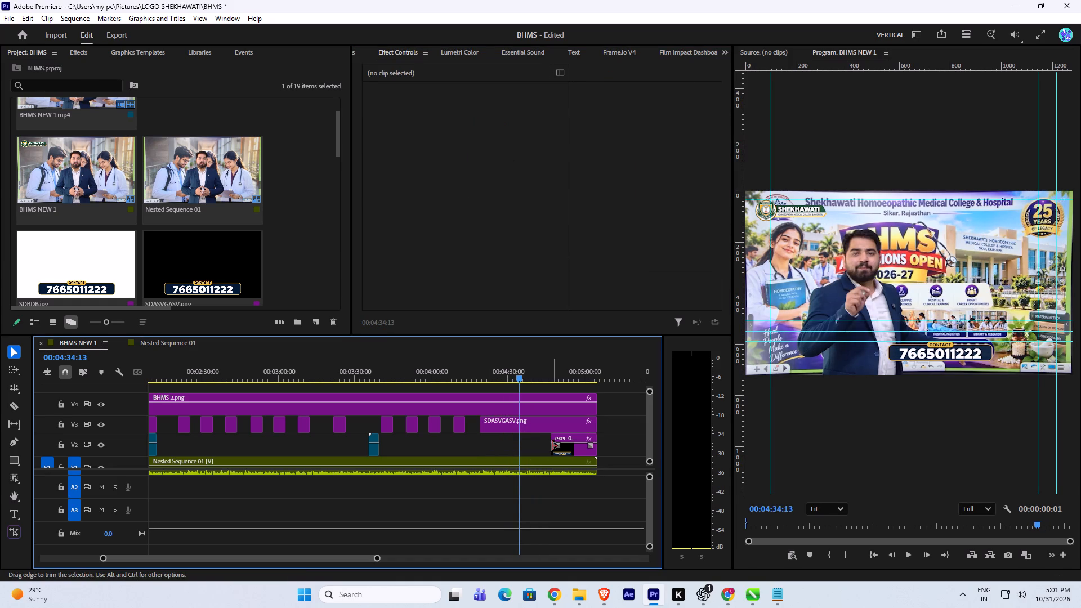
{"action": "left_click_drag", "start_coordinate": [552, 446], "coordinate": [484, 449]}
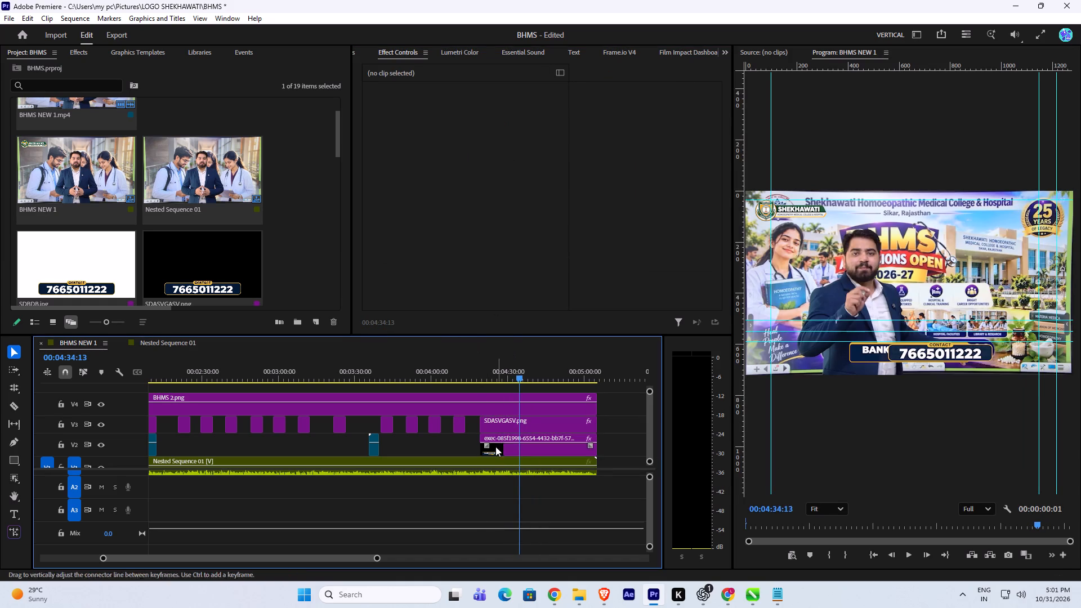
Move the long bank loan banner to the top of the frame by setting its vertical position to -41.
{"action": "left_click", "coordinate": [516, 449]}
{"action": "left_click", "coordinate": [502, 428]}
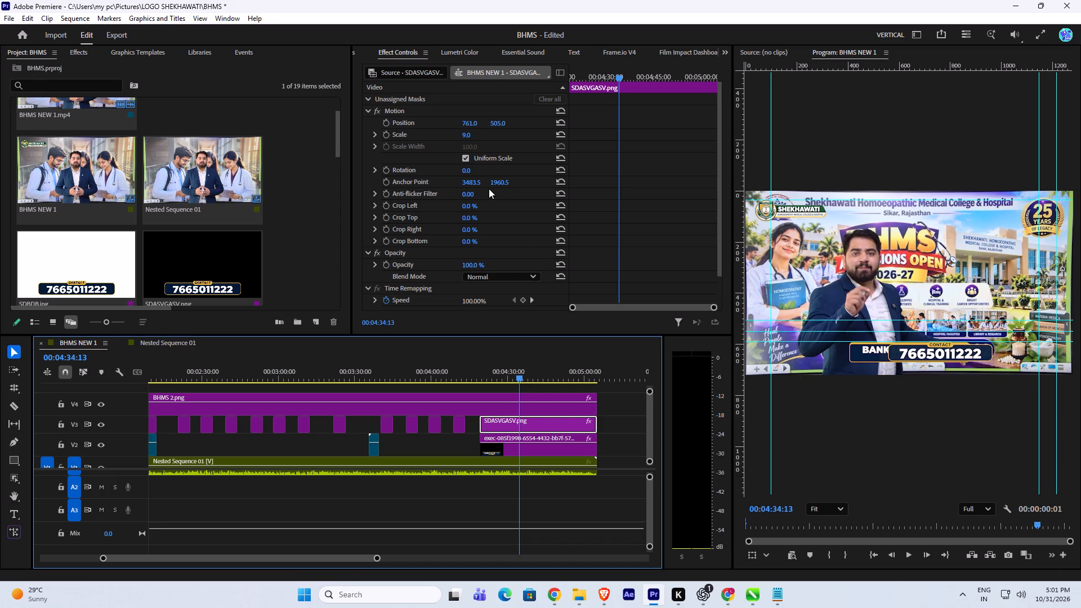
{"action": "left_click", "coordinate": [524, 449]}
{"action": "left_click_drag", "start_coordinate": [493, 123], "coordinate": [177, 133]}
{"action": "left_click_drag", "start_coordinate": [499, 375], "coordinate": [481, 377]}
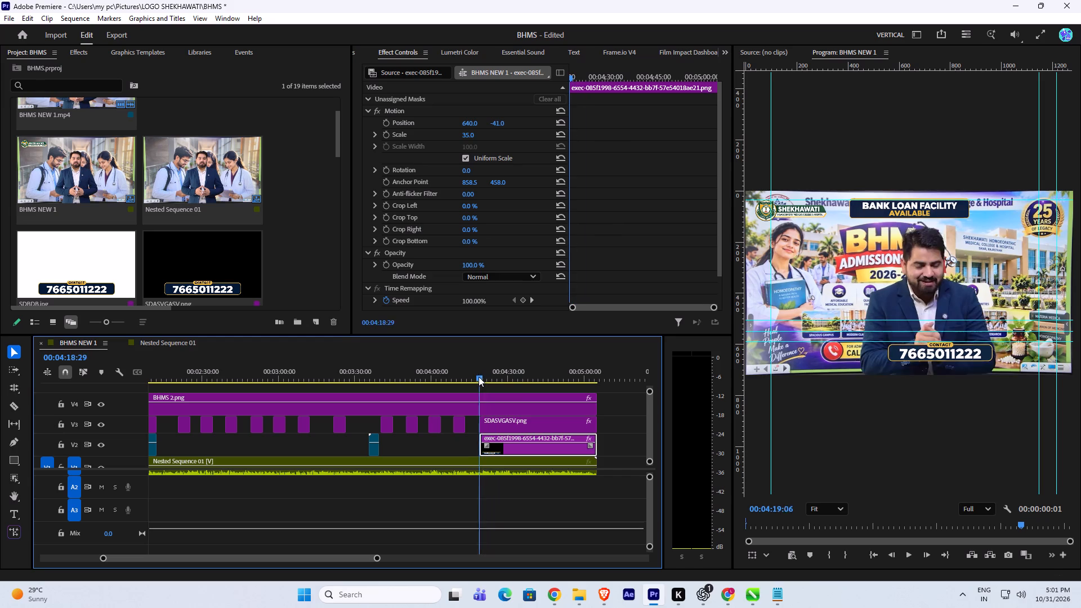
{"action": "key", "text": "space"}
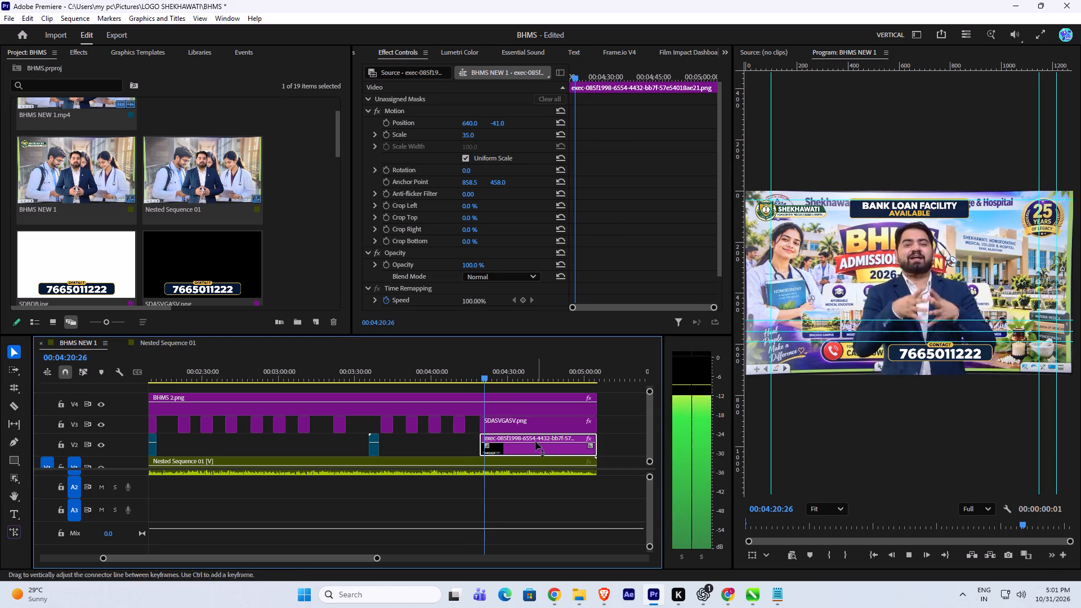
{"action": "key", "text": "space"}
Reset the SDASVGASV.png contact banner's position and set its vertical position to 508.
{"action": "left_click", "coordinate": [522, 420]}
{"action": "left_click", "coordinate": [559, 123]}
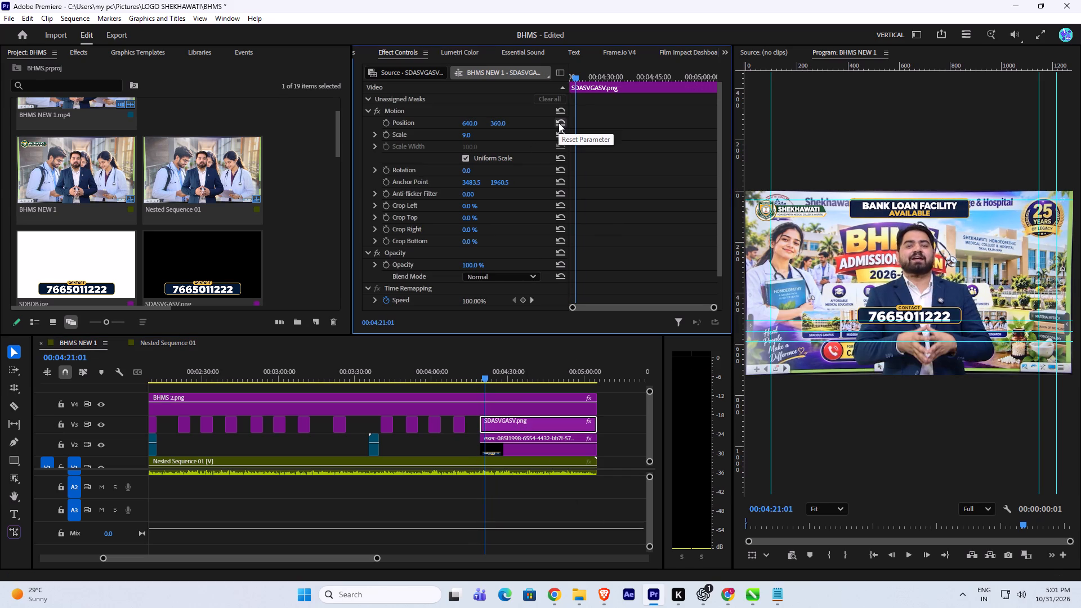
{"action": "left_click_drag", "start_coordinate": [490, 119], "coordinate": [501, 120]}
{"action": "left_click_drag", "start_coordinate": [498, 120], "coordinate": [591, 133]}
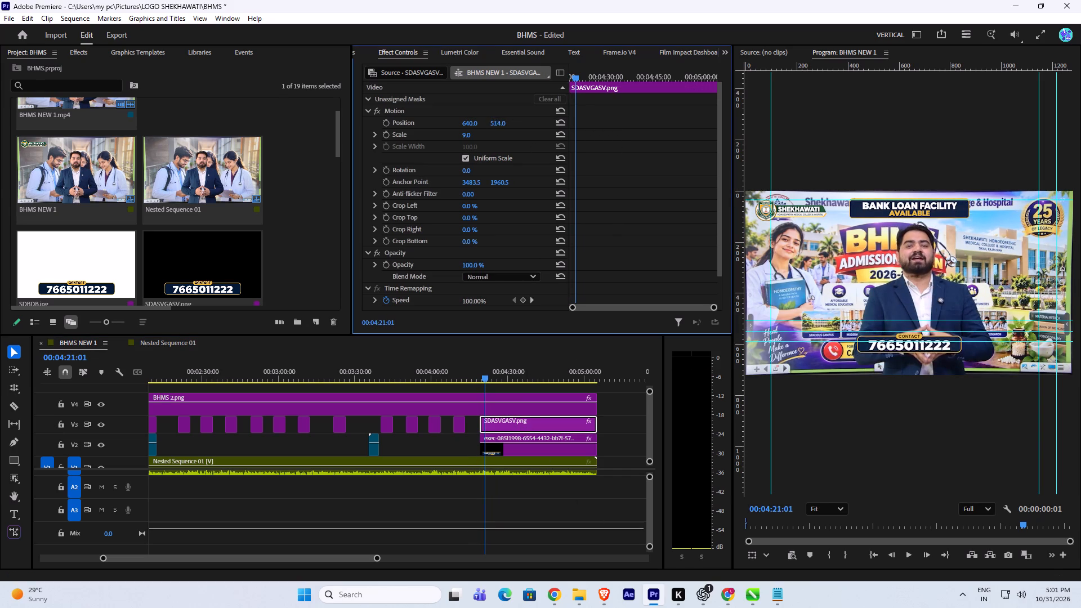
{"action": "left_click_drag", "start_coordinate": [591, 133], "coordinate": [578, 130]}
Play the closing part of the sequence to check the placement of both banners, speeding up the playback.
{"action": "key", "text": "space"}
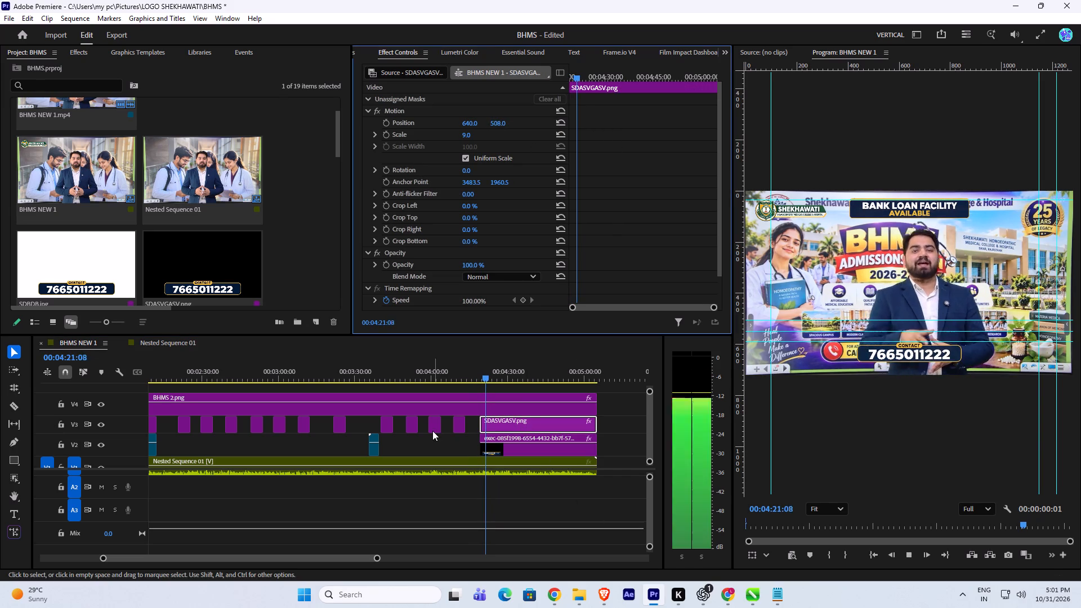
{"action": "key", "text": "space"}
{"action": "key", "text": "space"}
{"action": "scroll", "coordinate": [447, 427], "scroll_direction": "down", "scroll_amount": 15, "text": "alt"}
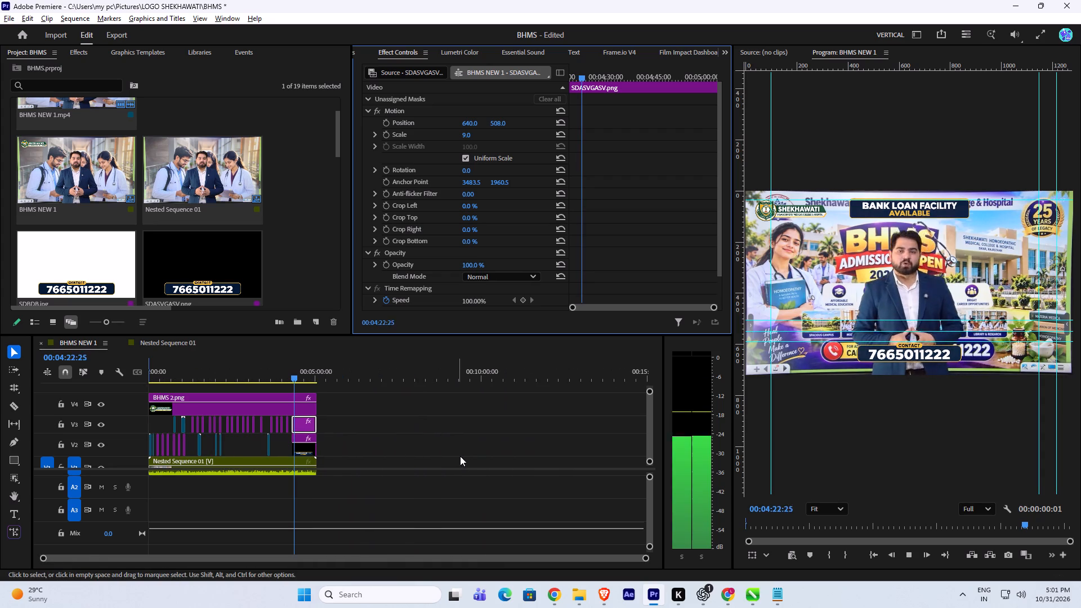
{"action": "scroll", "coordinate": [467, 462], "scroll_direction": "down", "scroll_amount": 4, "text": "alt"}
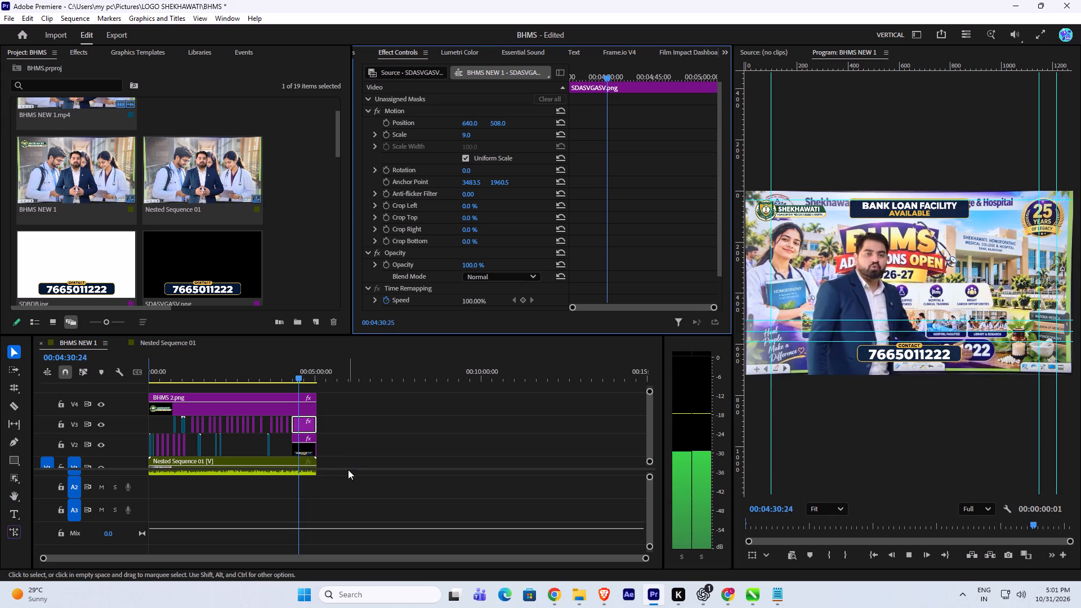
{"action": "key", "text": "l"}
{"action": "key", "text": "l"}
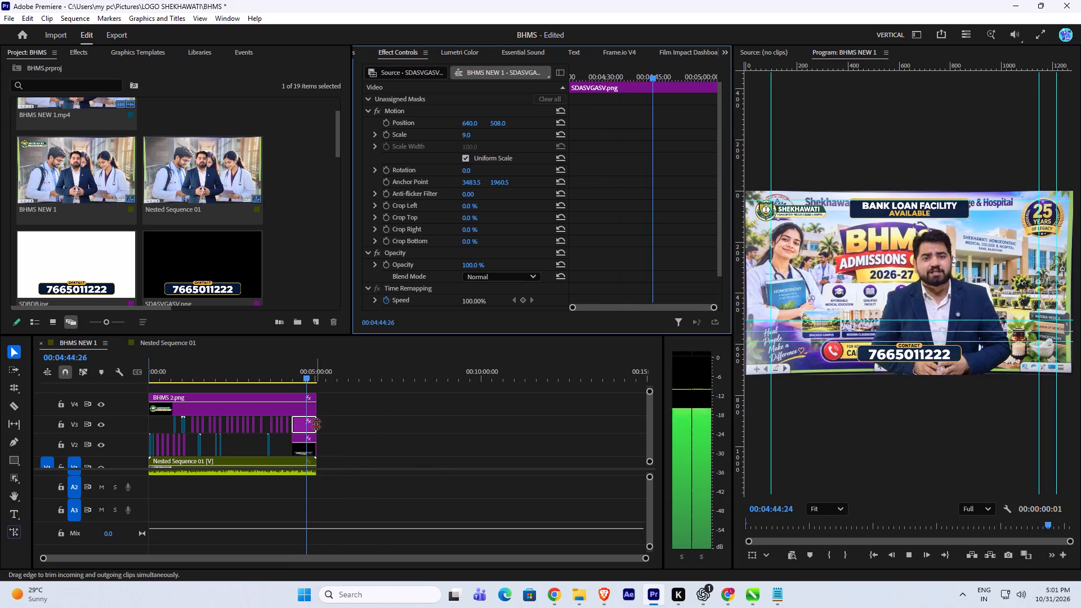
Save the project.
{"action": "key", "text": "ctrl+s"}
{"action": "key", "text": "space"}
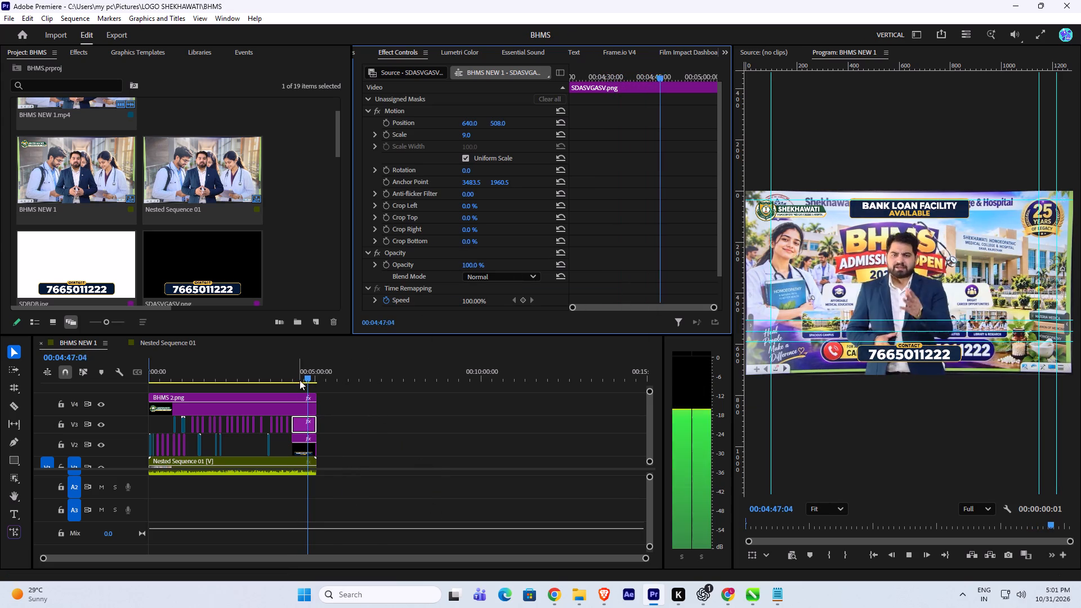
Play the BHMS NEW 1 sequence from its start at increased speed to review the overlays and banners through the first part.
{"action": "left_click_drag", "start_coordinate": [287, 379], "coordinate": [109, 386]}
{"action": "key", "text": "space"}
{"action": "scroll", "coordinate": [232, 437], "scroll_direction": "up", "scroll_amount": 8, "text": "alt"}
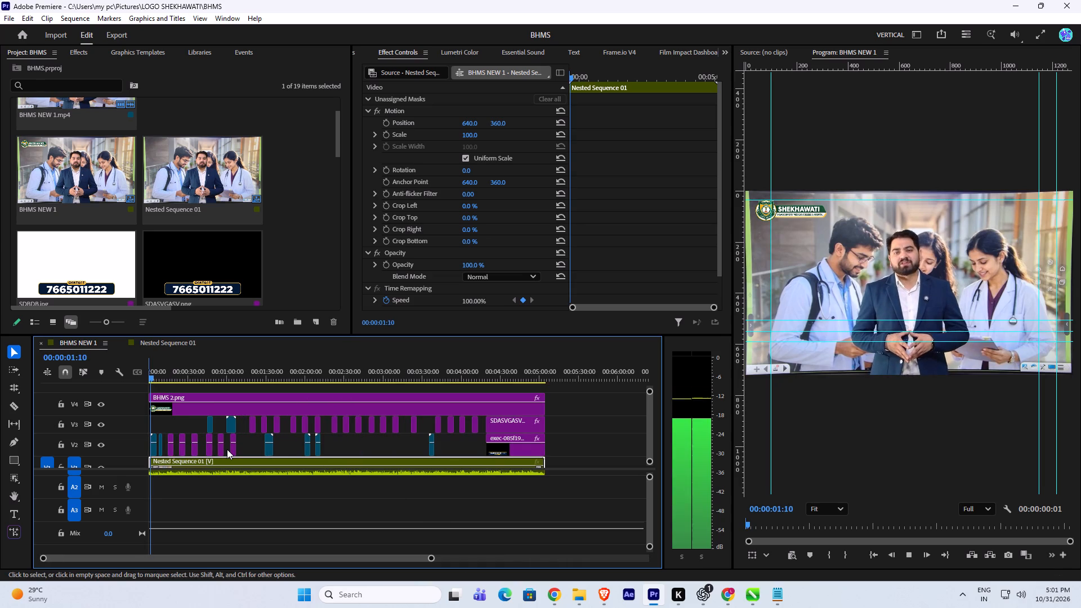
{"action": "key", "text": "space"}
{"action": "key", "text": "space"}
{"action": "type", "text": "L"}
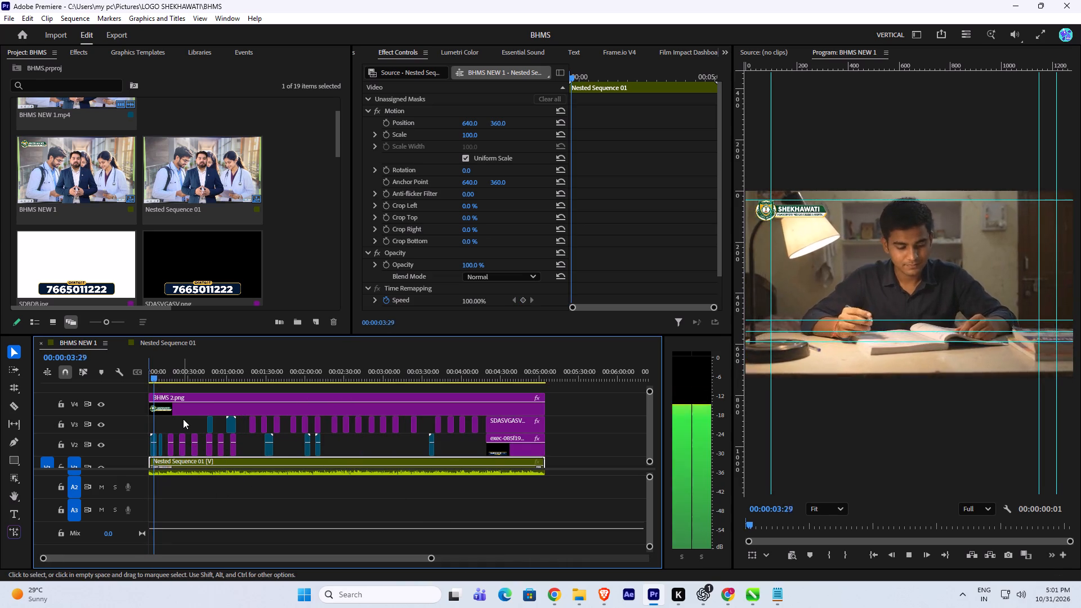
{"action": "key", "text": "l"}
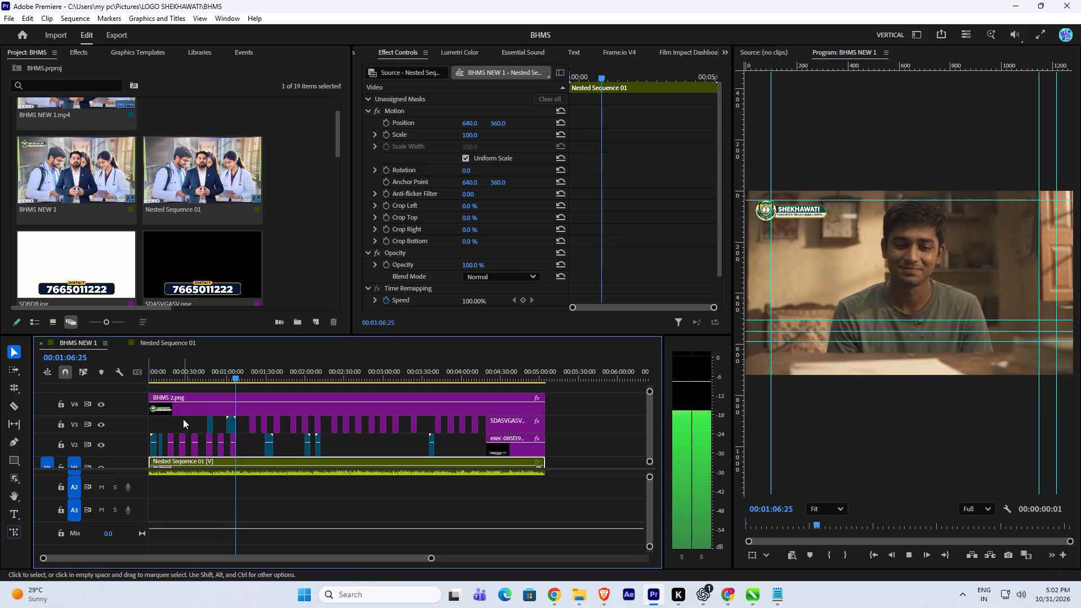
{"action": "key", "text": "space"}
{"action": "key", "text": "space"}
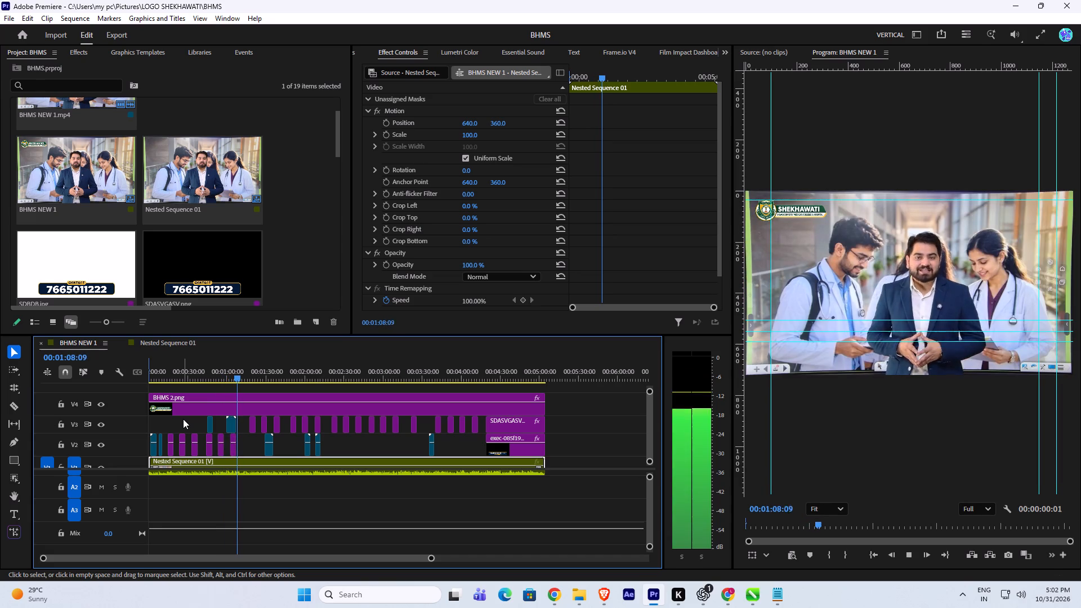
{"action": "key", "text": "l"}
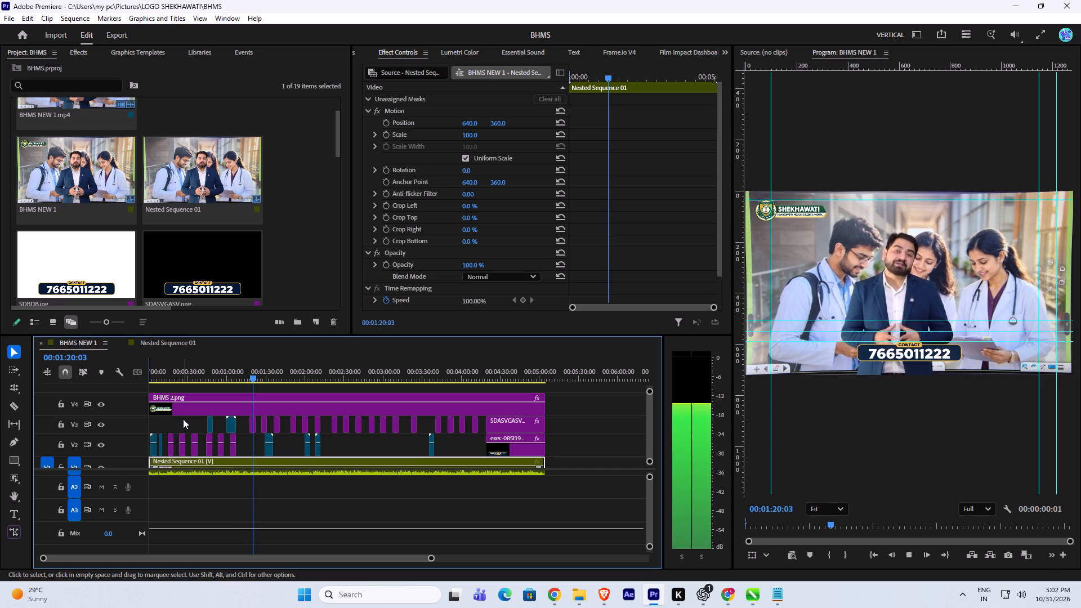
{"action": "key", "text": "space"}
Save the project.
{"action": "key", "text": "ctrl+s"}
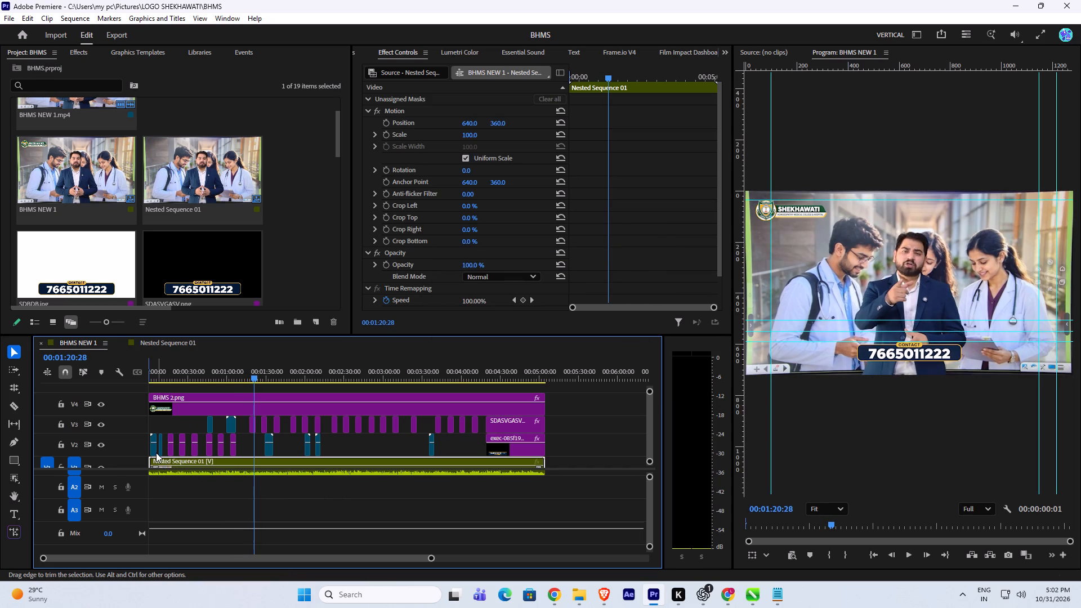
Replay the opening of the sequence from the very beginning, at faster speed, to recheck the logo, inserted clips and banners.
{"action": "left_click_drag", "start_coordinate": [185, 370], "coordinate": [101, 381]}
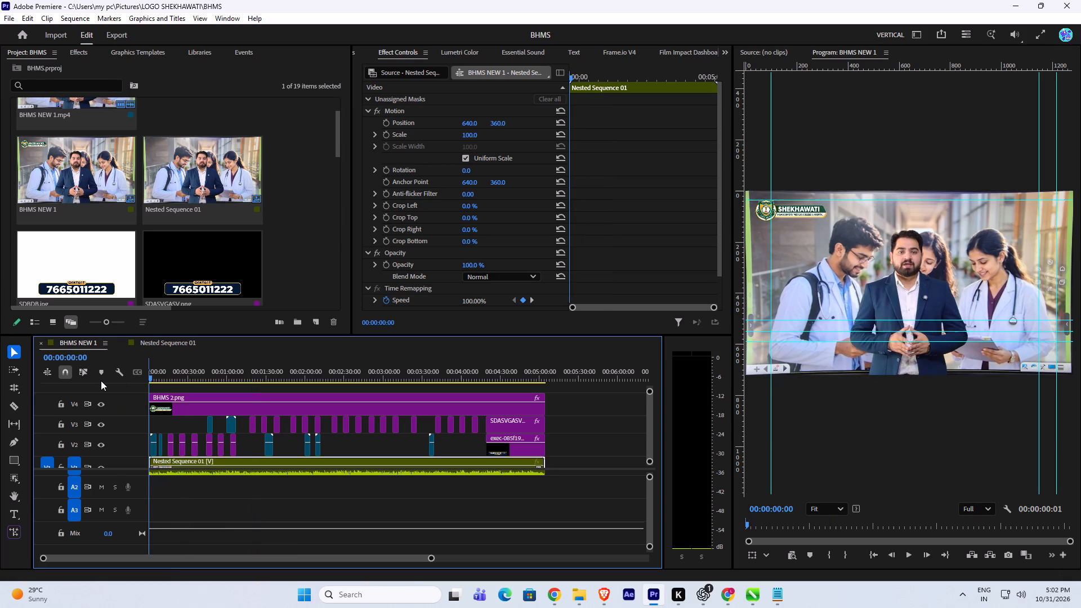
{"action": "key", "text": "l"}
{"action": "key", "text": "l"}
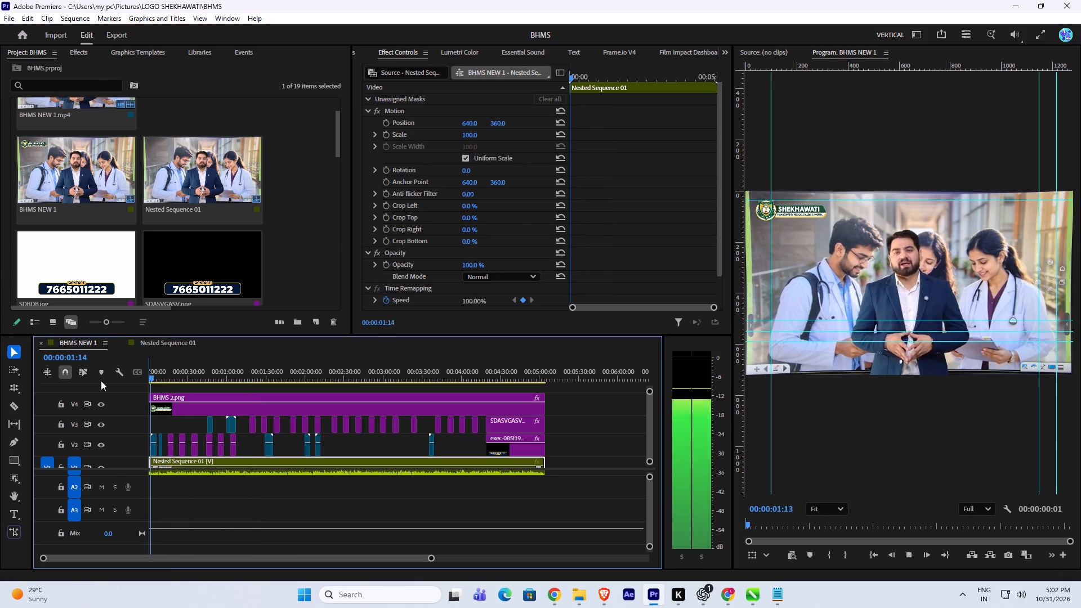
{"action": "key", "text": "l"}
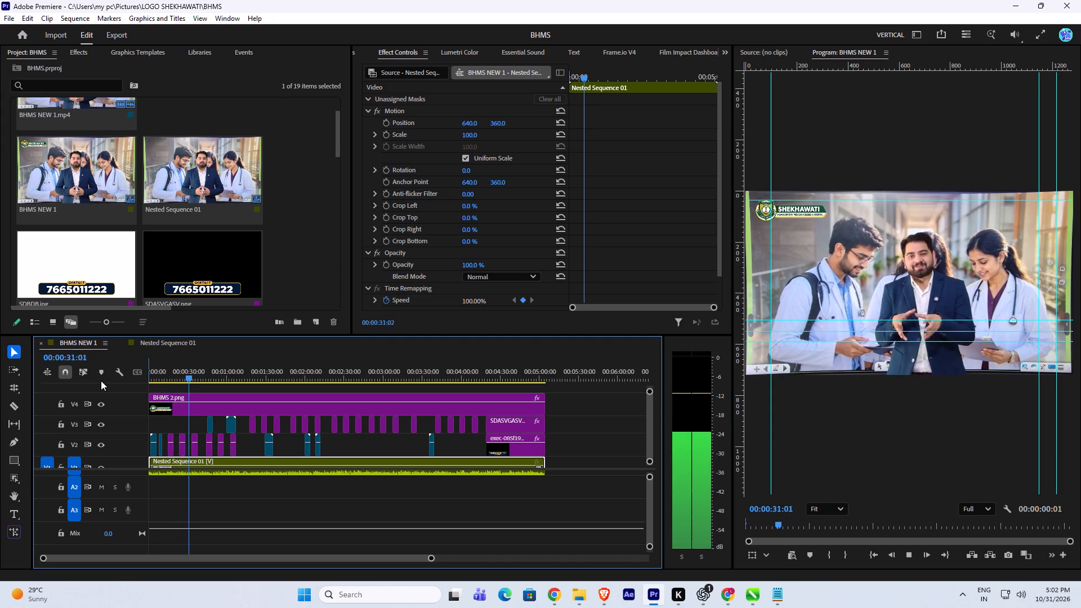
{"action": "key", "text": "space"}
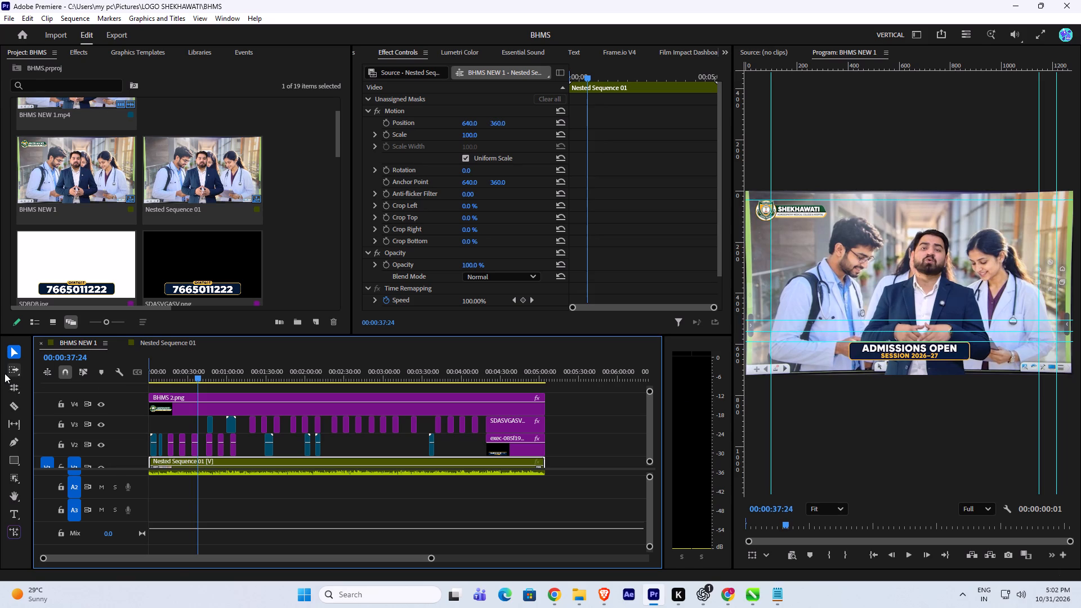
{"action": "left_click_drag", "start_coordinate": [198, 376], "coordinate": [160, 382]}
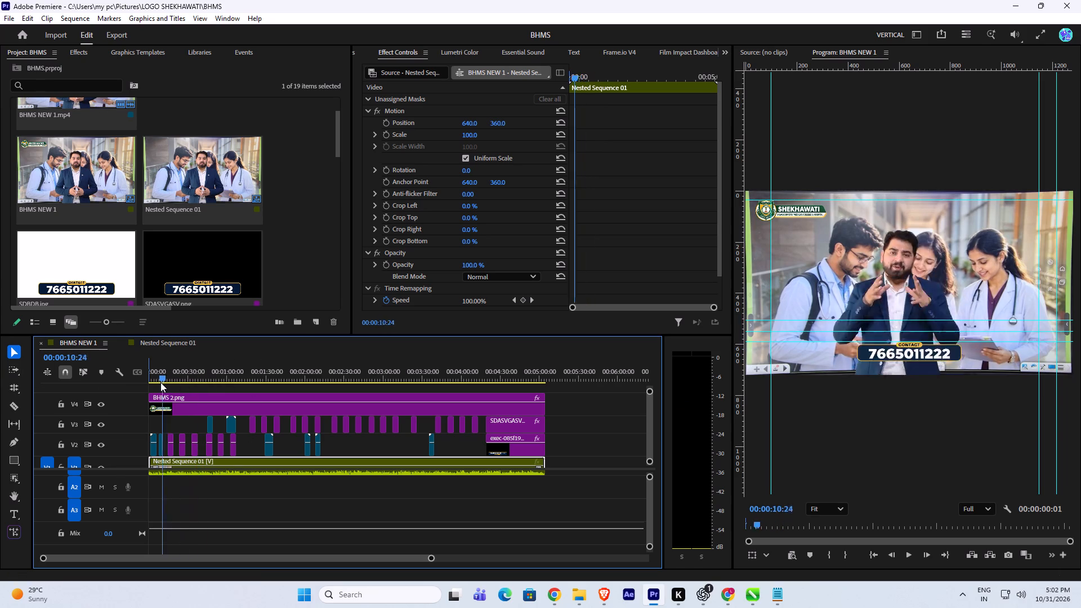
{"action": "left_click_drag", "start_coordinate": [160, 382], "coordinate": [127, 380]}
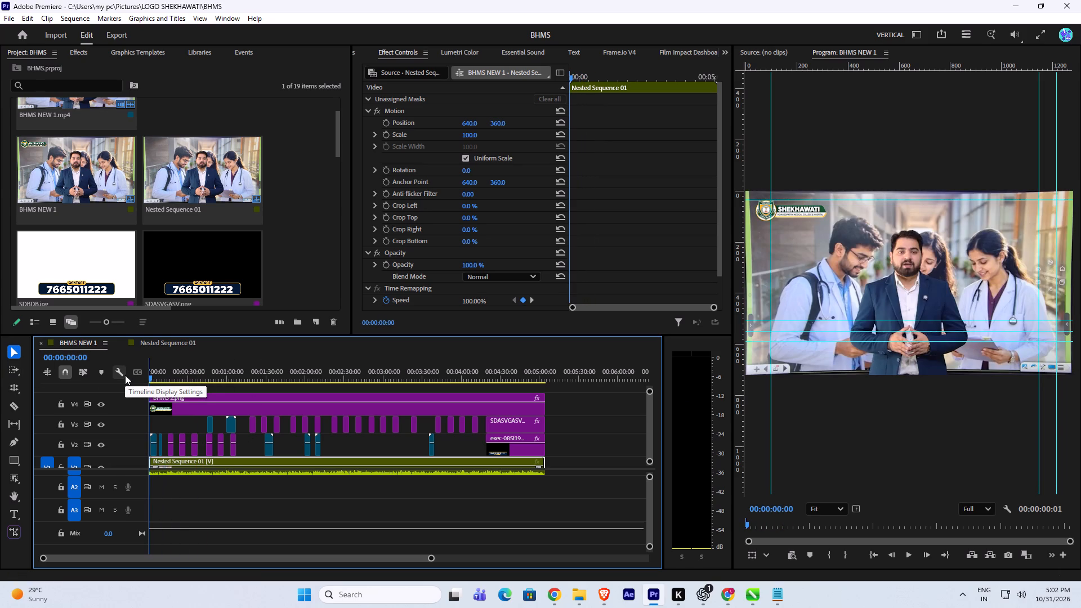
{"action": "key", "text": "space"}
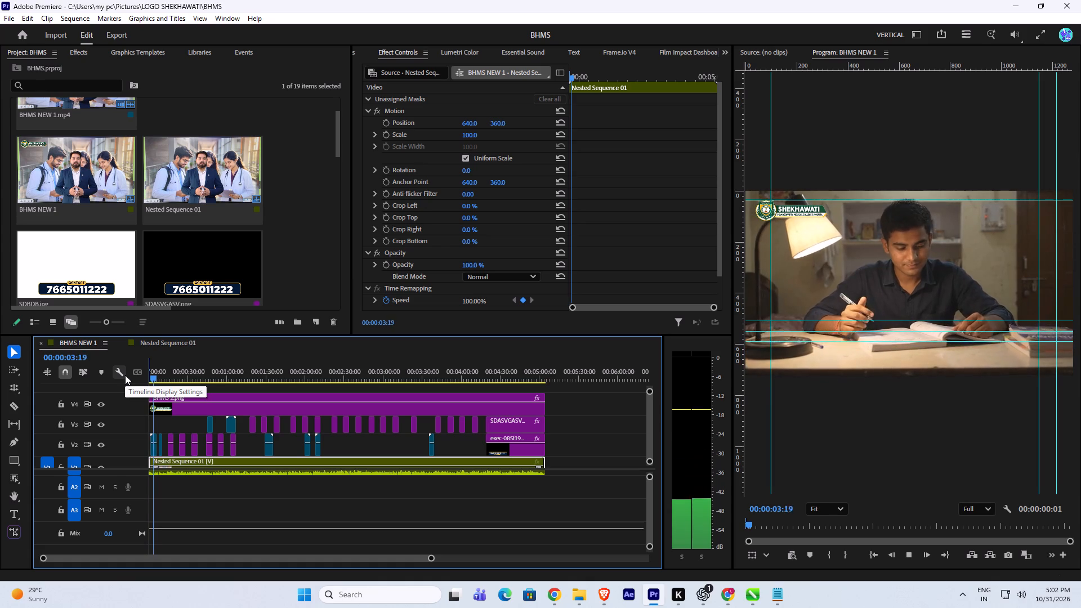
{"action": "key", "text": "l"}
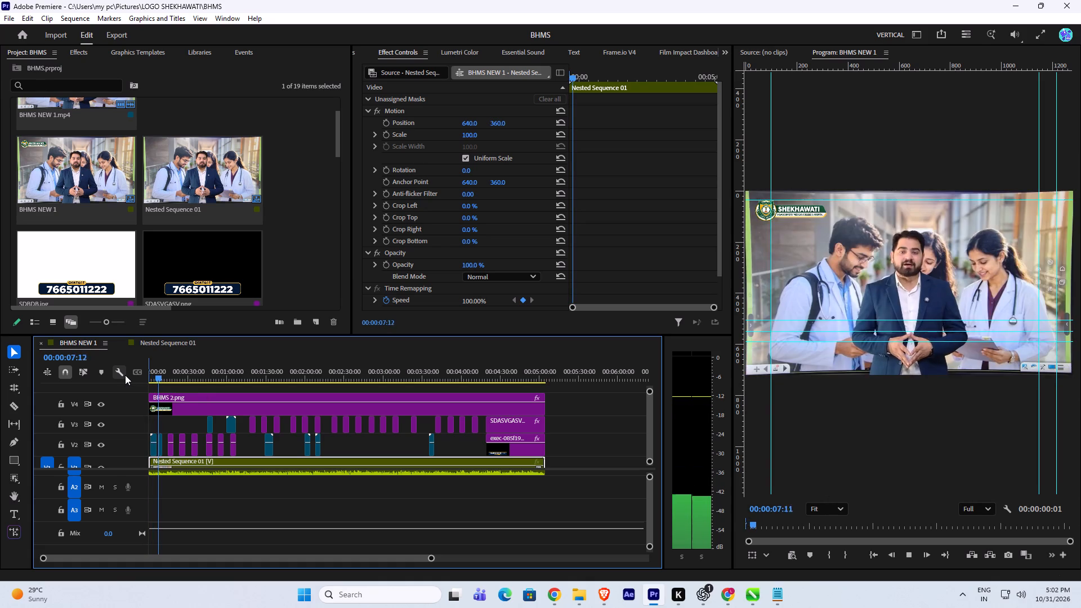
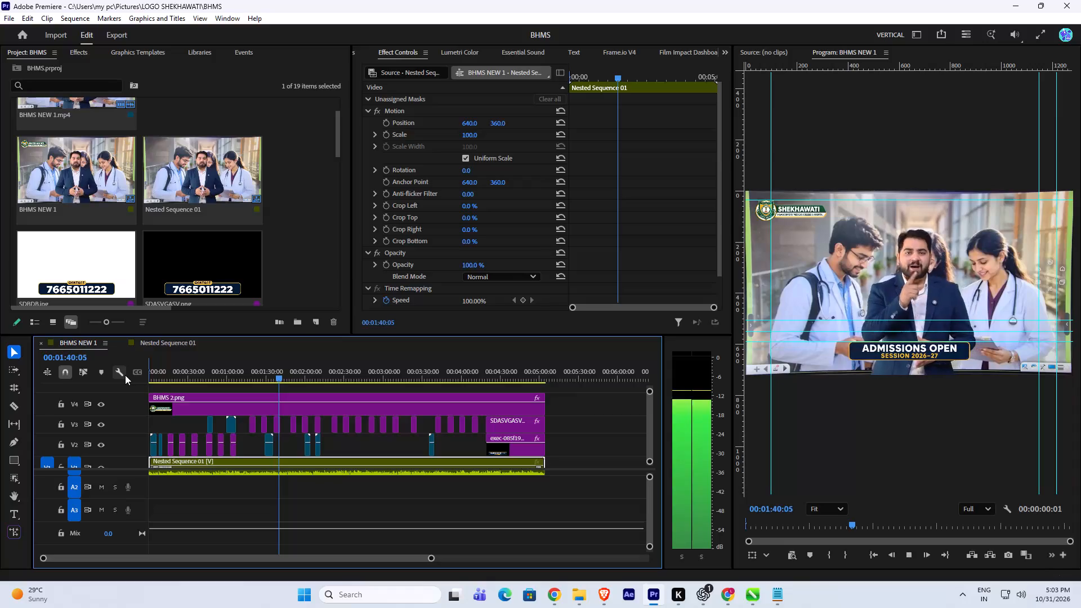
Pause briefly at about 00:01:40, then continue the BHMS NEW 1 playback at faster speed to check the following overlays and banners.
{"action": "key", "text": "space"}
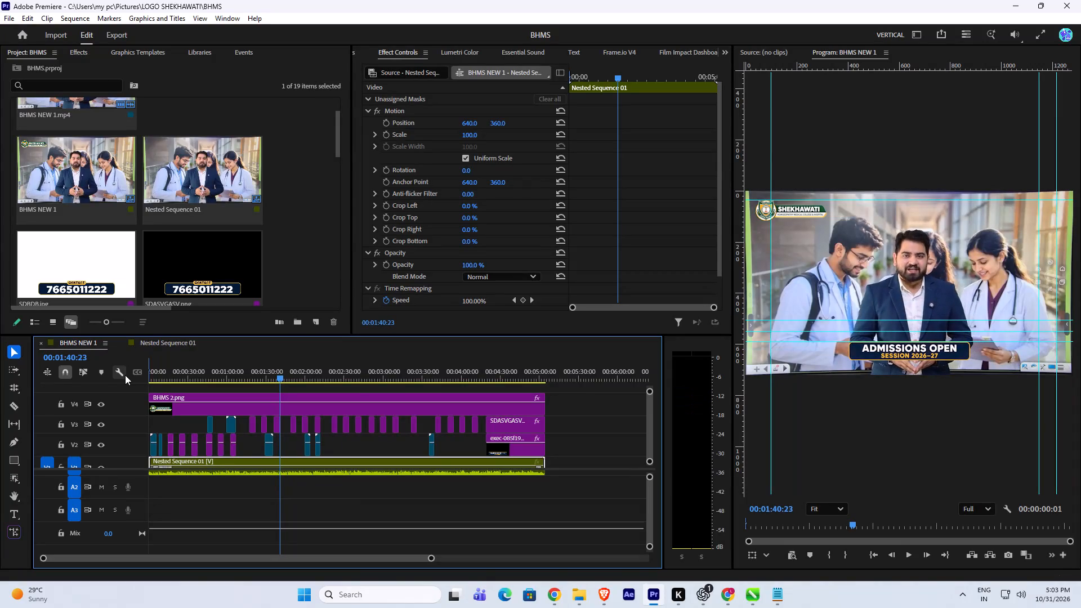
{"action": "key", "text": "space"}
{"action": "key", "text": "l"}
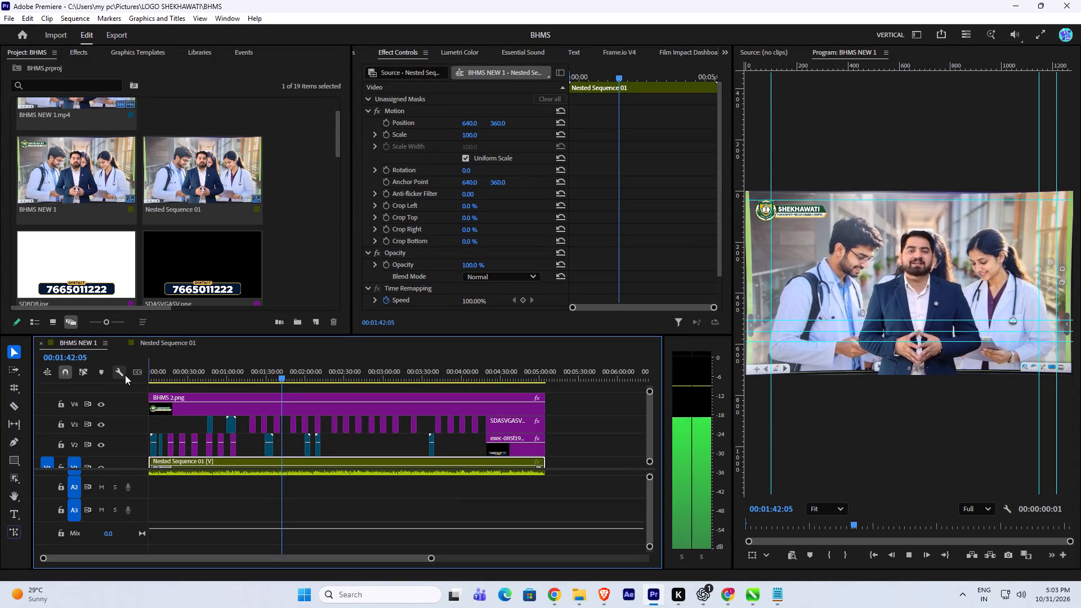
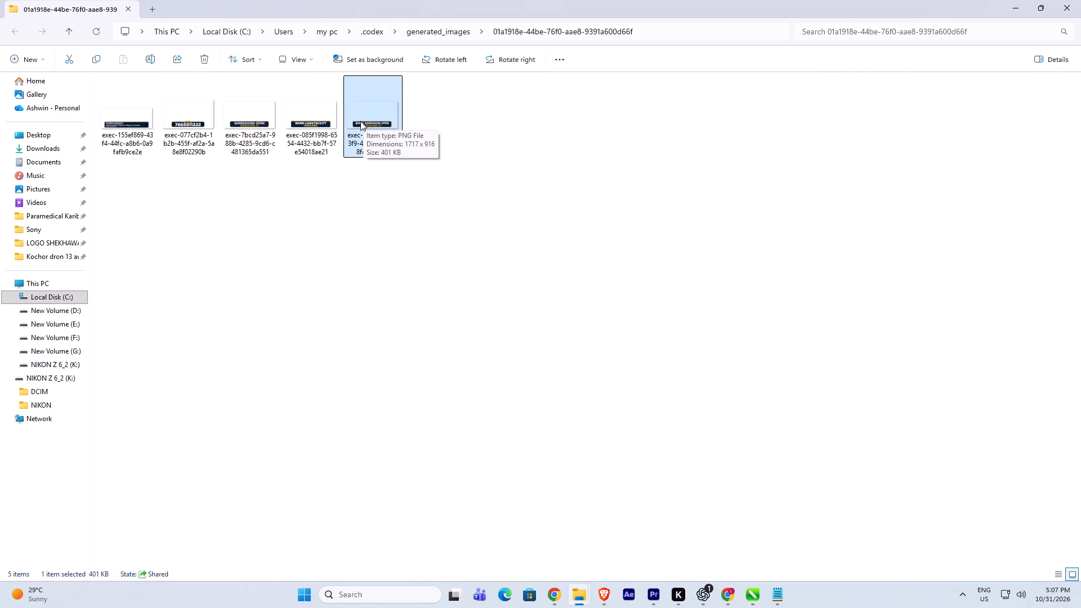
Preview the new BHMS ADMISSION OPEN banner file and compare it with the old ADMISSIONS OPEN file.
{"action": "double_click", "coordinate": [376, 135]}
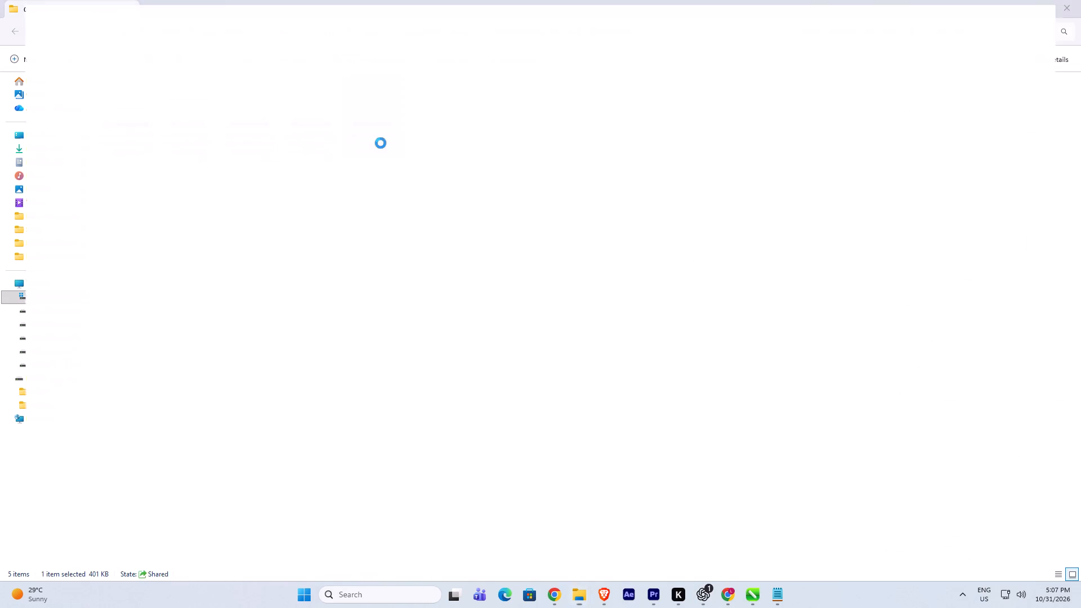
{"action": "left_click", "coordinate": [1075, 0]}
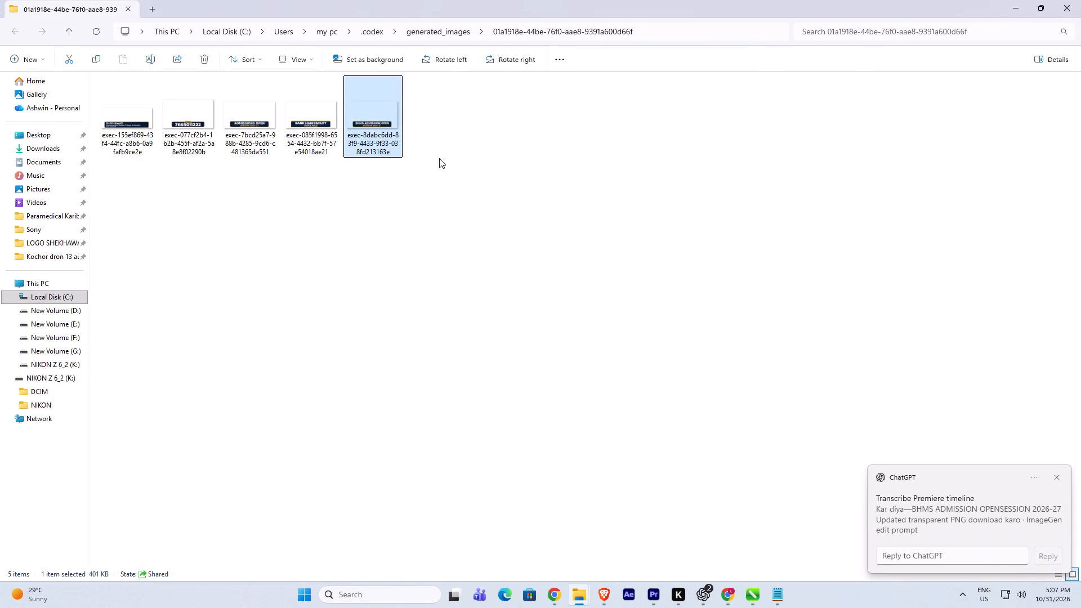
{"action": "left_click", "coordinate": [239, 131]}
{"action": "left_click", "coordinate": [361, 132]}
Copy the old ADMISSIONS OPEN banner's file name and delete that image from the folder.
{"action": "left_click", "coordinate": [251, 135]}
{"action": "key", "text": "F2"}
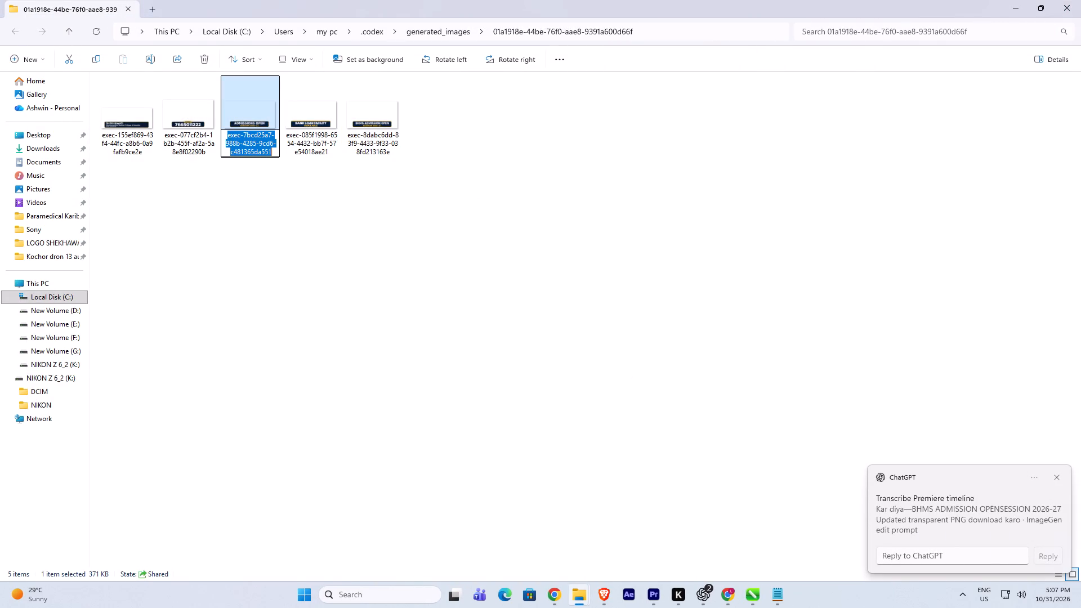
{"action": "key", "text": "ctrl+c"}
{"action": "left_click", "coordinate": [262, 182]}
{"action": "left_click", "coordinate": [256, 145]}
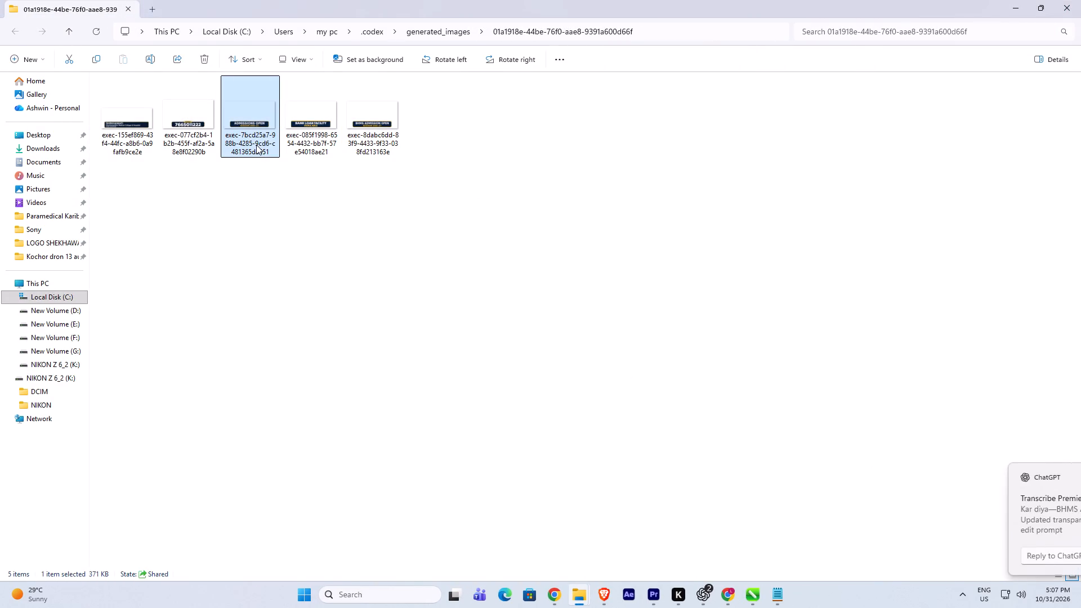
{"action": "key", "text": "Delete"}
Rename the new BHMS ADMISSION OPEN banner file as exec-7bcd25a7-988b-4285-9cd6-c481365da551.
{"action": "left_click", "coordinate": [325, 102]}
{"action": "key", "text": "F2"}
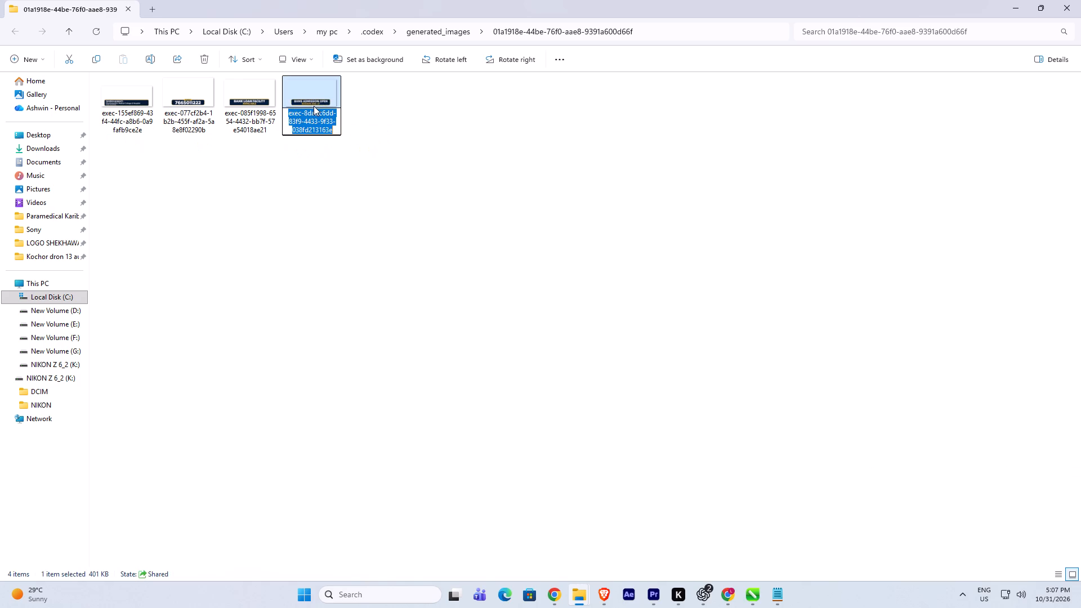
{"action": "key", "text": "ctrl+v"}
{"action": "key", "text": "Return"}
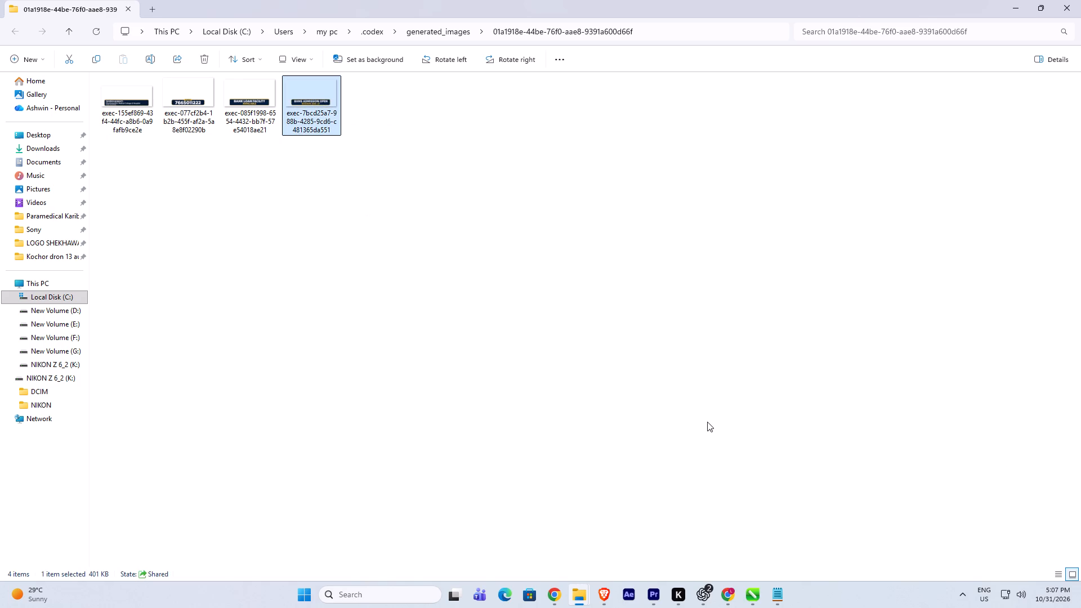
Switch to Premiere, save the BHMS project with the replaced banner and close the program.
{"action": "left_click", "coordinate": [653, 601]}
{"action": "key", "text": "ctrl+s"}
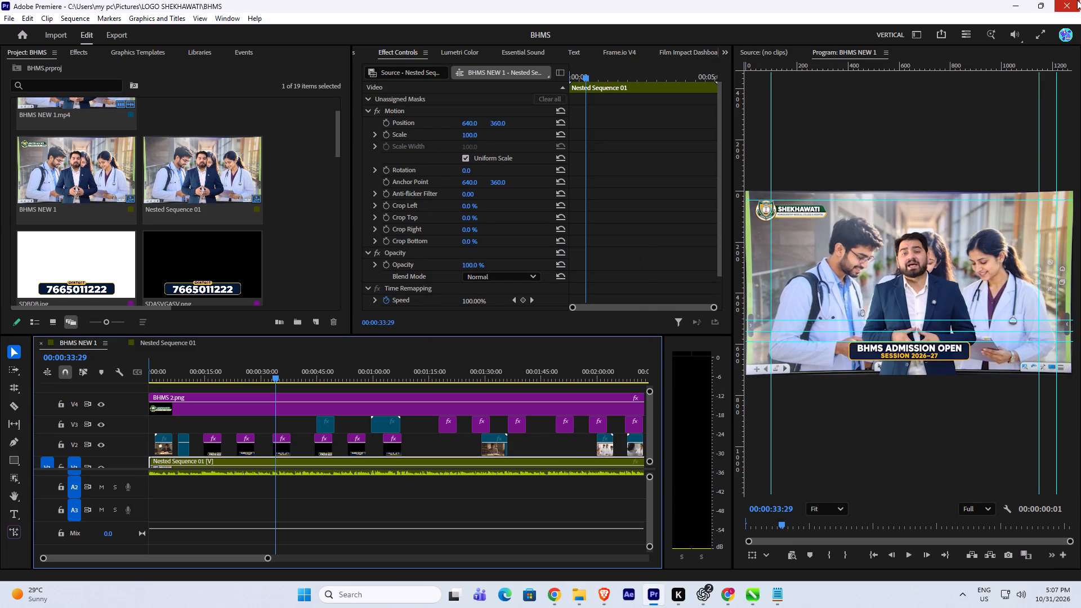
{"action": "left_click", "coordinate": [1069, 12]}
{"action": "left_click", "coordinate": [1064, 8]}
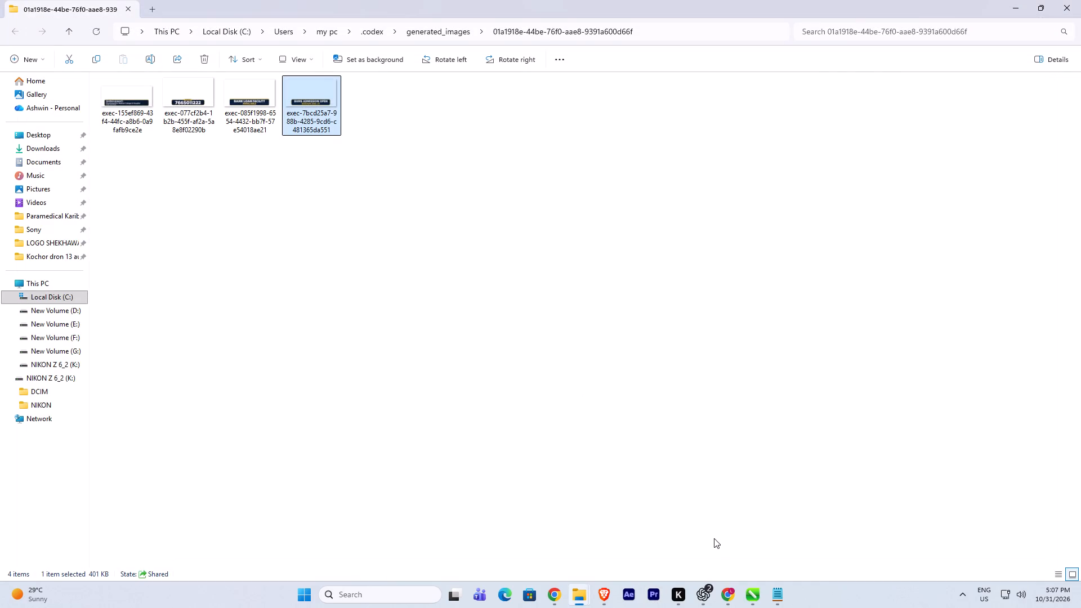
Relaunch Premiere, reopen the BHMS project with the replaced banner and save it.
{"action": "left_click", "coordinate": [654, 607]}
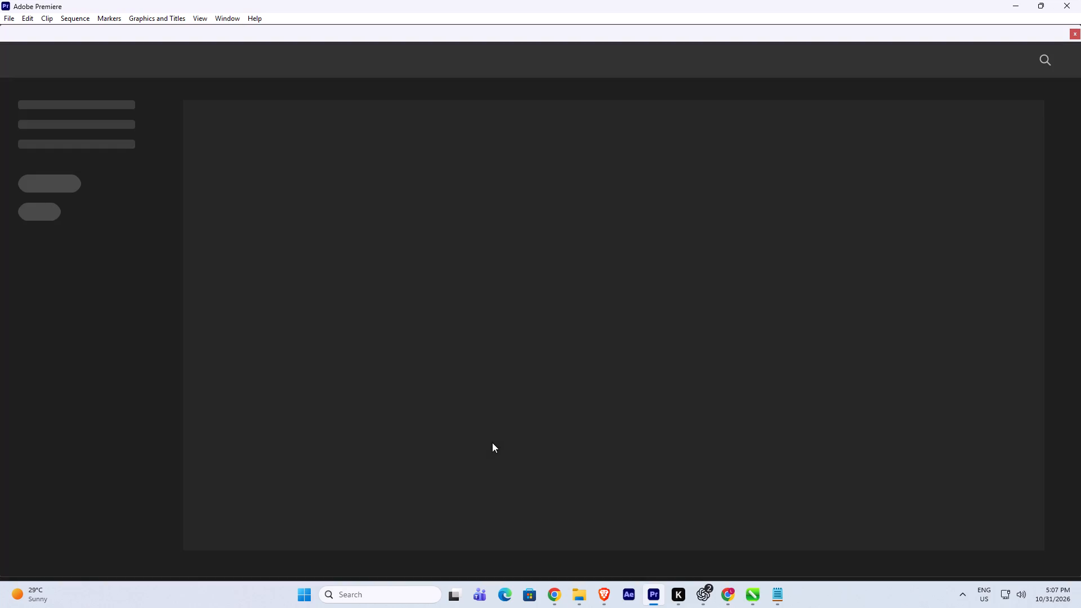
{"action": "left_click", "coordinate": [269, 245]}
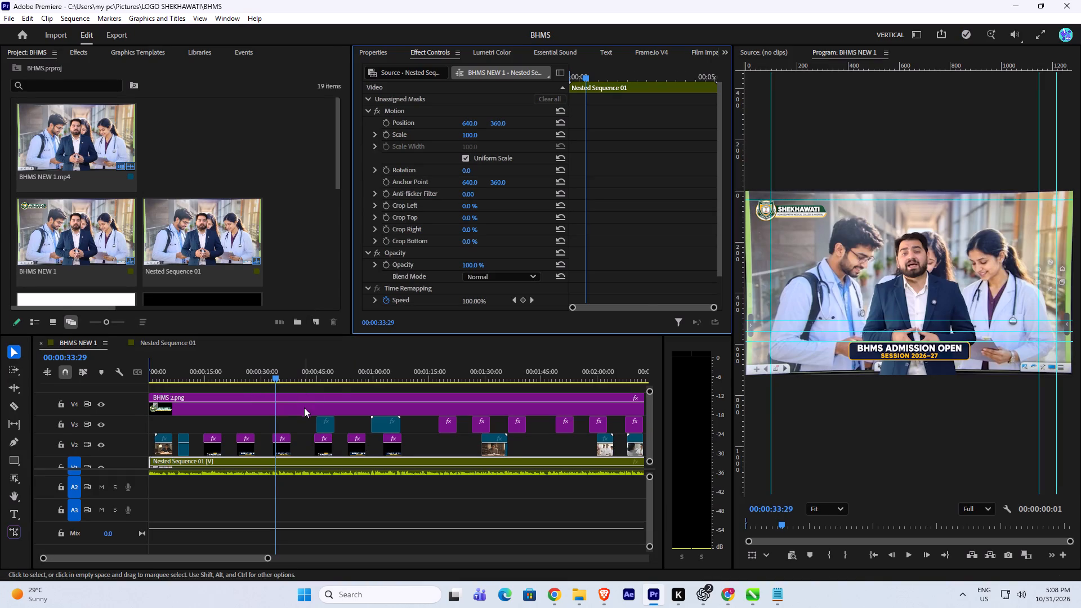
{"action": "key", "text": "ctrl+s"}
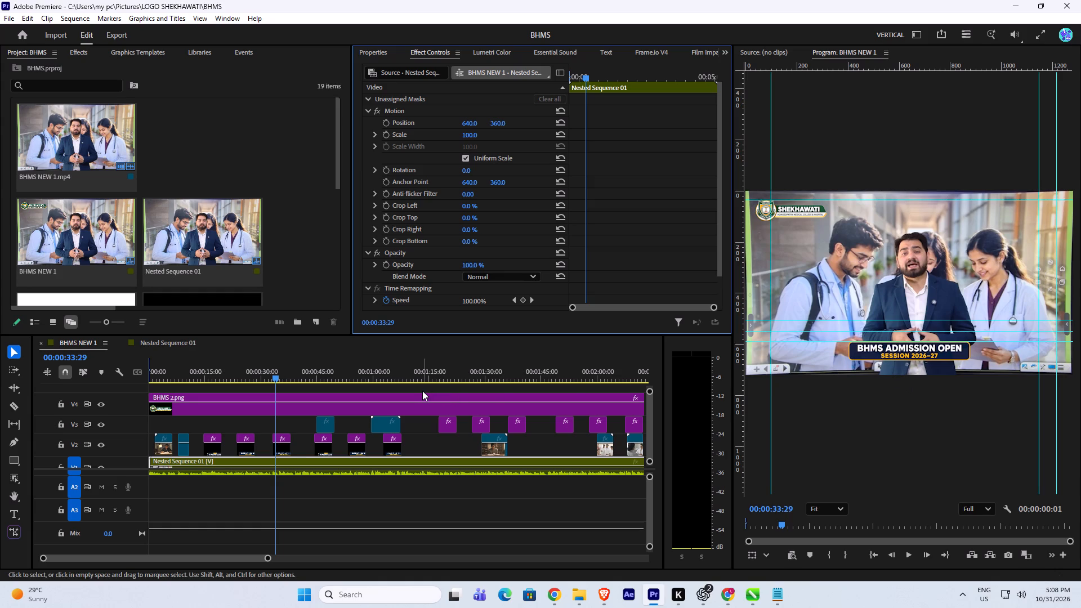
Open the export settings for the BHMS NEW 1 sequence and set the export range to Entire Source.
{"action": "left_click_drag", "start_coordinate": [520, 376], "coordinate": [667, 384]}
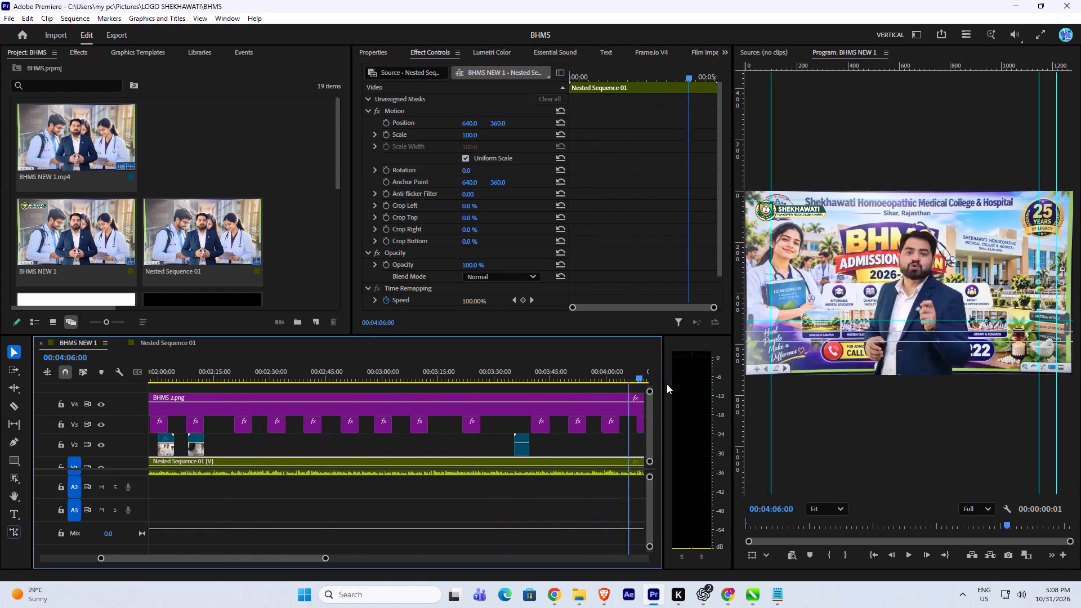
{"action": "left_click_drag", "start_coordinate": [667, 384], "coordinate": [618, 392]}
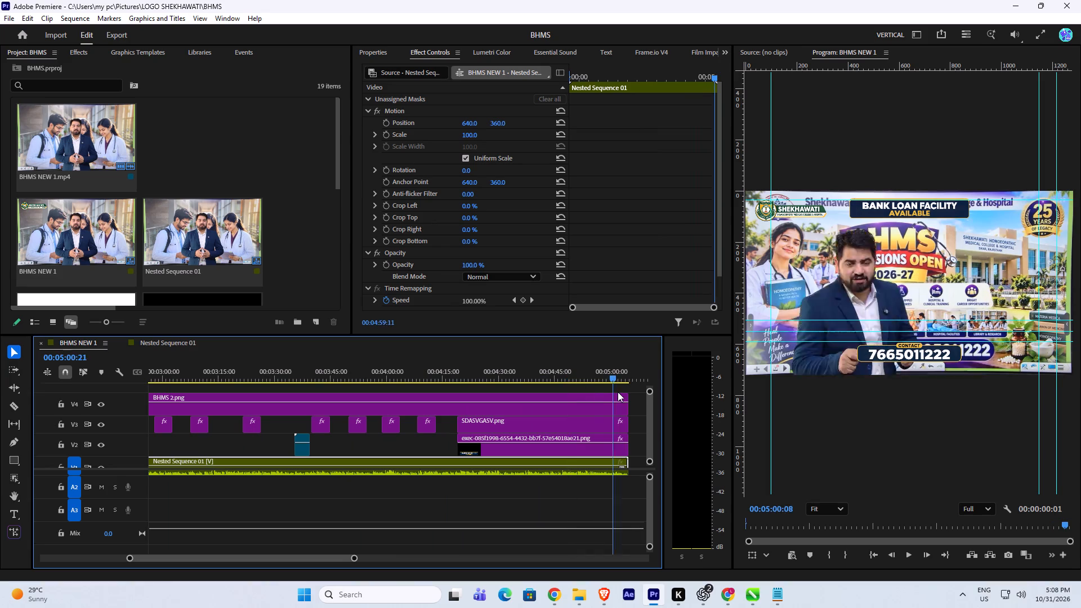
{"action": "left_click_drag", "start_coordinate": [618, 392], "coordinate": [500, 404]}
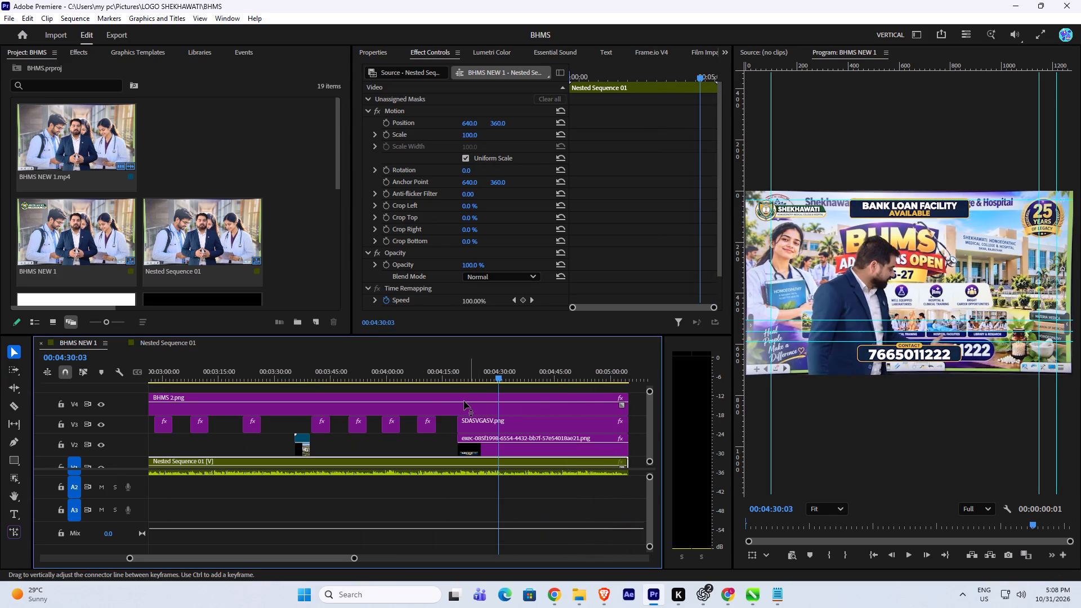
{"action": "left_click", "coordinate": [107, 38]}
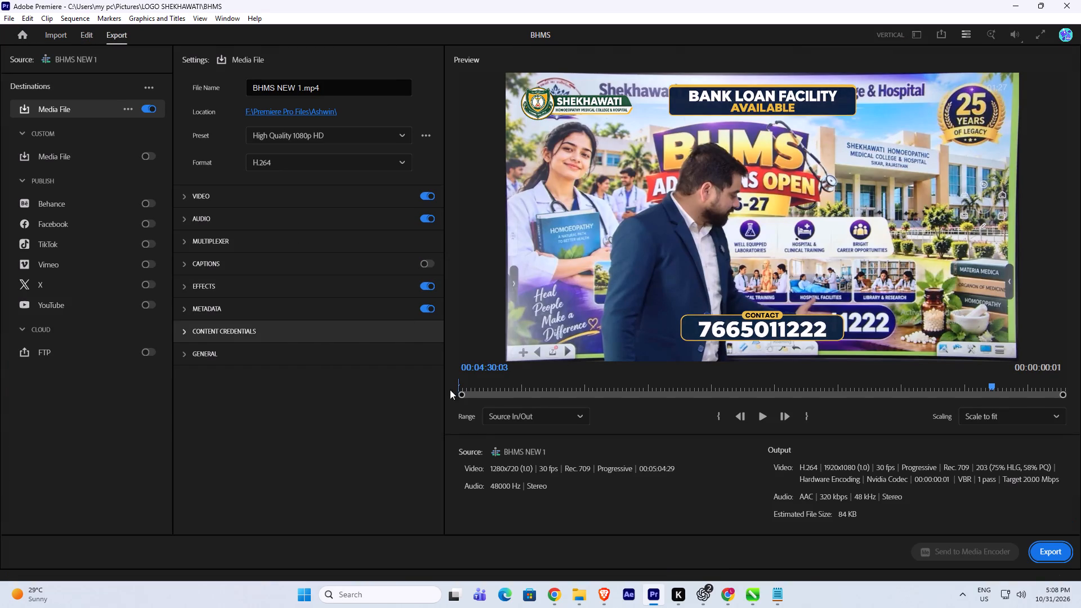
{"action": "left_click", "coordinate": [517, 416]}
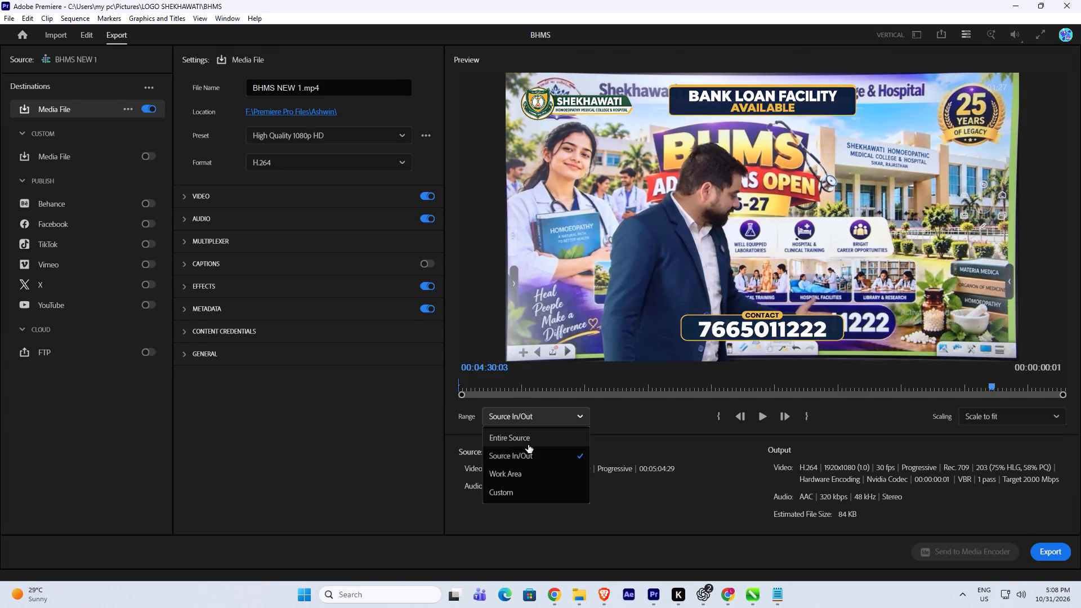
{"action": "left_click", "coordinate": [528, 445]}
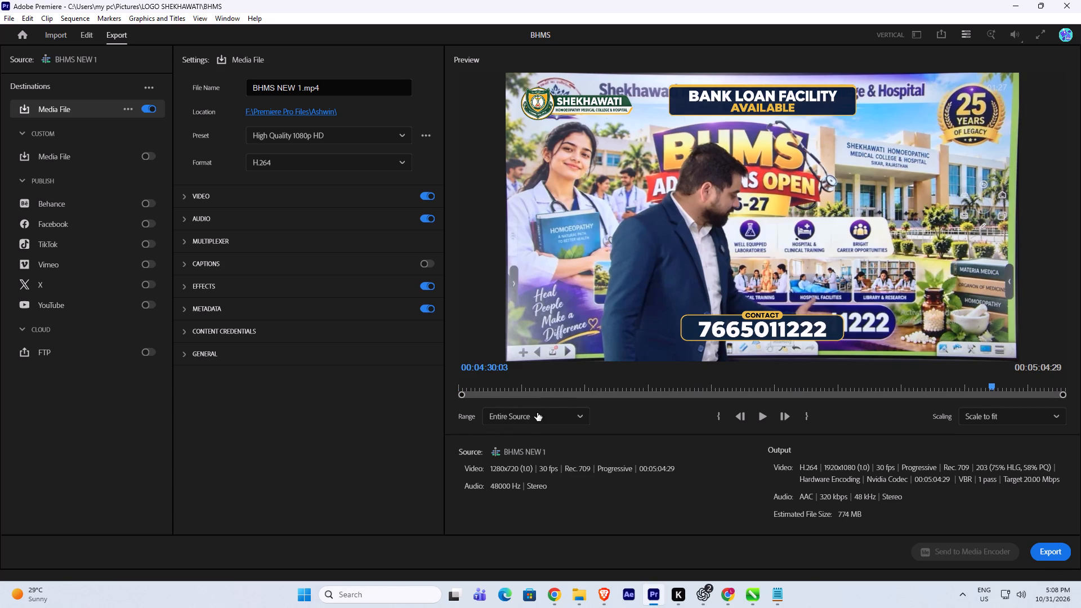
Set the export location to the Downloads folder with My Video as the file name, accepting replacement of the existing file.
{"action": "left_click", "coordinate": [537, 413]}
{"action": "left_click", "coordinate": [635, 419]}
{"action": "left_click", "coordinate": [303, 116]}
{"action": "left_click", "coordinate": [303, 112]}
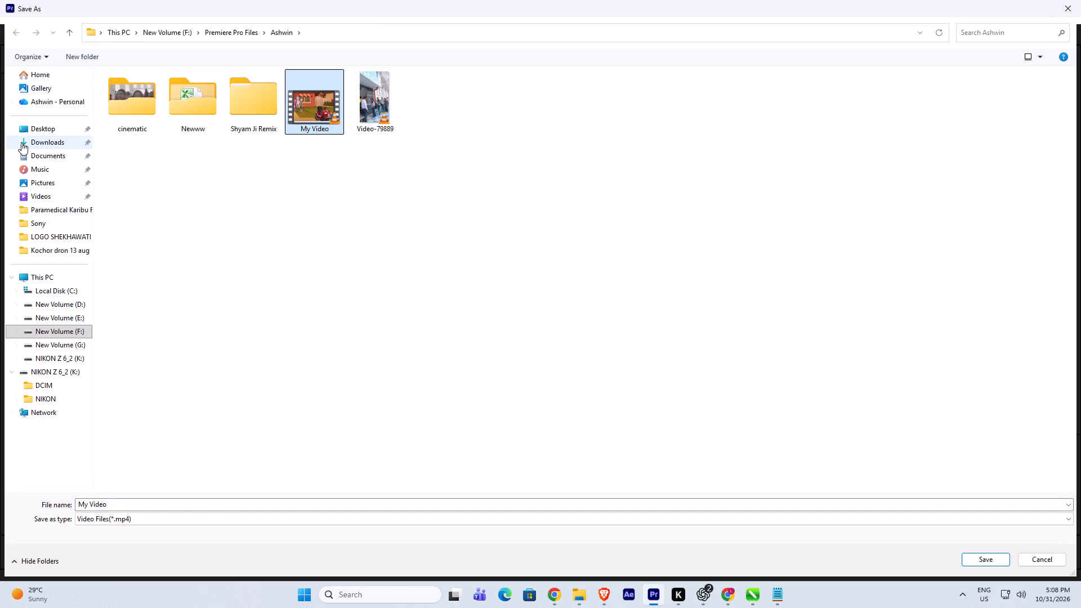
{"action": "left_click", "coordinate": [17, 142]}
{"action": "double_click", "coordinate": [37, 145]}
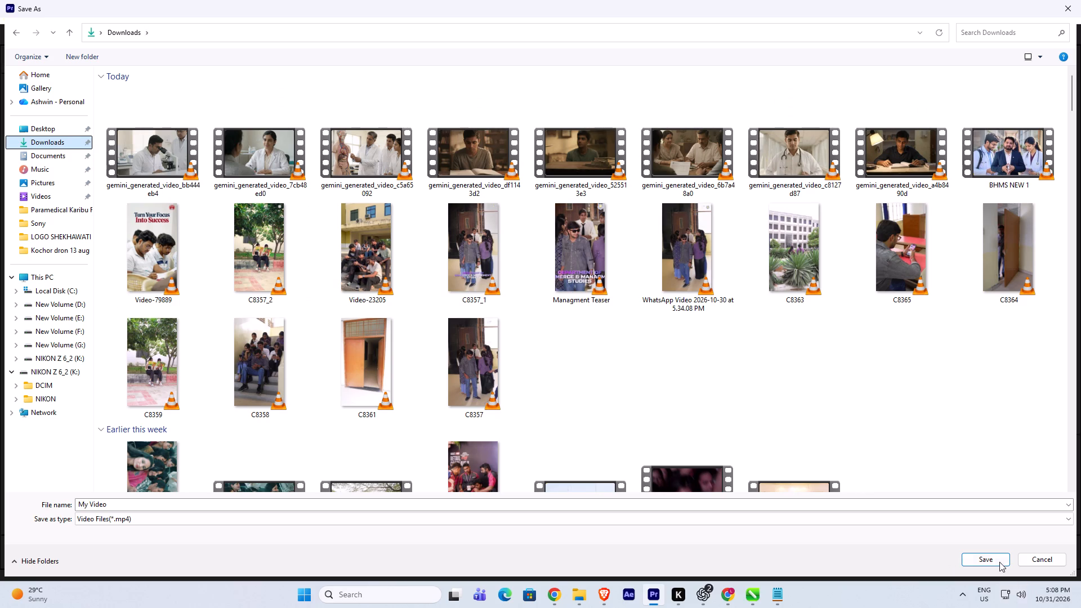
{"action": "left_click", "coordinate": [999, 562]}
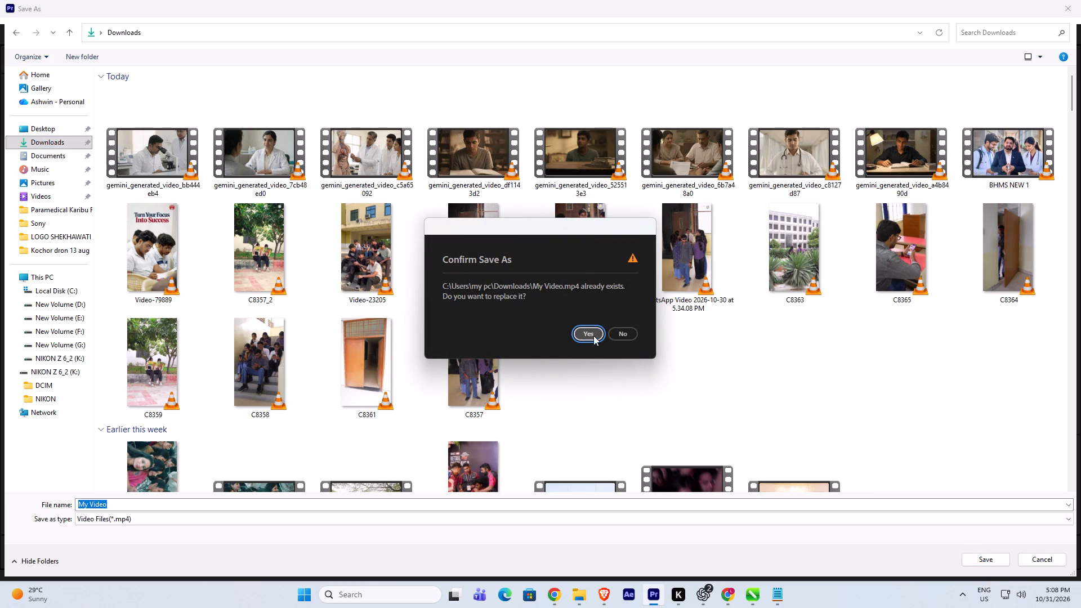
{"action": "left_click", "coordinate": [593, 336]}
Replace the beginning of the export file name My Video.mp4 with bhms.
{"action": "left_click", "coordinate": [271, 83]}
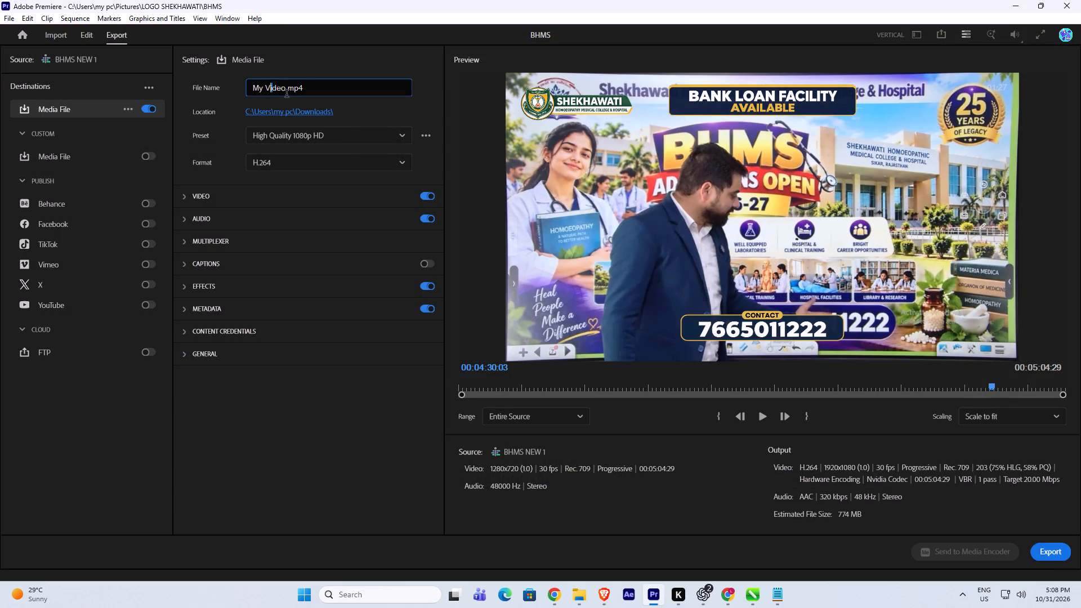
{"action": "left_click", "coordinate": [286, 93]}
{"action": "left_click", "coordinate": [259, 92]}
{"action": "key", "text": "ctrl+shift+Left"}
{"action": "key", "text": "BackSpace"}
{"action": "key", "text": "BackSpace"}
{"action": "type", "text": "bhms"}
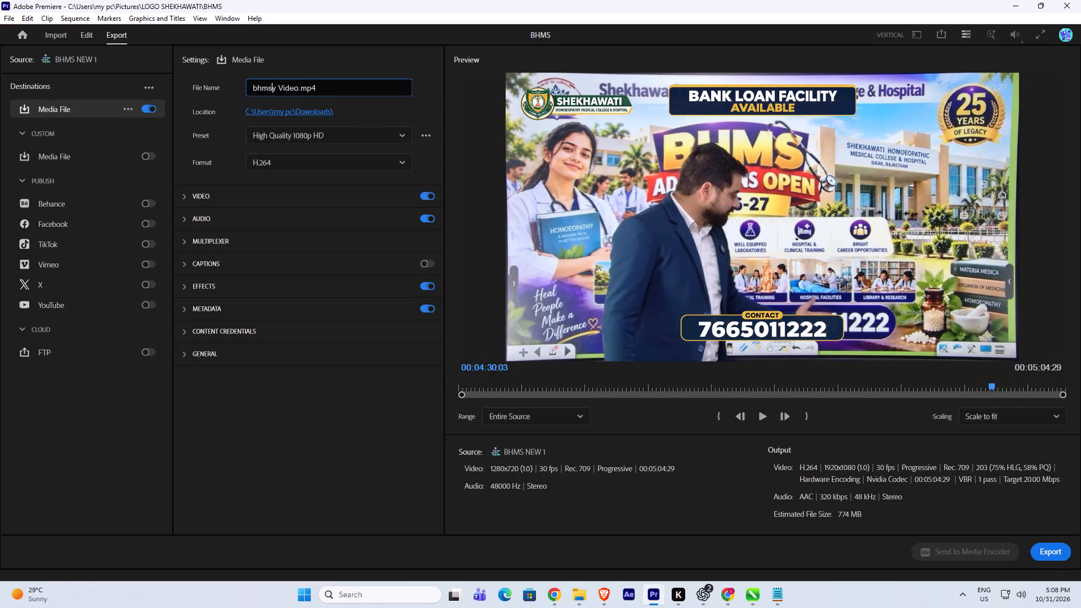
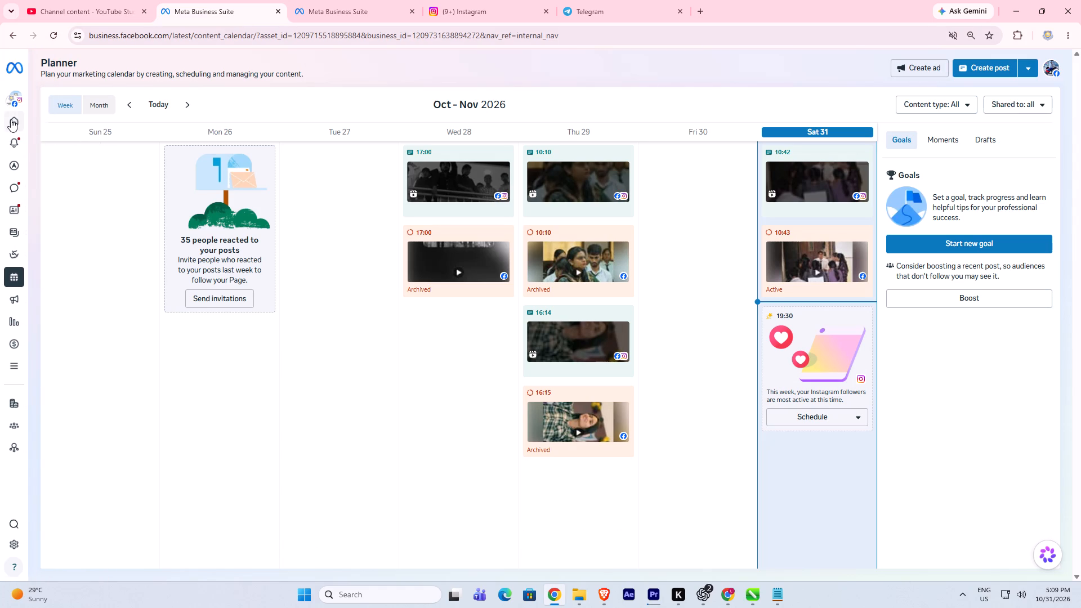
Open the Content page of published posts and reels in both Meta Business Suite tabs.
{"action": "left_click", "coordinate": [50, 248]}
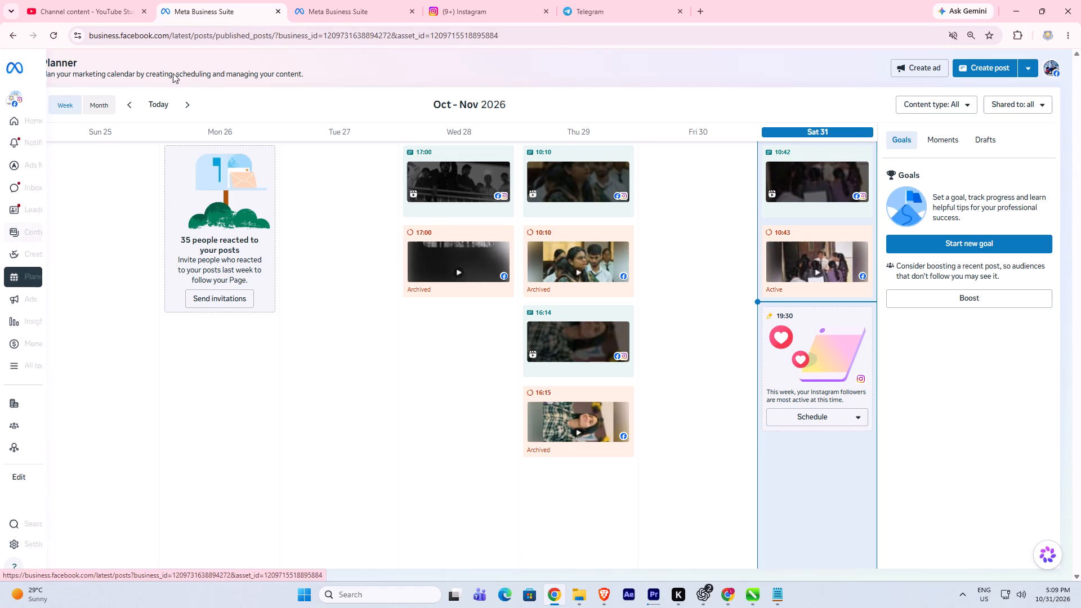
{"action": "left_click", "coordinate": [315, 0]}
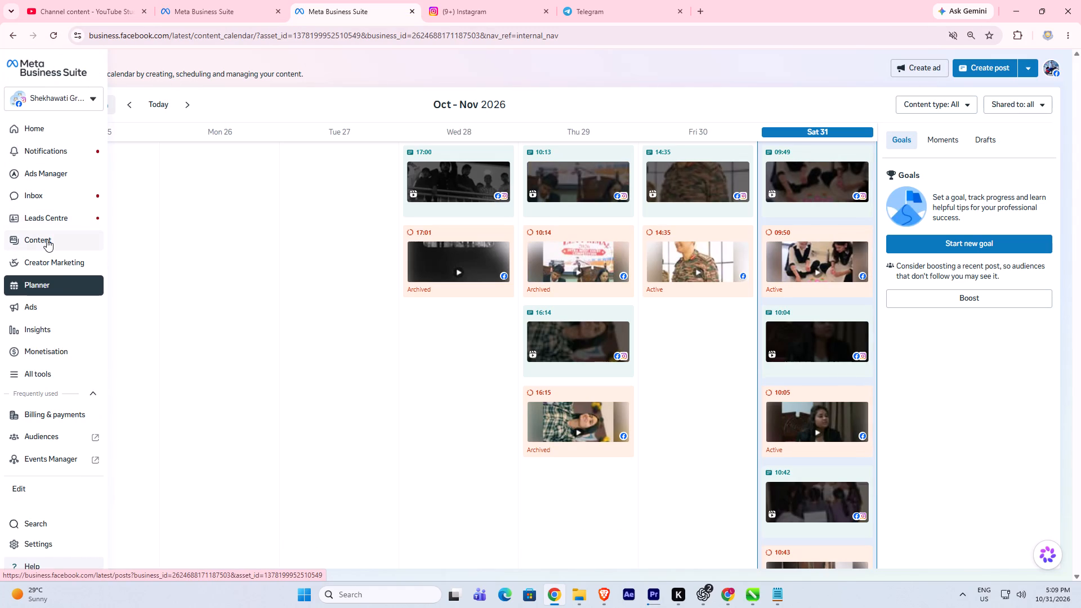
{"action": "left_click", "coordinate": [47, 239]}
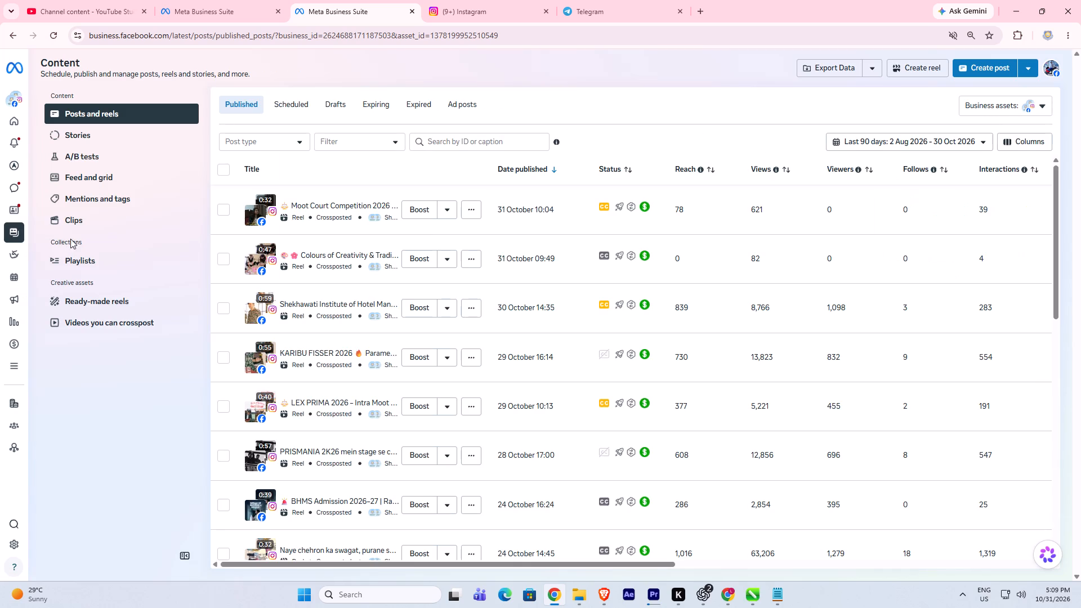
{"action": "left_click", "coordinate": [197, 8]}
{"action": "left_click", "coordinate": [312, 0]}
{"action": "left_click", "coordinate": [226, 0]}
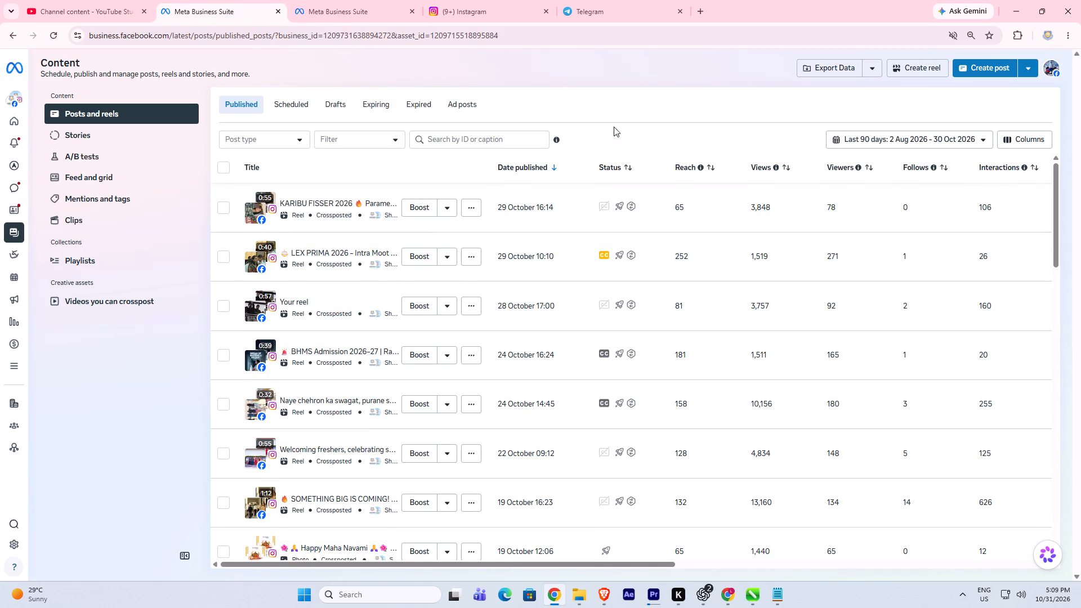
Start creating a new reel in each of the two Meta Business Suite accounts.
{"action": "left_click", "coordinate": [328, 1]}
{"action": "left_click", "coordinate": [247, 0]}
{"action": "left_click", "coordinate": [917, 66]}
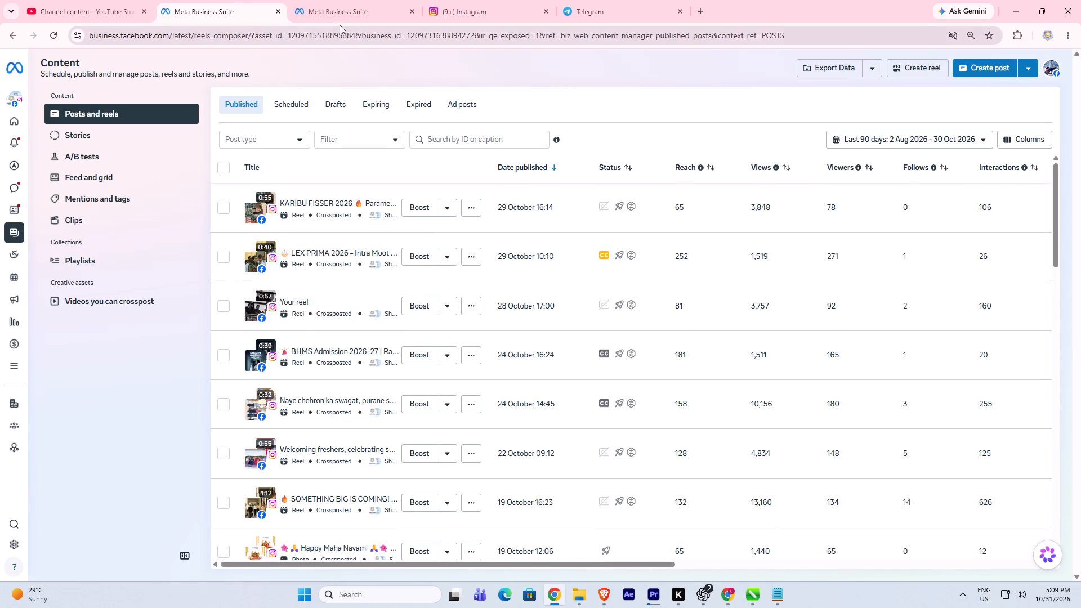
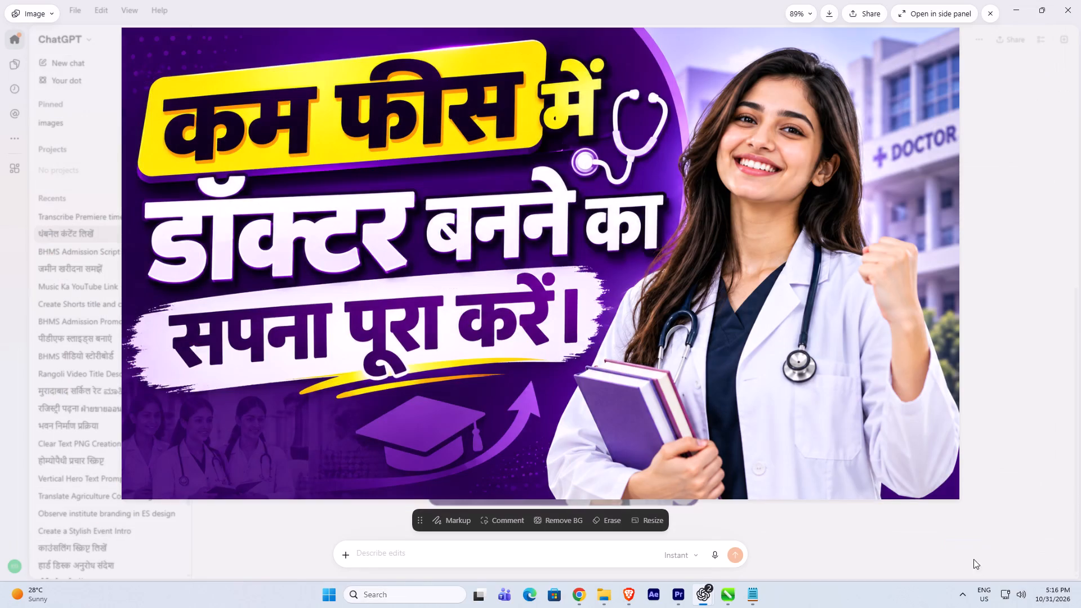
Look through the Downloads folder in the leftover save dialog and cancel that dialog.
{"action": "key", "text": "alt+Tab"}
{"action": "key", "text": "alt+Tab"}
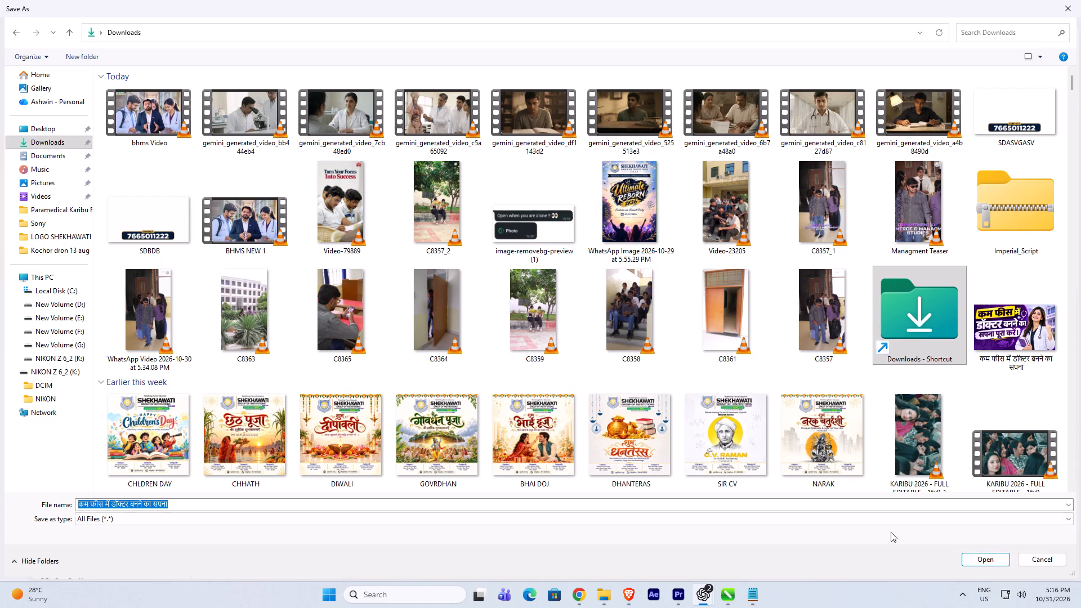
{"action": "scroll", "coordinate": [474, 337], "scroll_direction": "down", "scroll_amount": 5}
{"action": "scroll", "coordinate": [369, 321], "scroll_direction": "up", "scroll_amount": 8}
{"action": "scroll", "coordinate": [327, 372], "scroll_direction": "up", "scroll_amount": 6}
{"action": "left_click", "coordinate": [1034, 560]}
Switch to Chrome and upload "कम फीस में डॉक्टर बनने का सपना" from Downloads as the BHMS video's thumbnail.
{"action": "key", "text": "alt+Tab"}
{"action": "key", "text": "alt+Tab"}
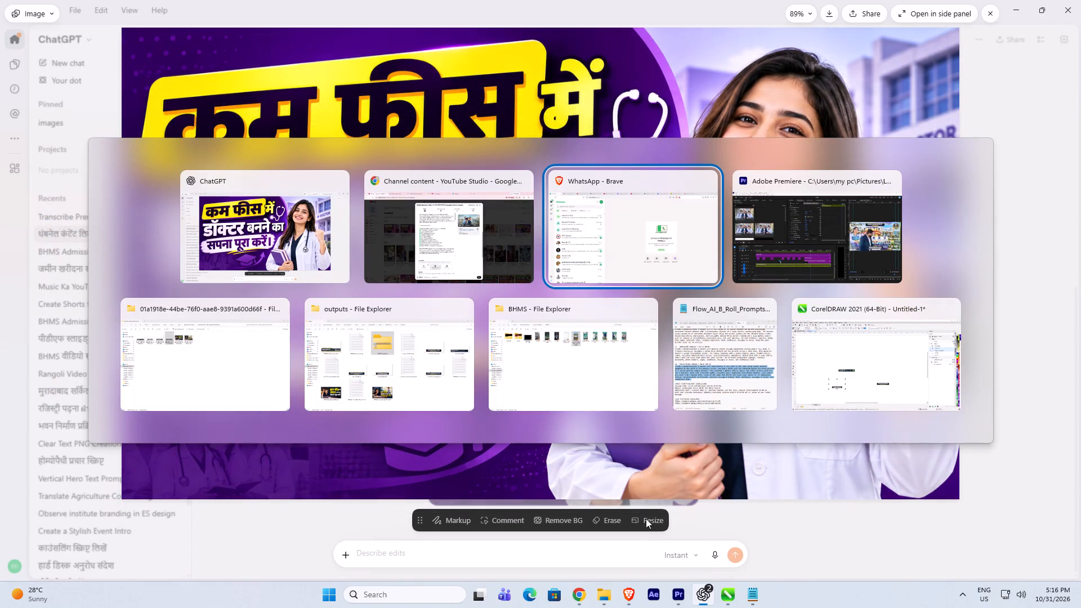
{"action": "left_click", "coordinate": [471, 261], "text": "alt"}
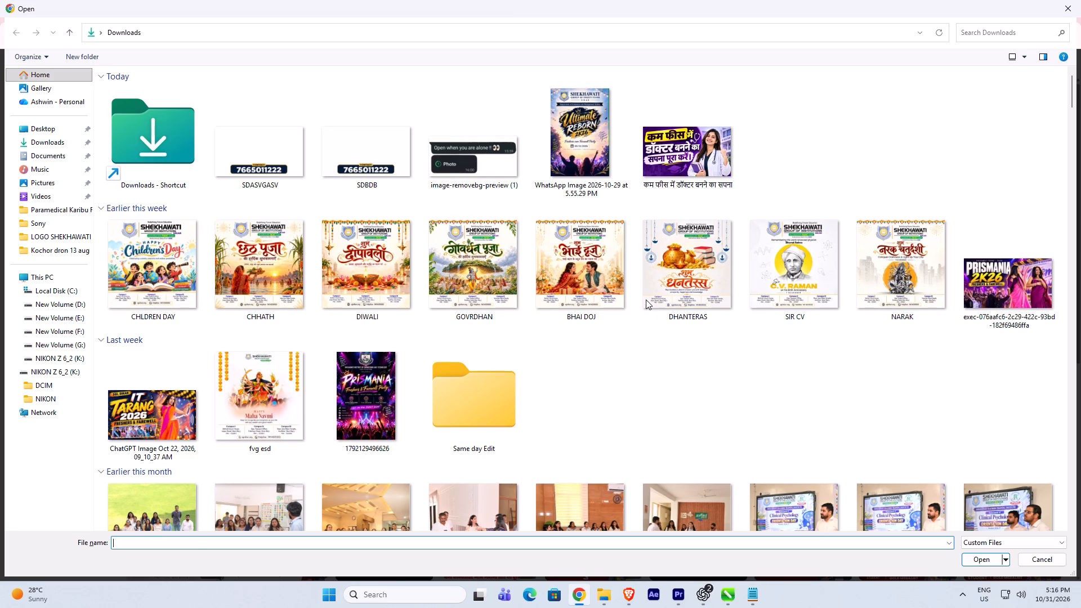
{"action": "left_click", "coordinate": [703, 154]}
{"action": "left_click", "coordinate": [699, 157]}
{"action": "double_click", "coordinate": [680, 175]}
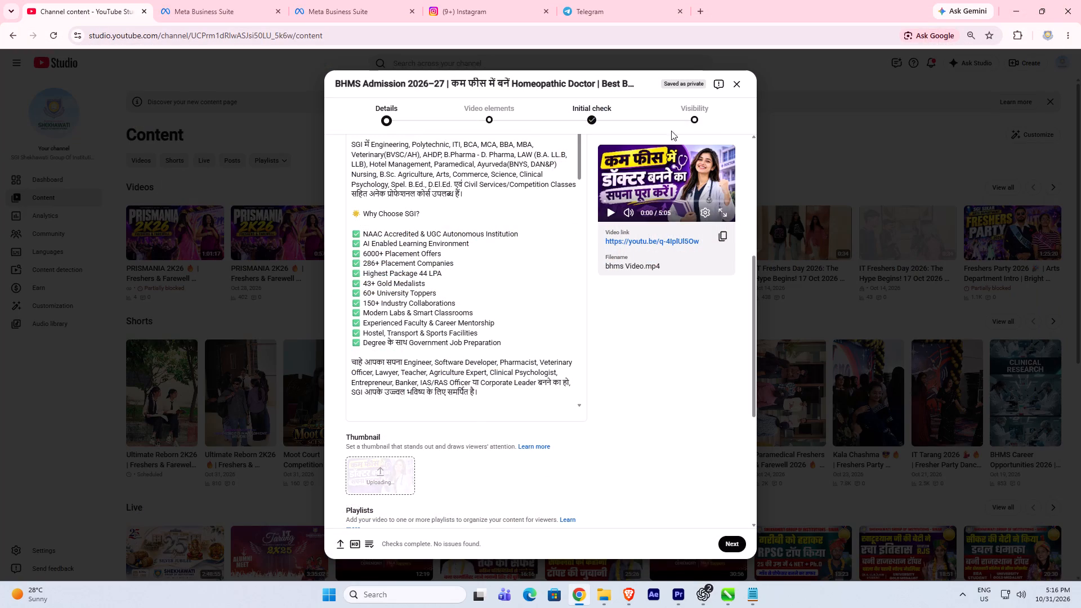
Set the BHMS video's visibility to Public as an instant Premiere and publish it.
{"action": "left_click", "coordinate": [712, 115]}
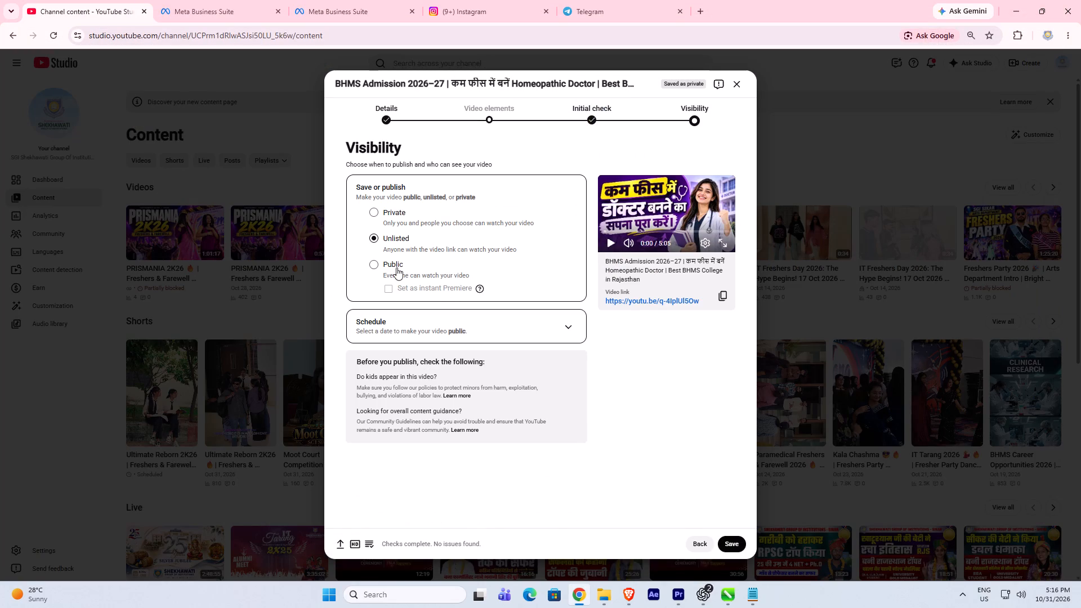
{"action": "left_click", "coordinate": [396, 267]}
{"action": "left_click", "coordinate": [389, 290]}
{"action": "left_click", "coordinate": [723, 544]}
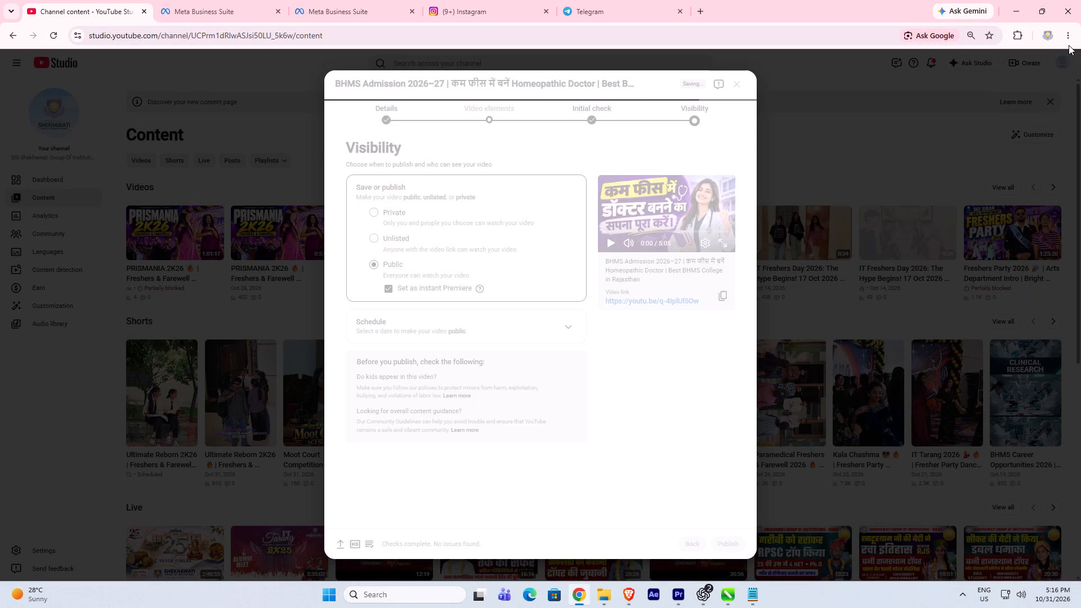